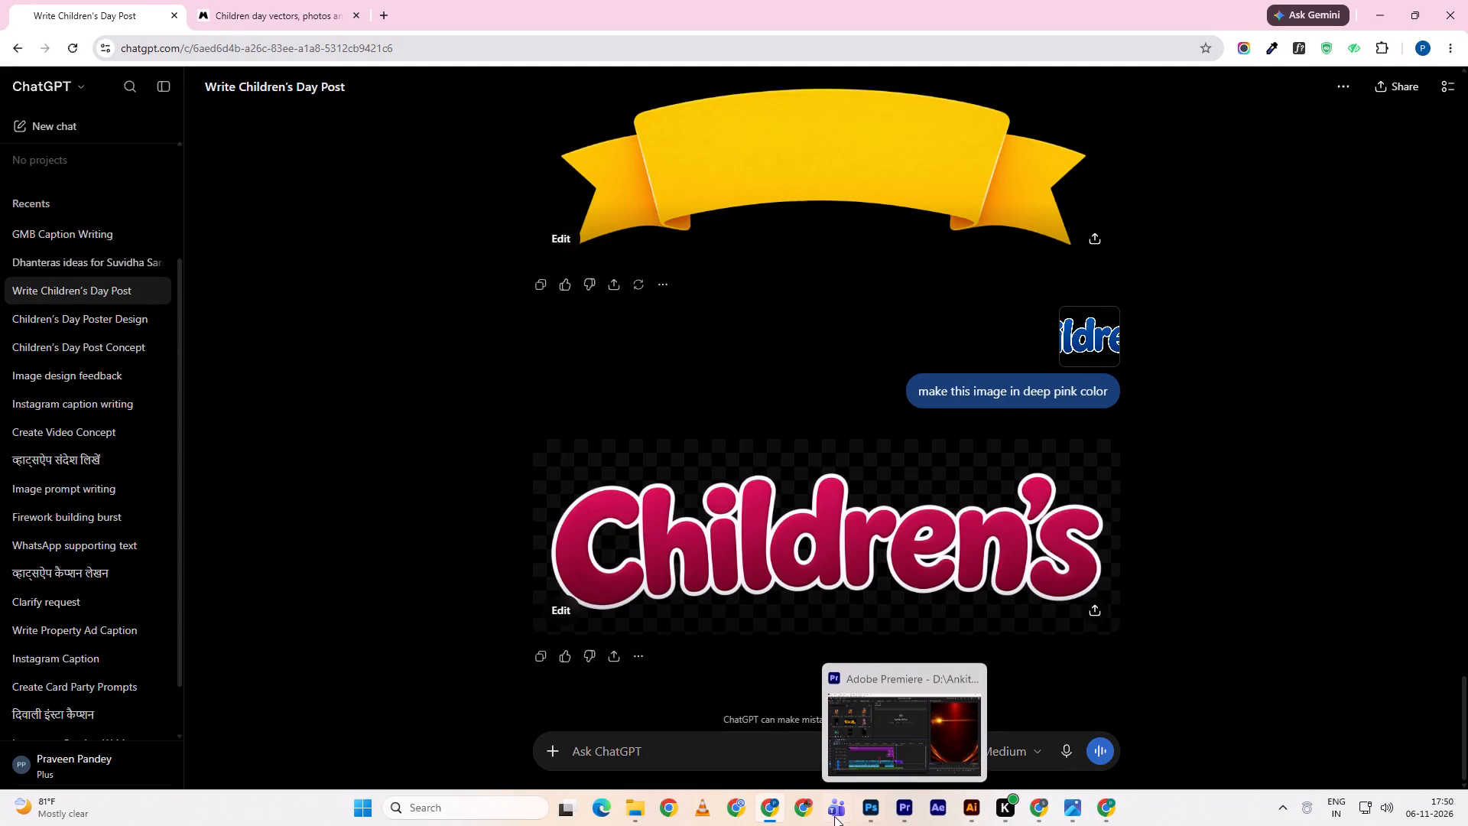
# Switch to Photoshop and select the word "Happy" in the Children's Day poster heading.
pyautogui.click(864, 750)
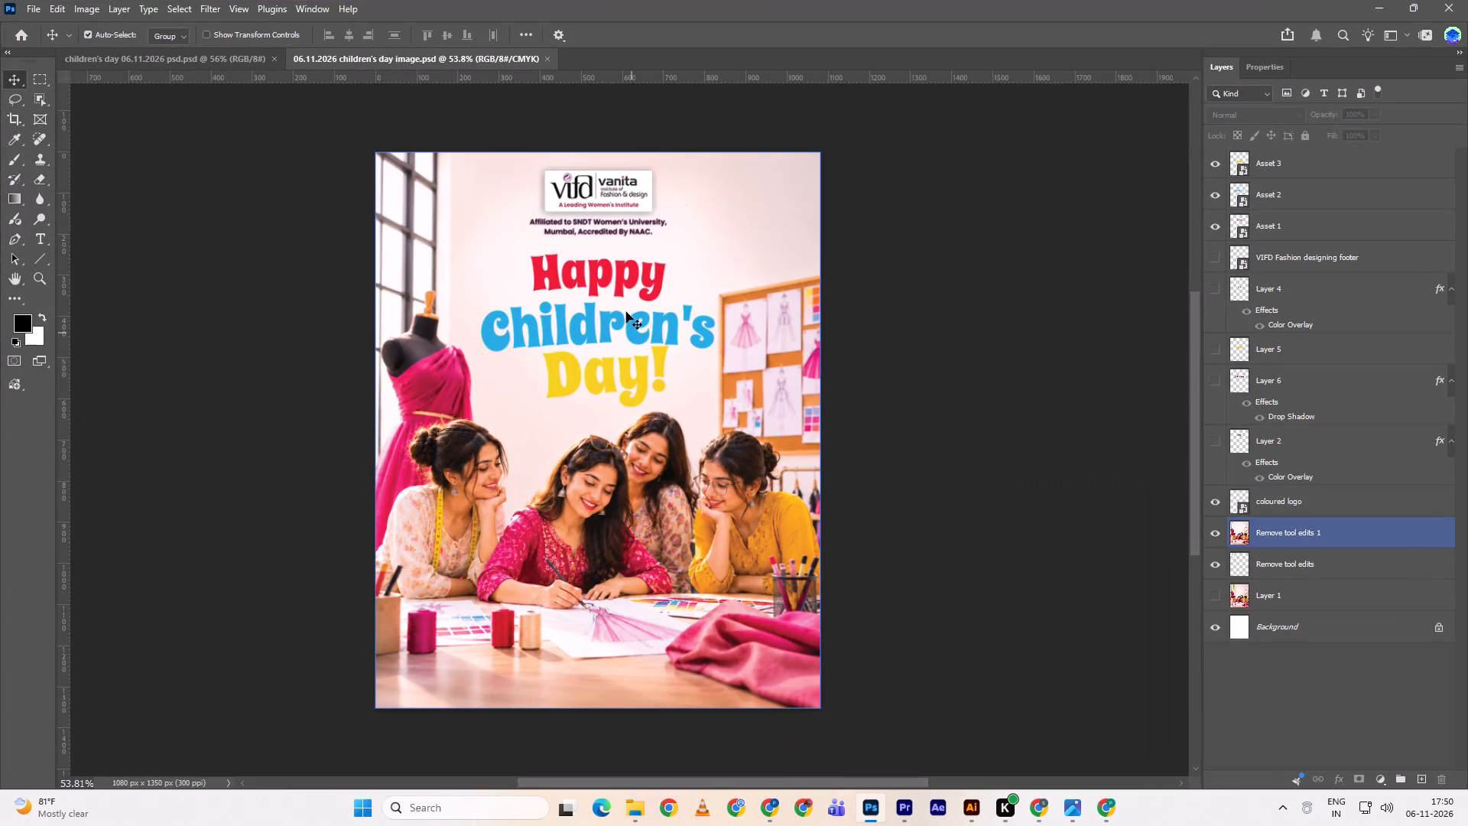
pyautogui.click(623, 285)
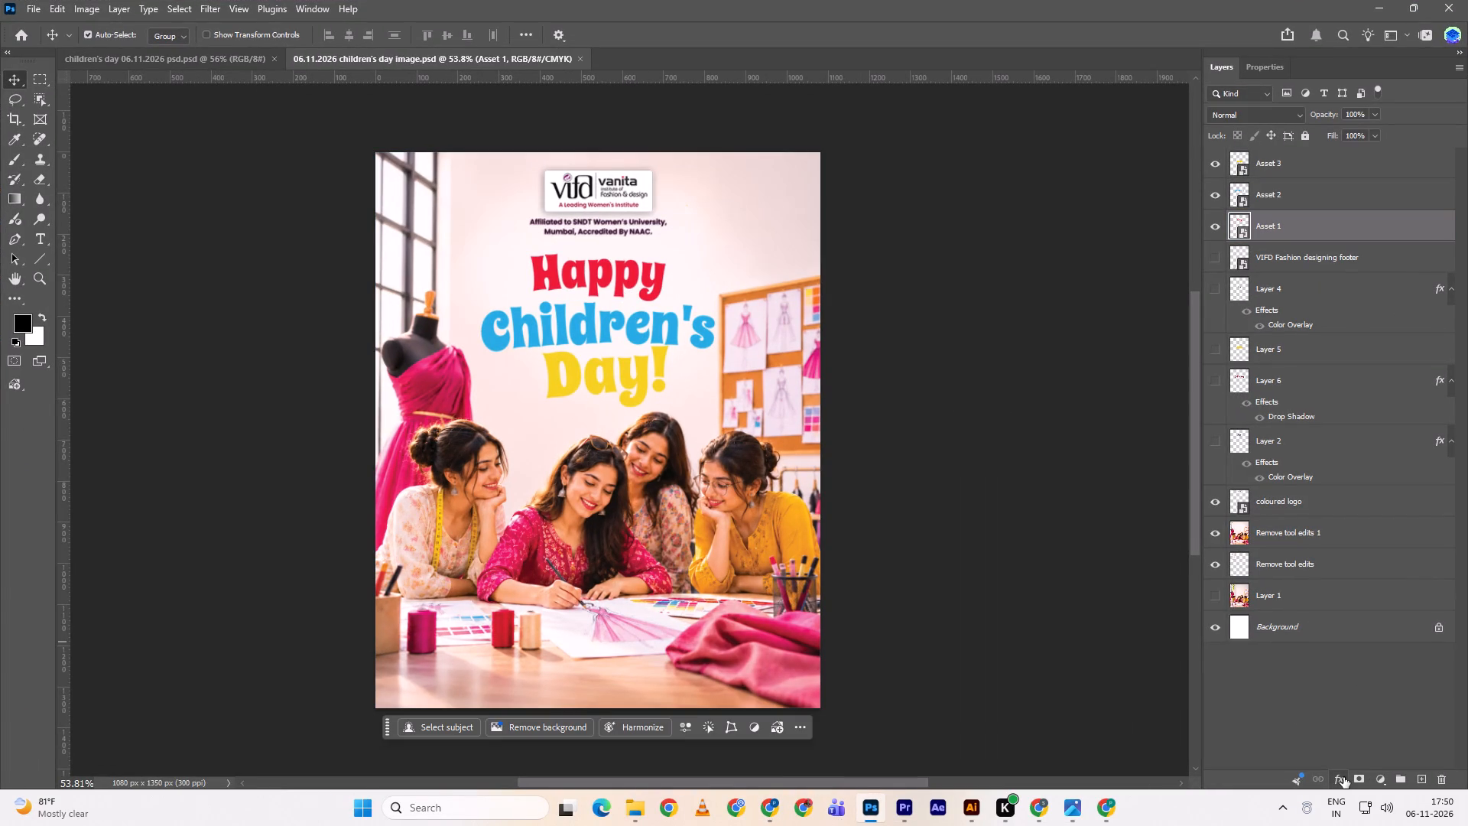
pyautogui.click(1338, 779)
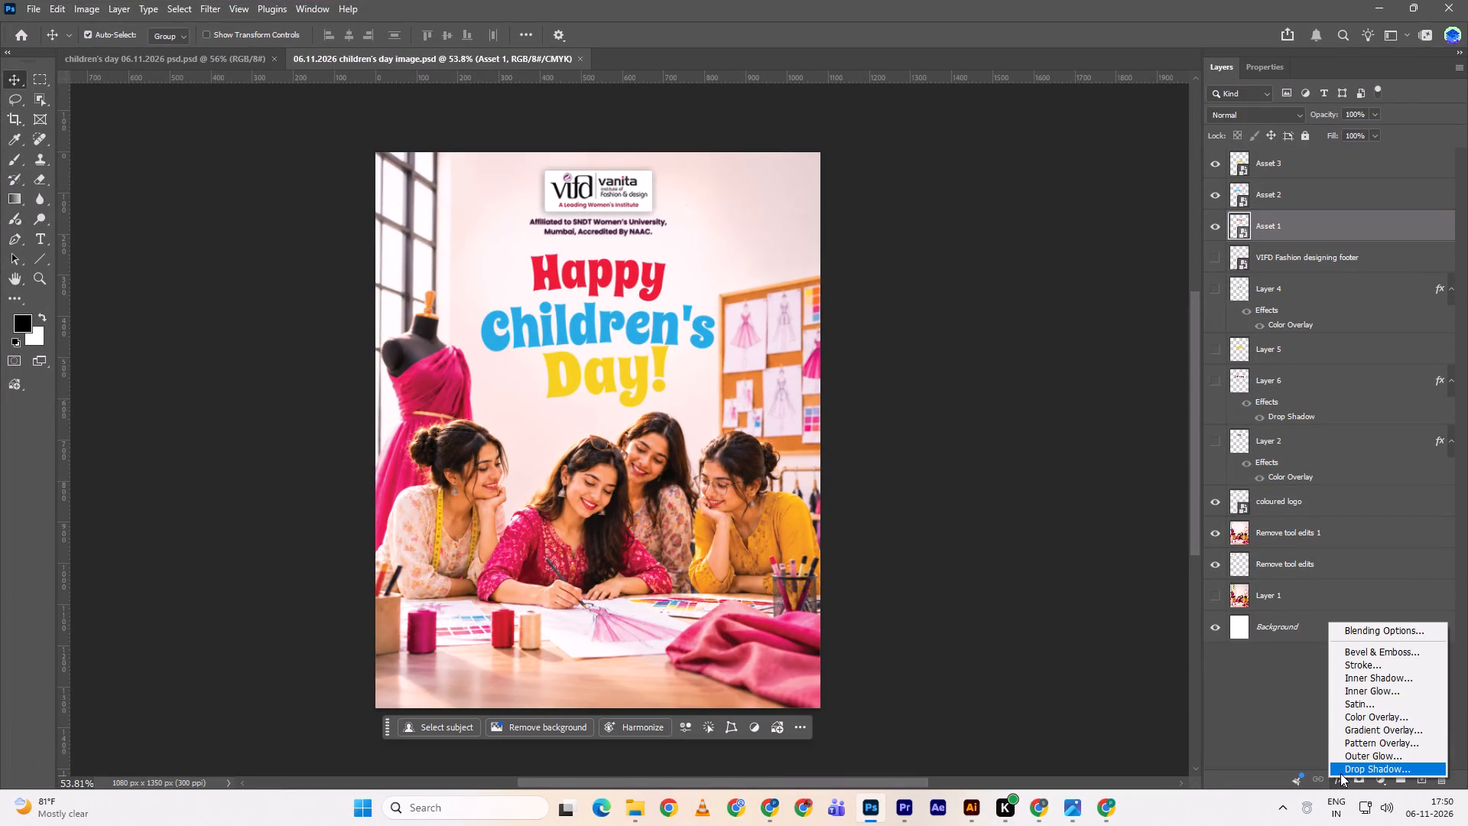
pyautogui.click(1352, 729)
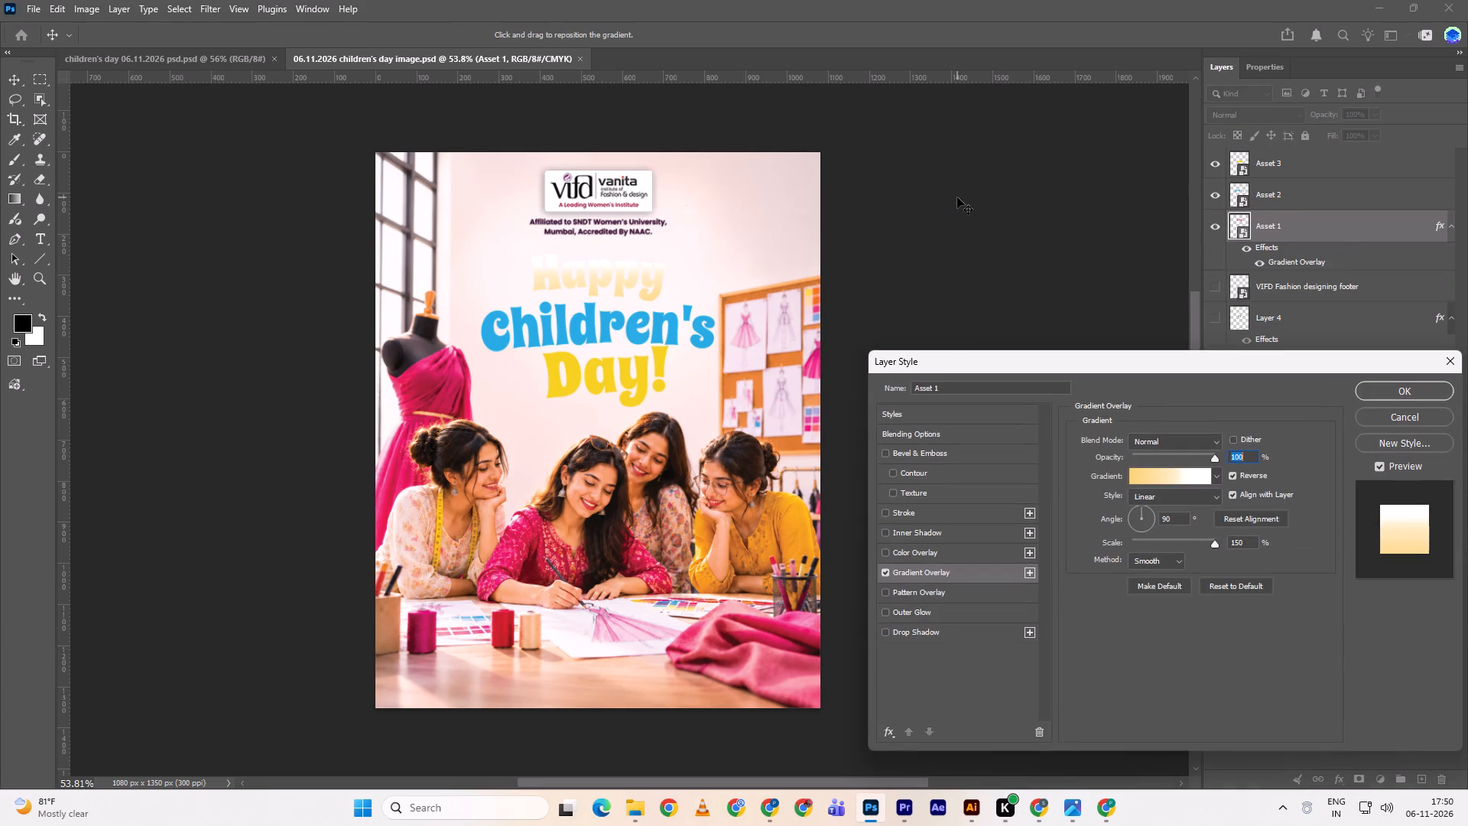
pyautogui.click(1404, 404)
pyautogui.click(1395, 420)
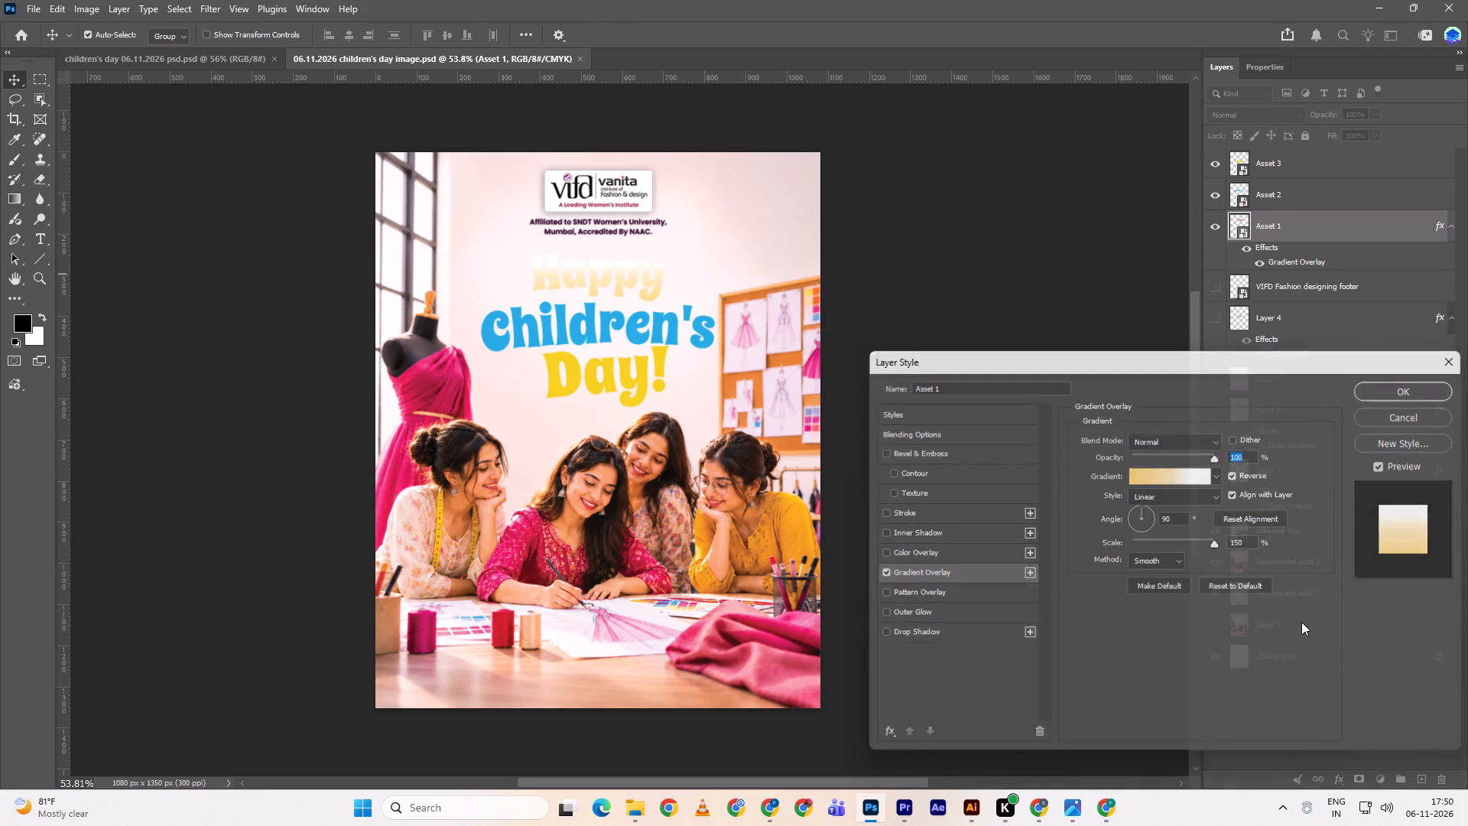
# Apply a dark maroon Color Overlay at 100% opacity in Normal mode to the word "Happy".
pyautogui.click(1336, 784)
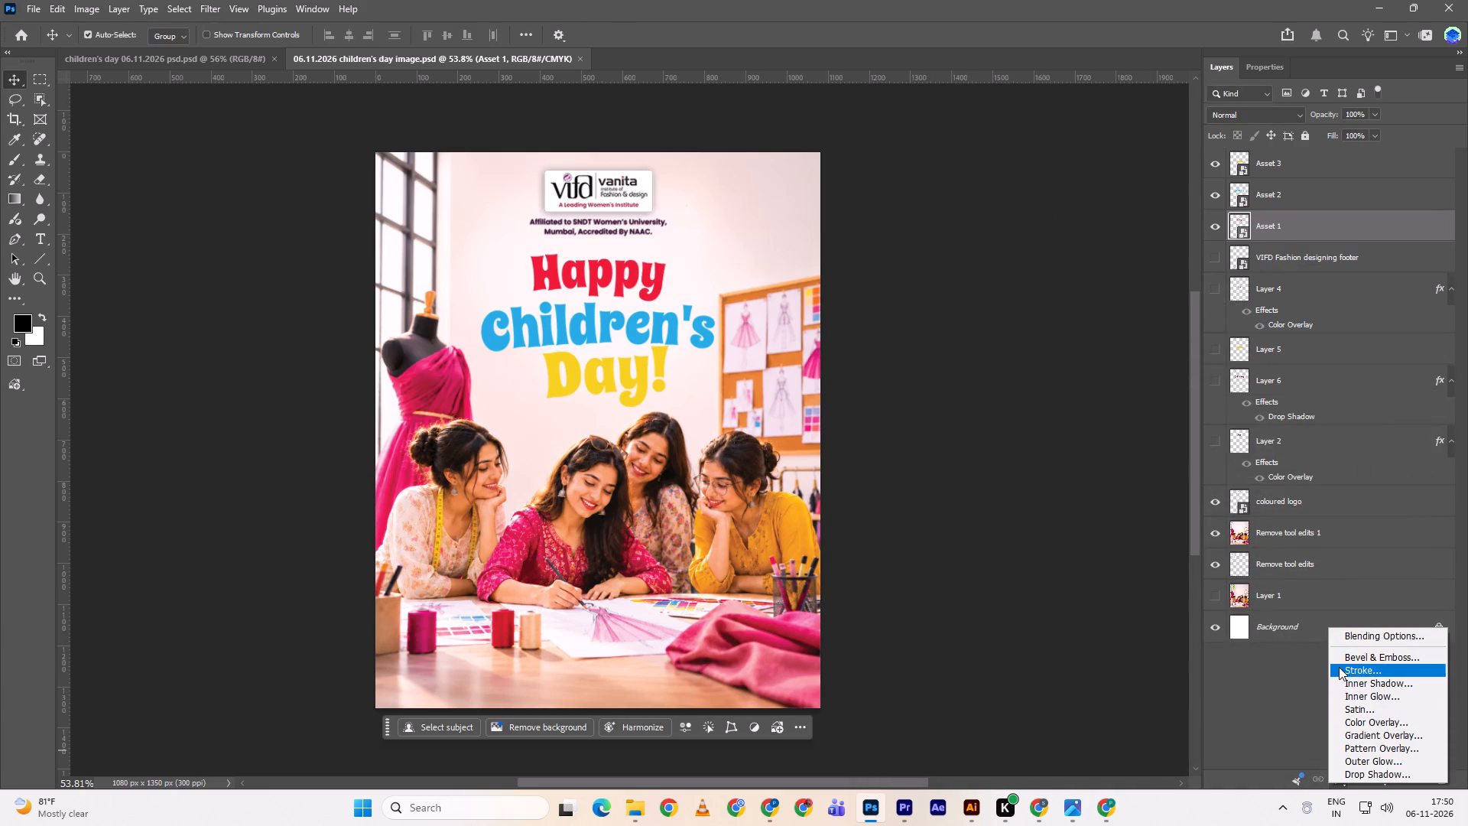
pyautogui.click(1373, 726)
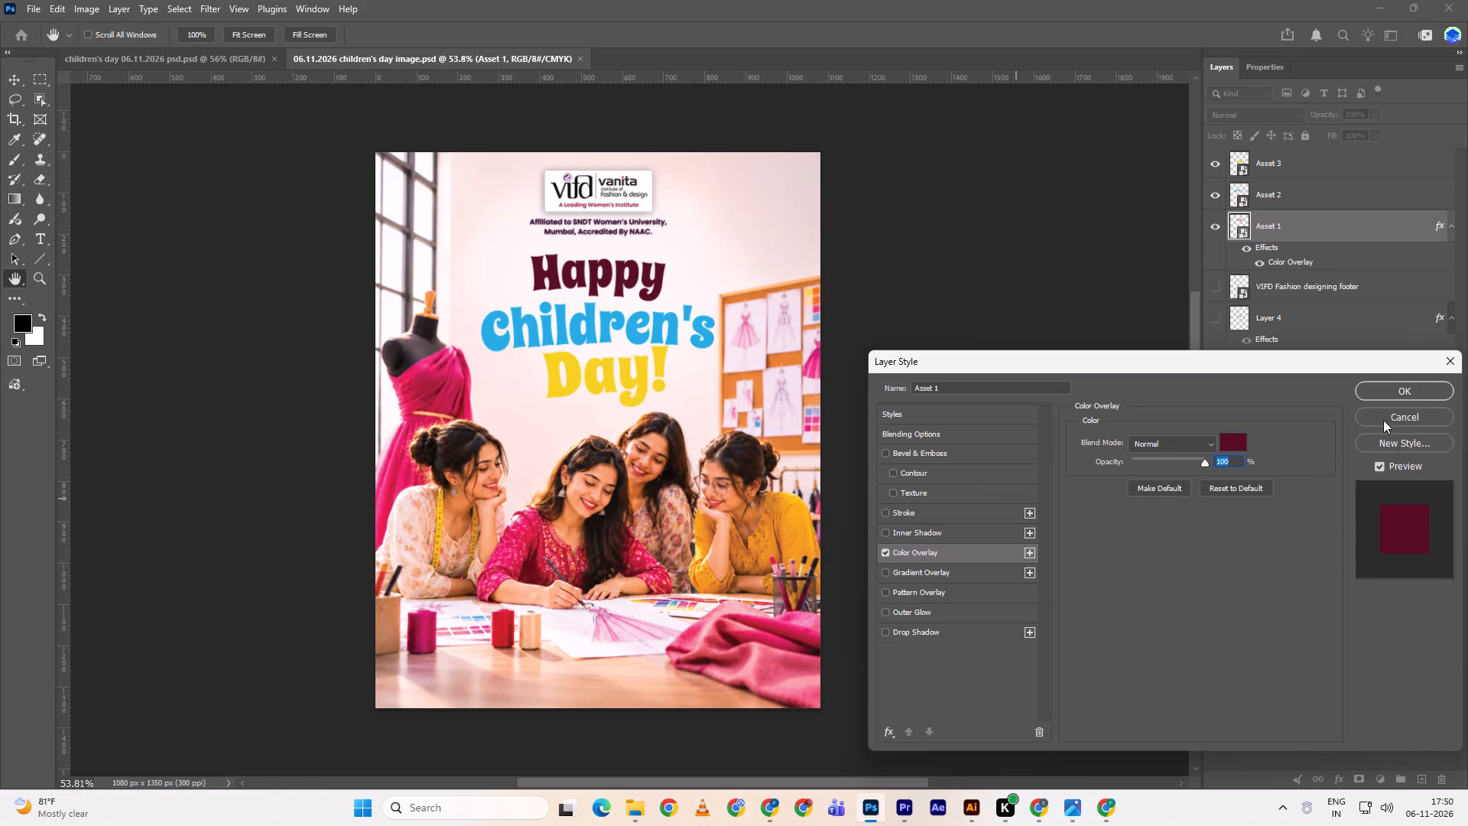
pyautogui.click(1386, 391)
# Apply the same dark maroon Color Overlay at 100% opacity to the word "Children's".
pyautogui.click(555, 319)
pyautogui.click(576, 330)
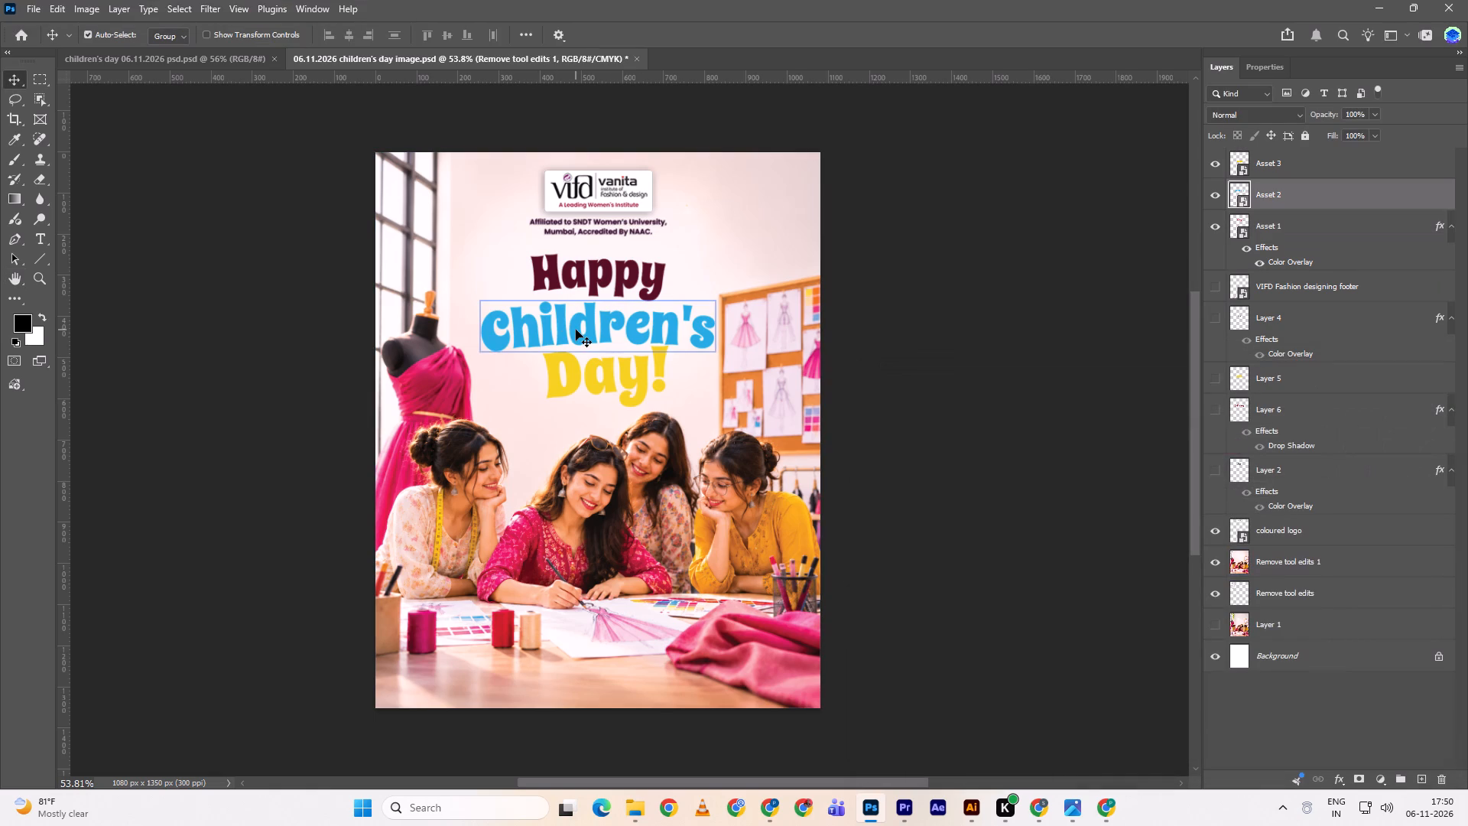
pyautogui.click(1335, 779)
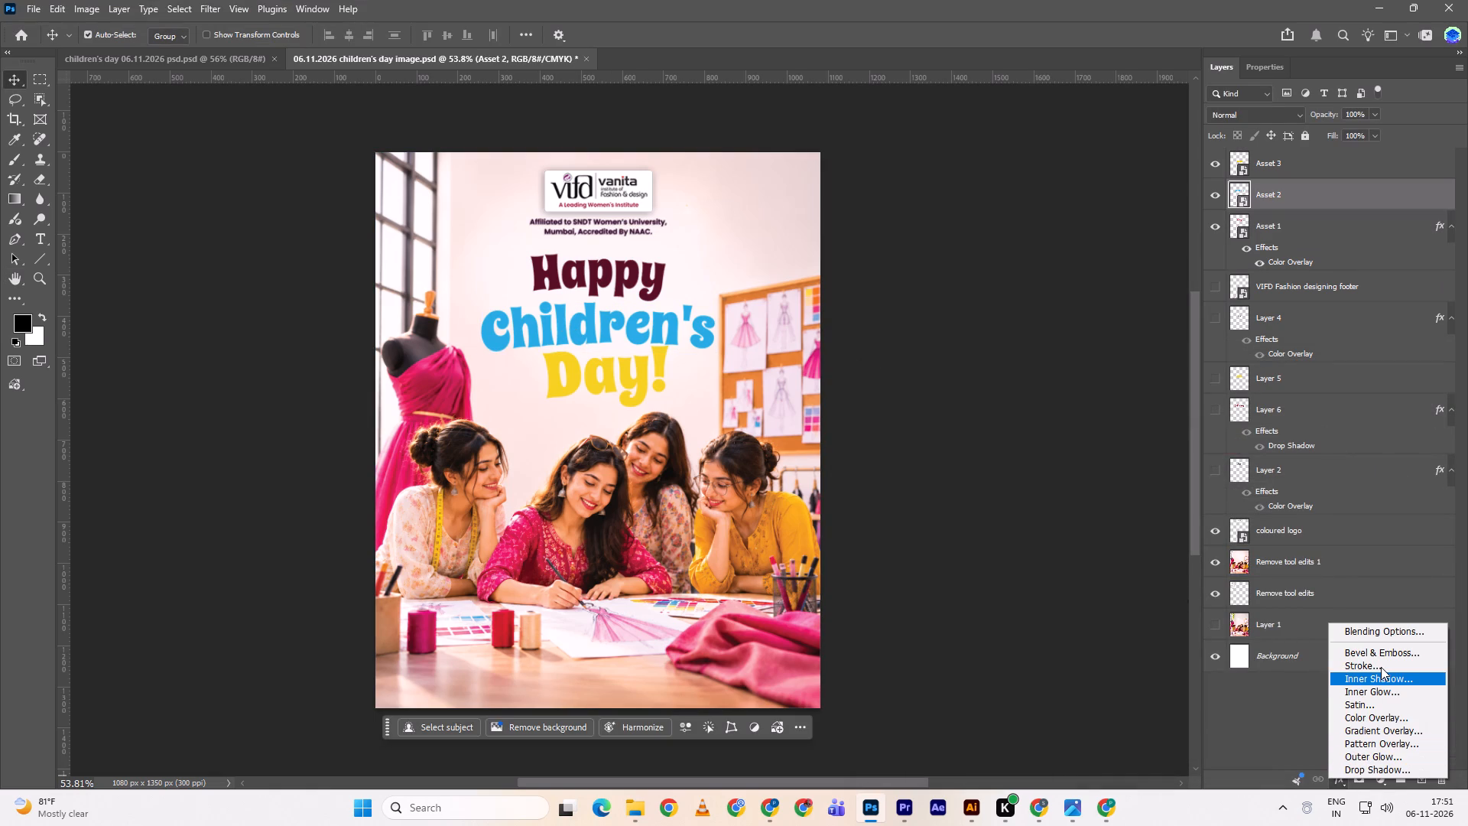
pyautogui.click(1375, 717)
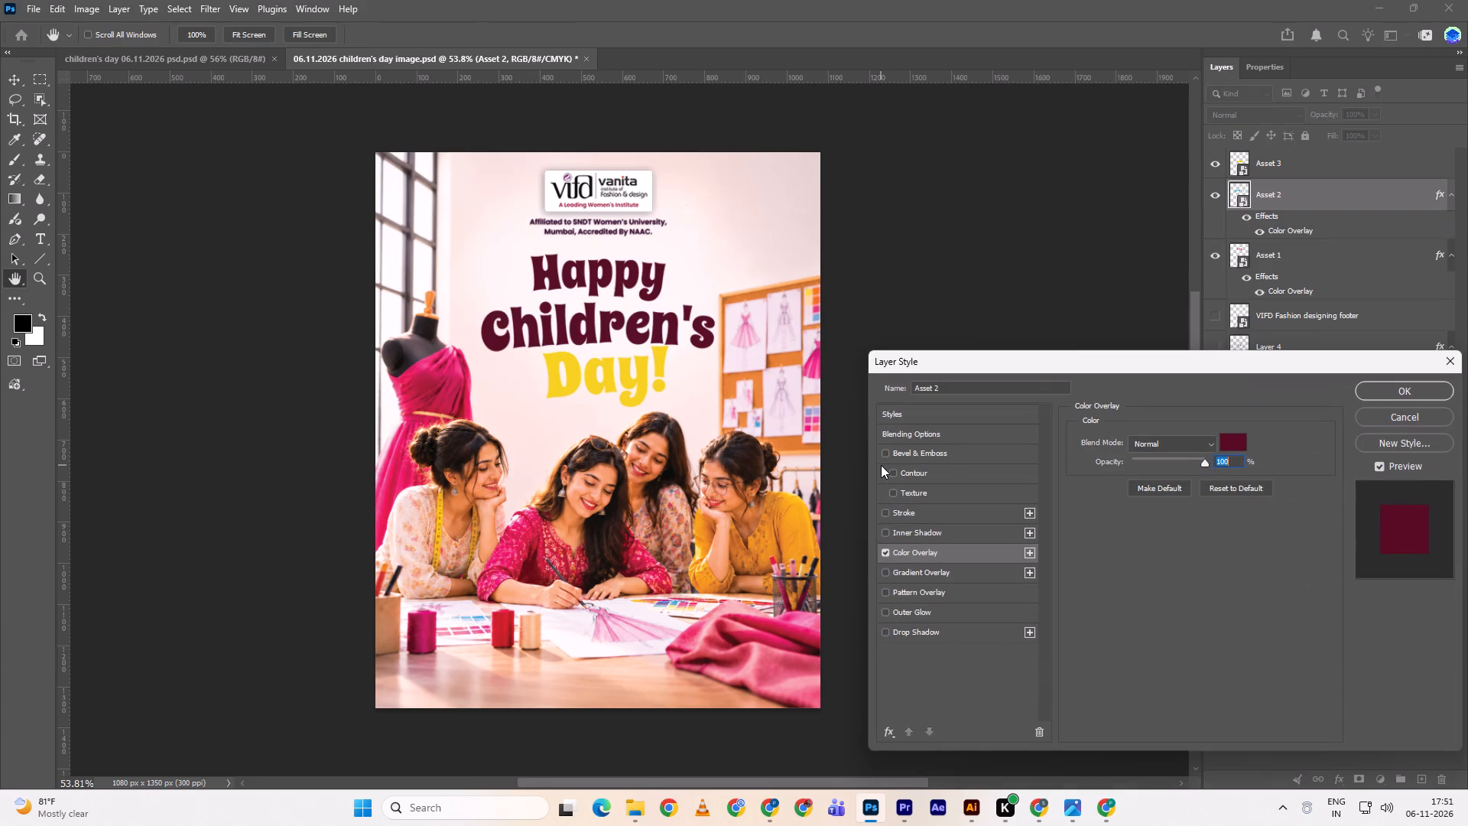
pyautogui.click(1412, 385)
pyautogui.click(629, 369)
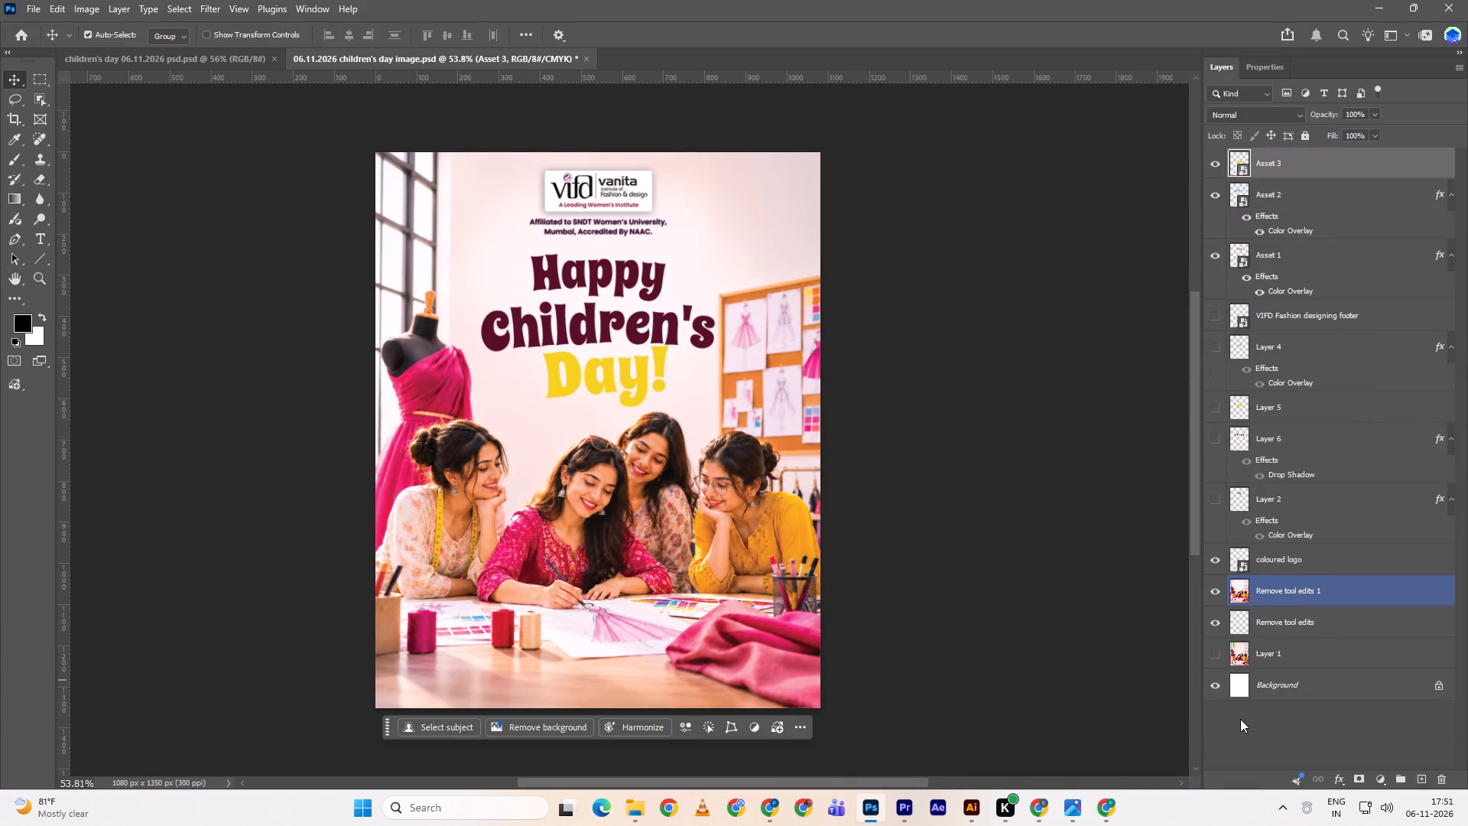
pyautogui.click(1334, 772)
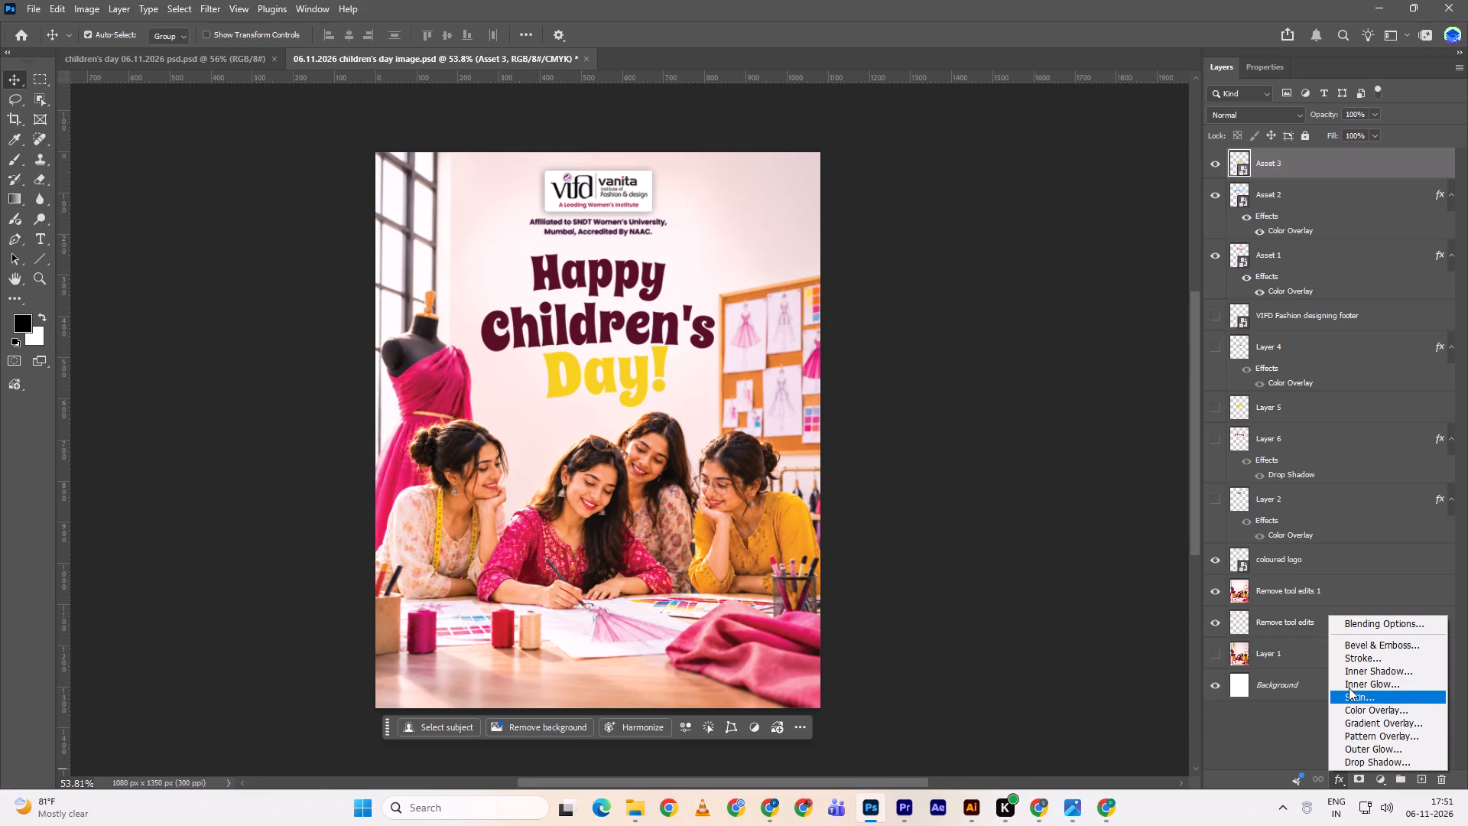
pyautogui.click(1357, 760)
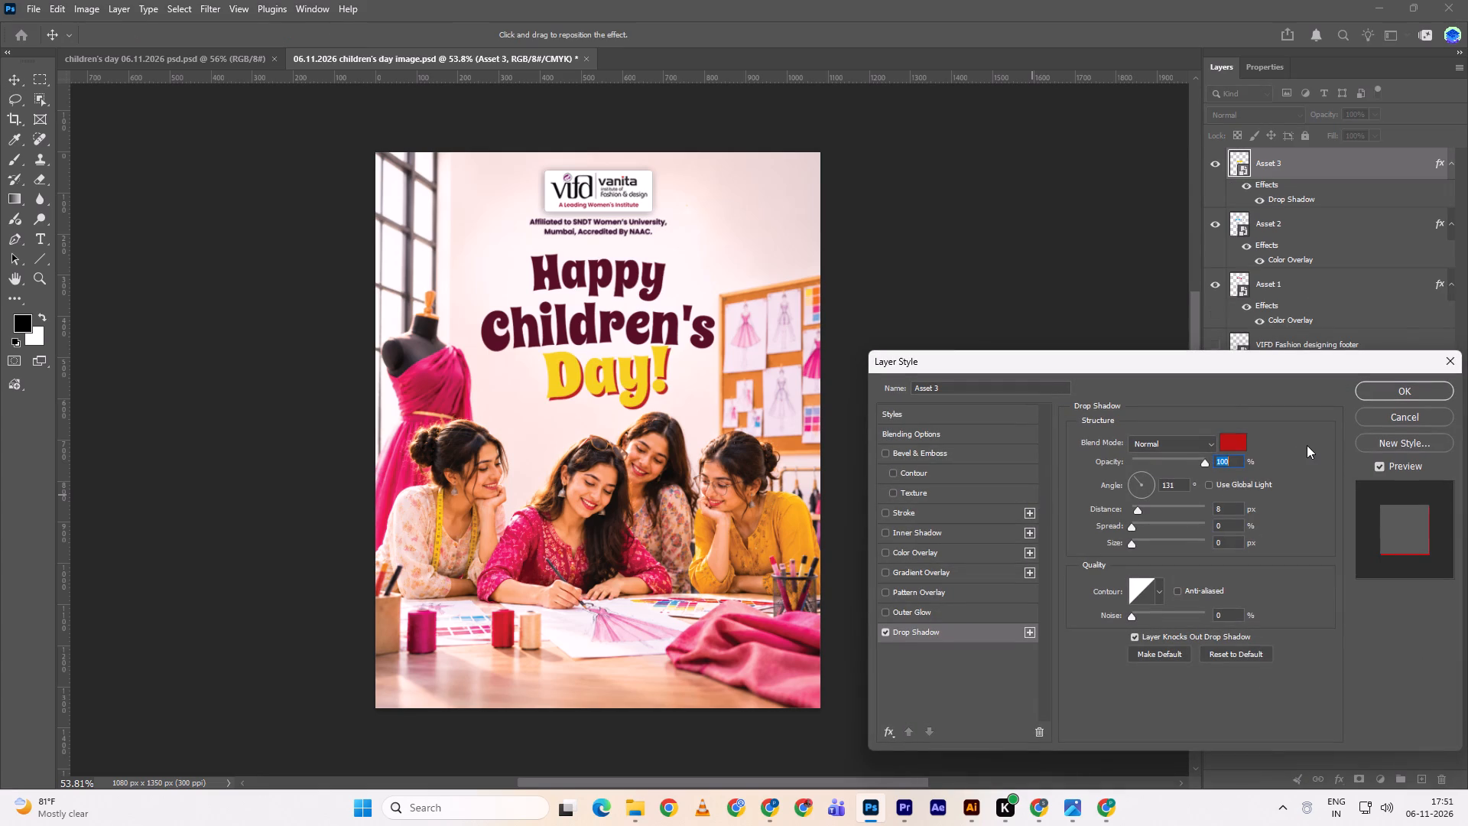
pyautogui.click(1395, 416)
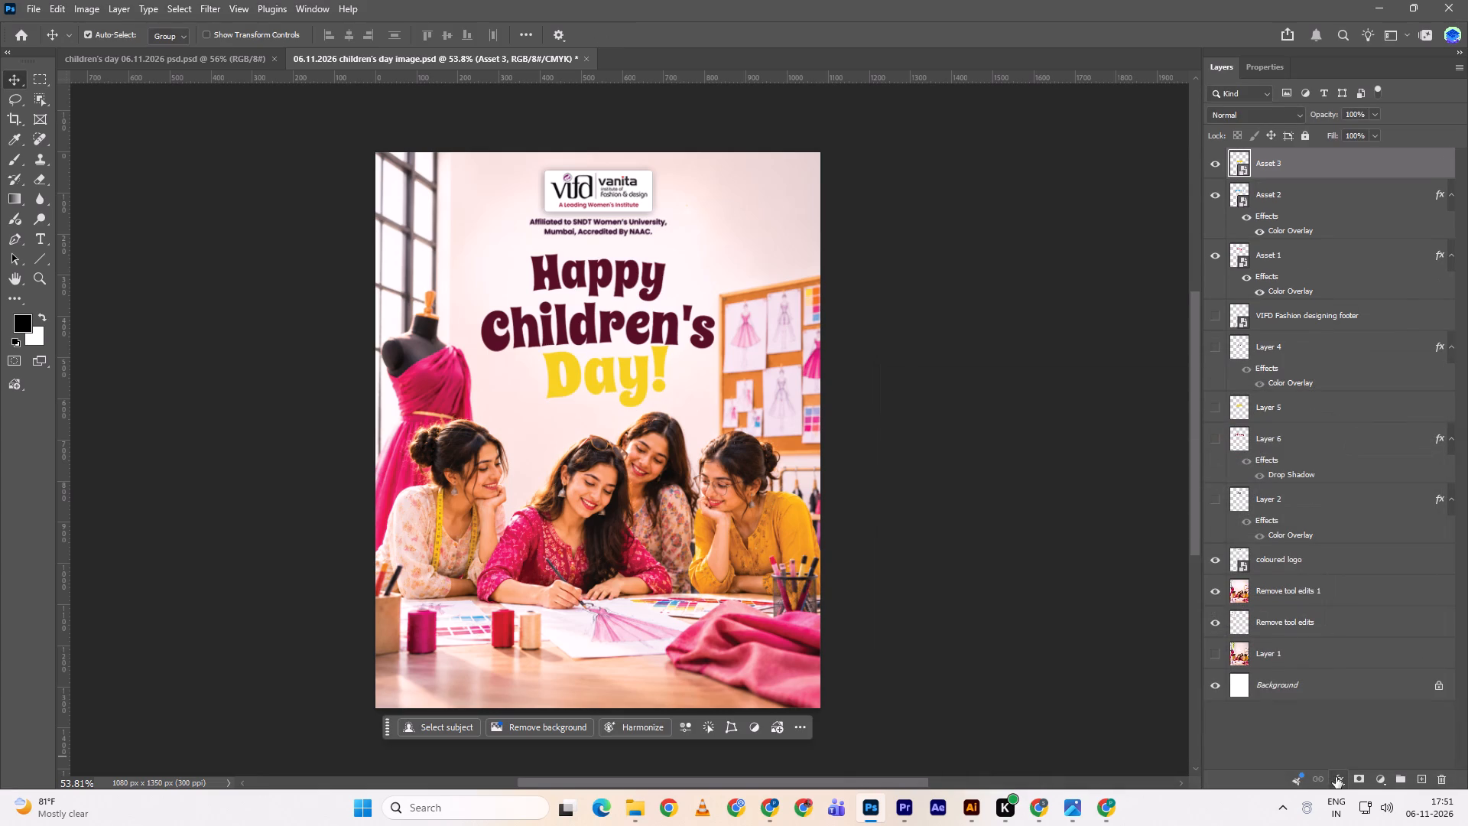
# Apply the same dark maroon Color Overlay to the word "Day!" in the poster heading.
pyautogui.click(602, 385)
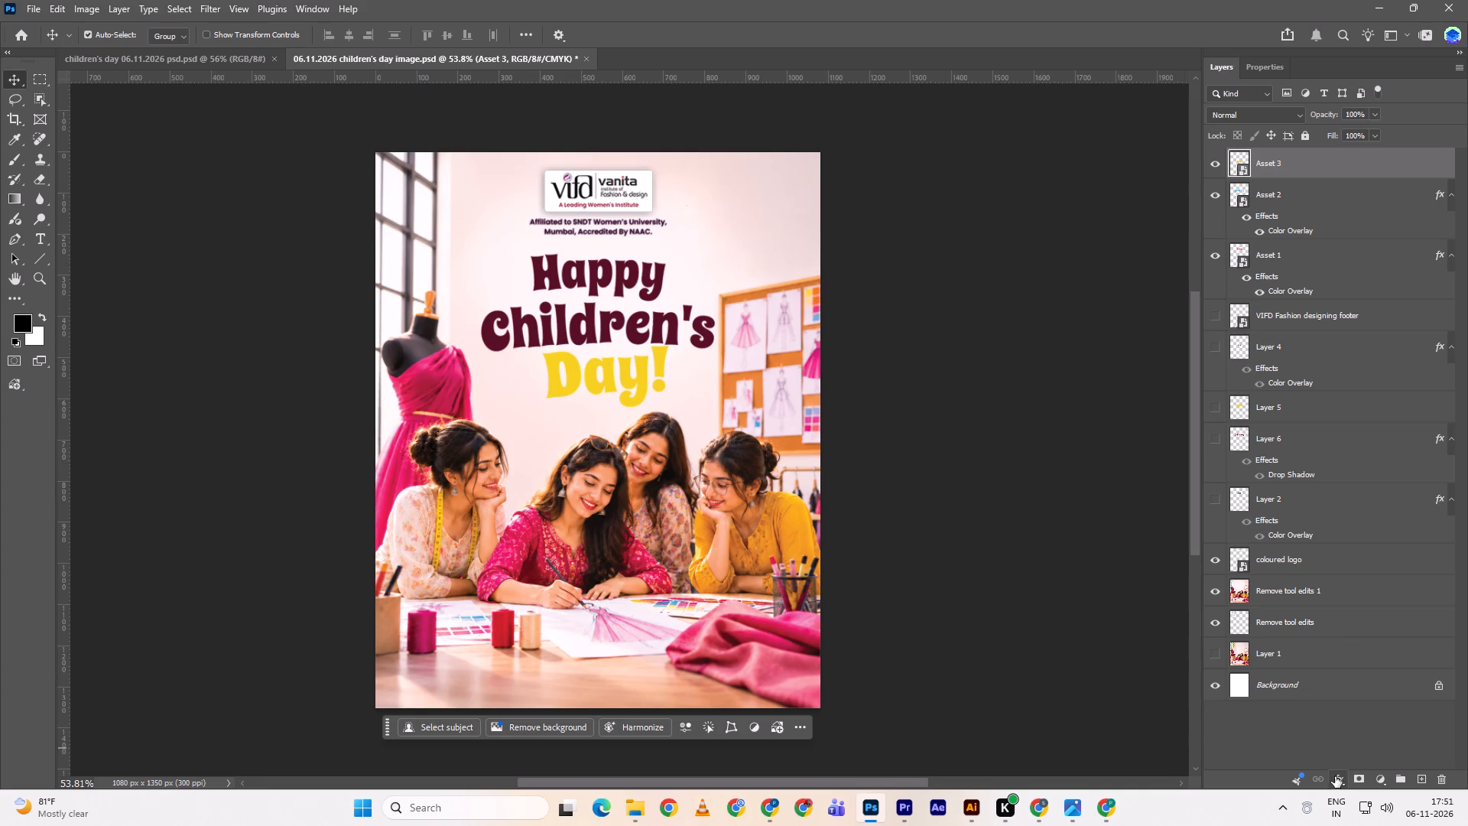
pyautogui.click(1335, 776)
pyautogui.click(1369, 713)
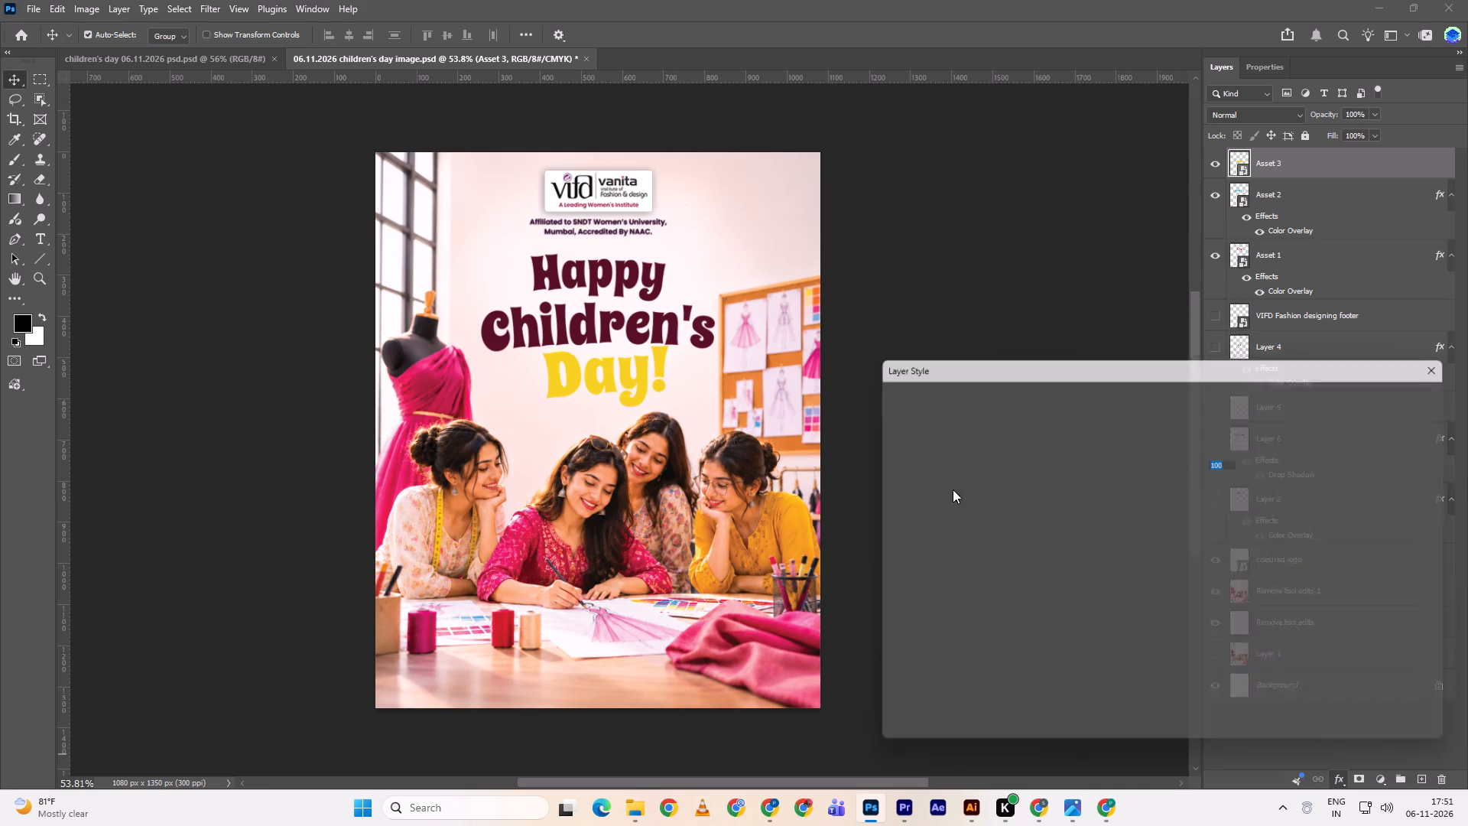
pyautogui.click(1383, 386)
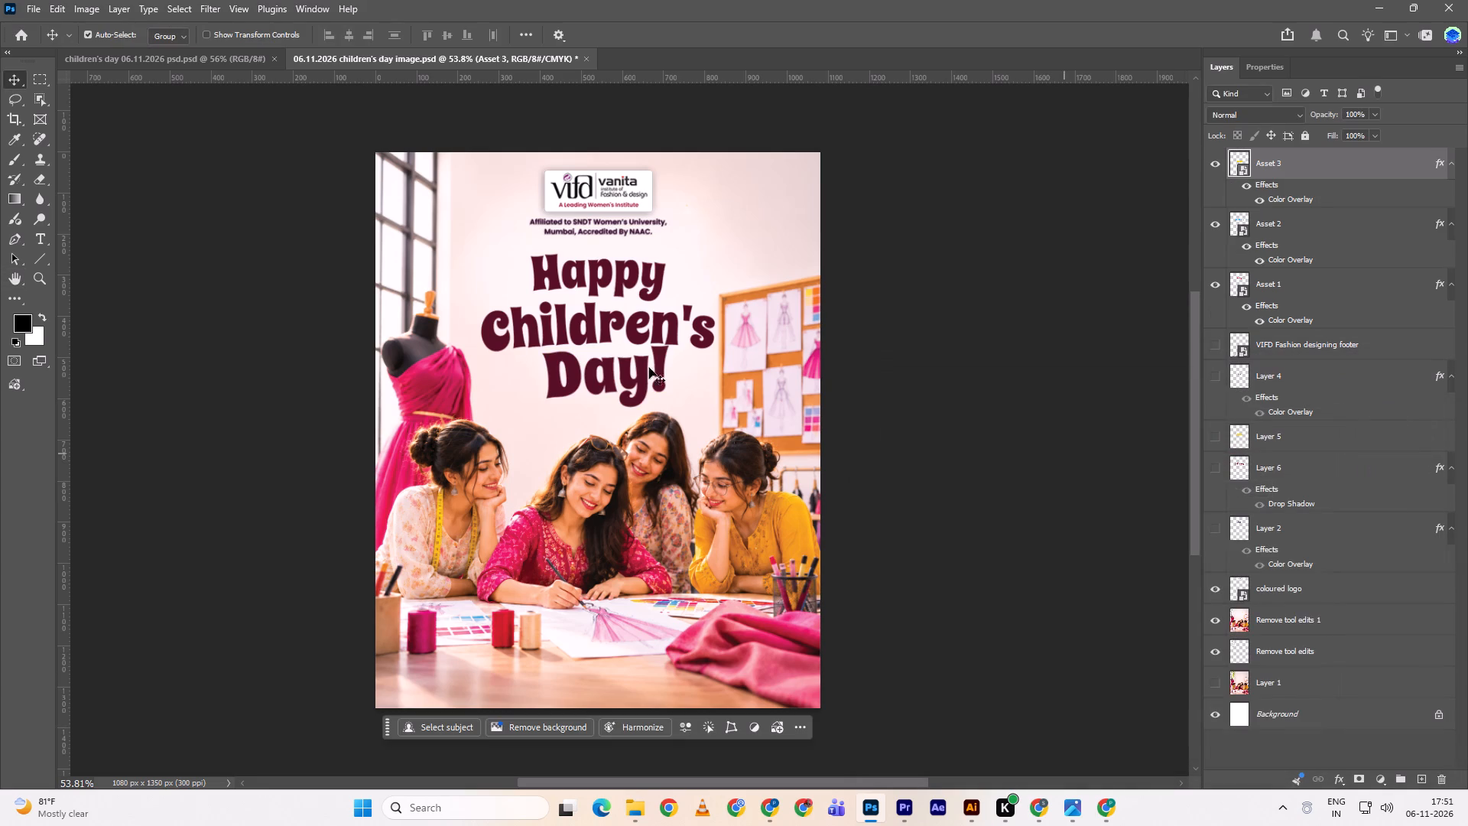
# Add a Drop Shadow effect to the word "Happy" alongside its Color Overlay.
pyautogui.click(560, 270)
pyautogui.click(570, 273)
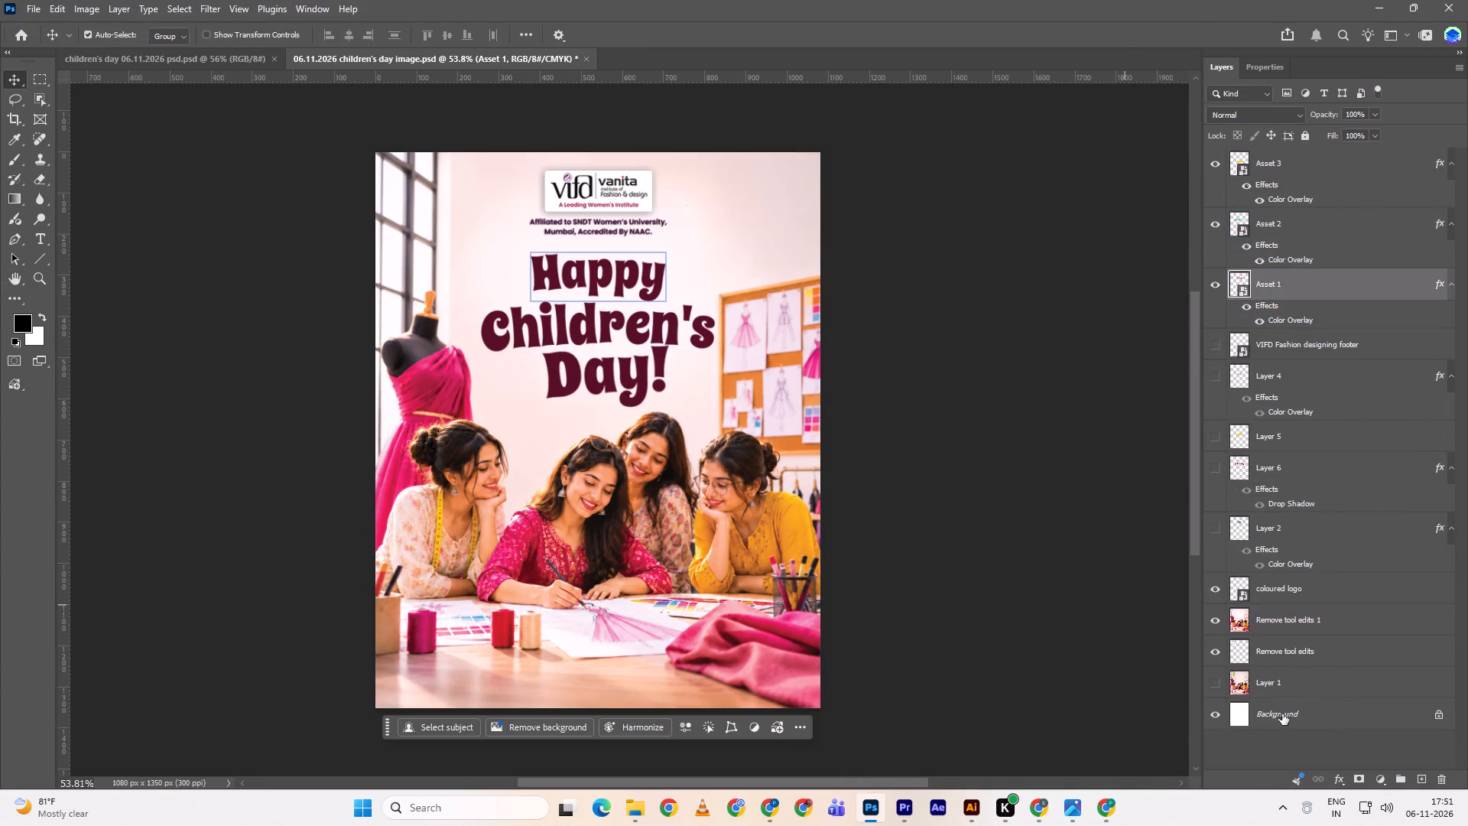
pyautogui.click(1342, 782)
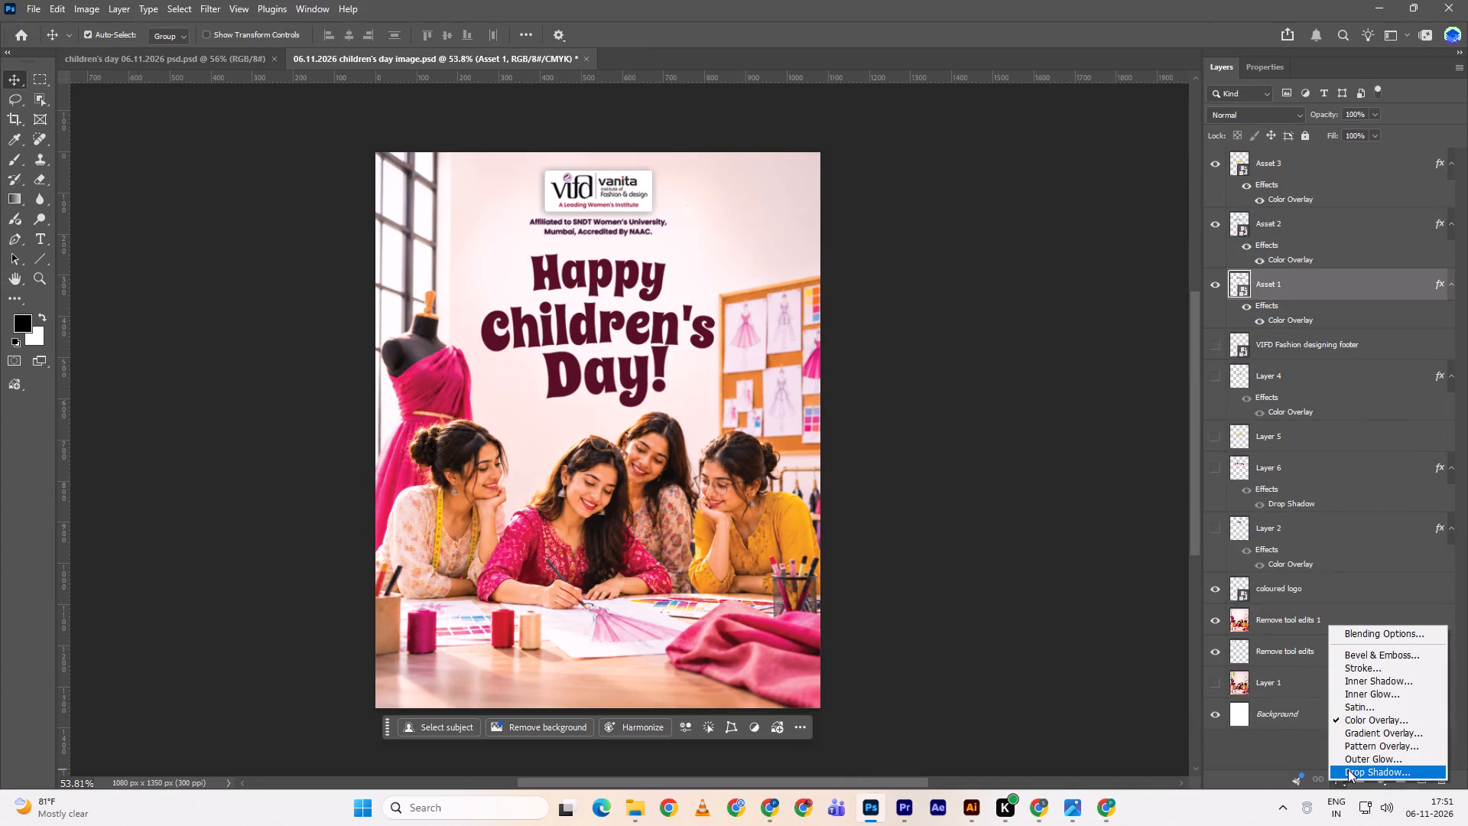
pyautogui.click(1348, 769)
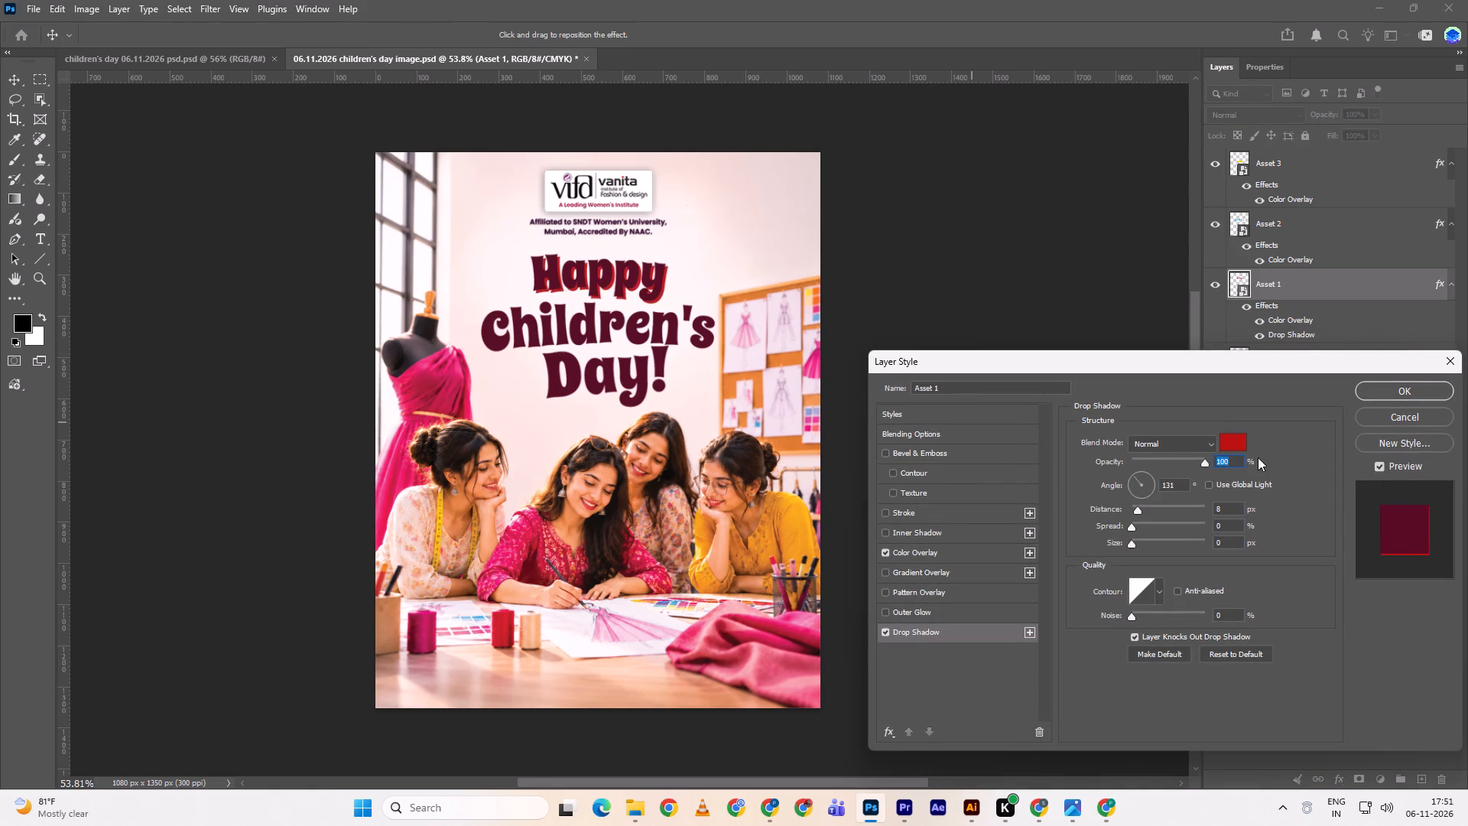
# Sample poster colours for the "Happy" drop shadow, trying skin, dress and wall tones before the pinboard frame's orange #dd7c33.
pyautogui.click(1238, 437)
pyautogui.click(595, 520)
pyautogui.click(600, 501)
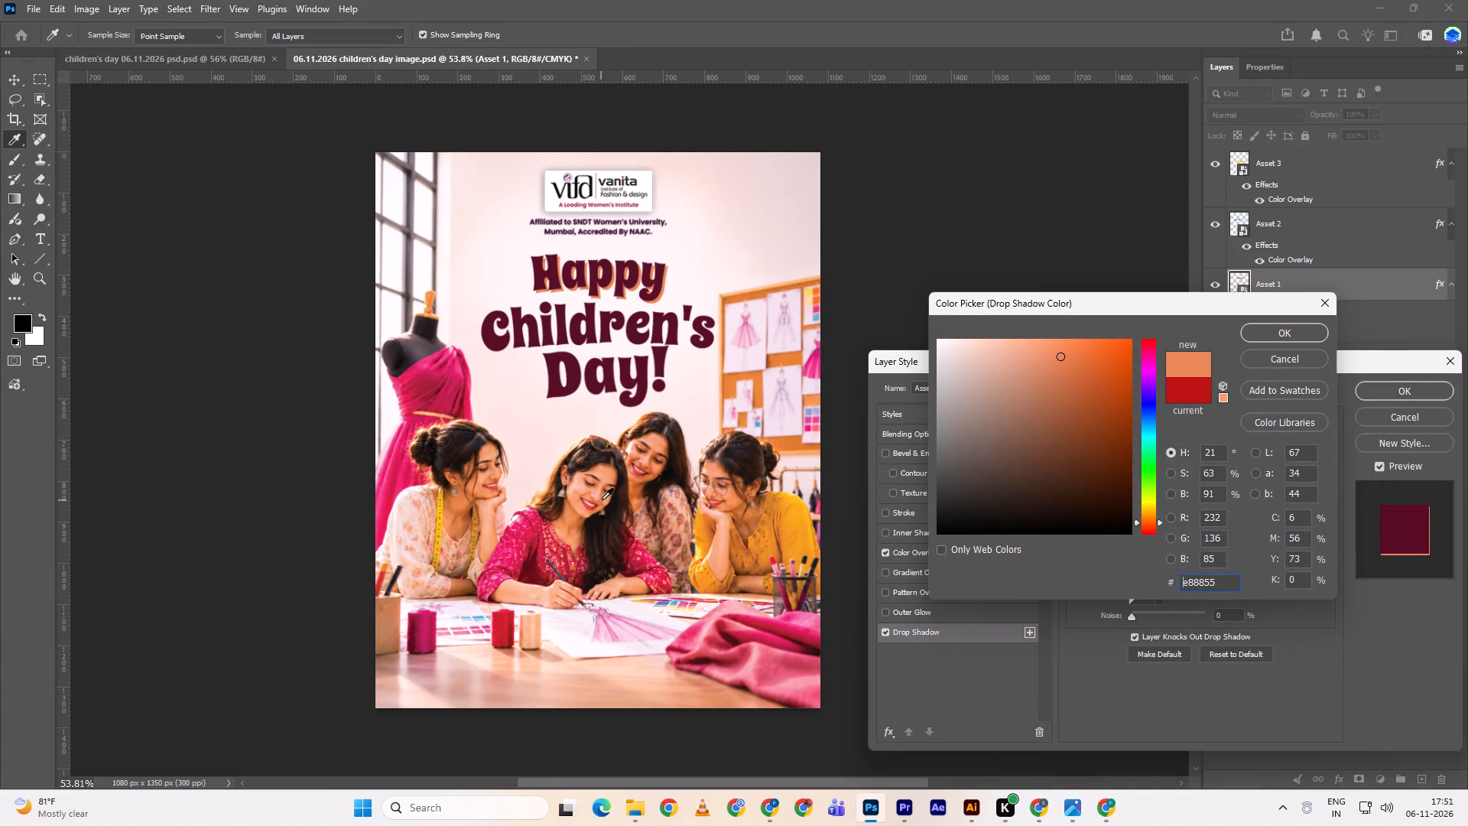
pyautogui.click(667, 472)
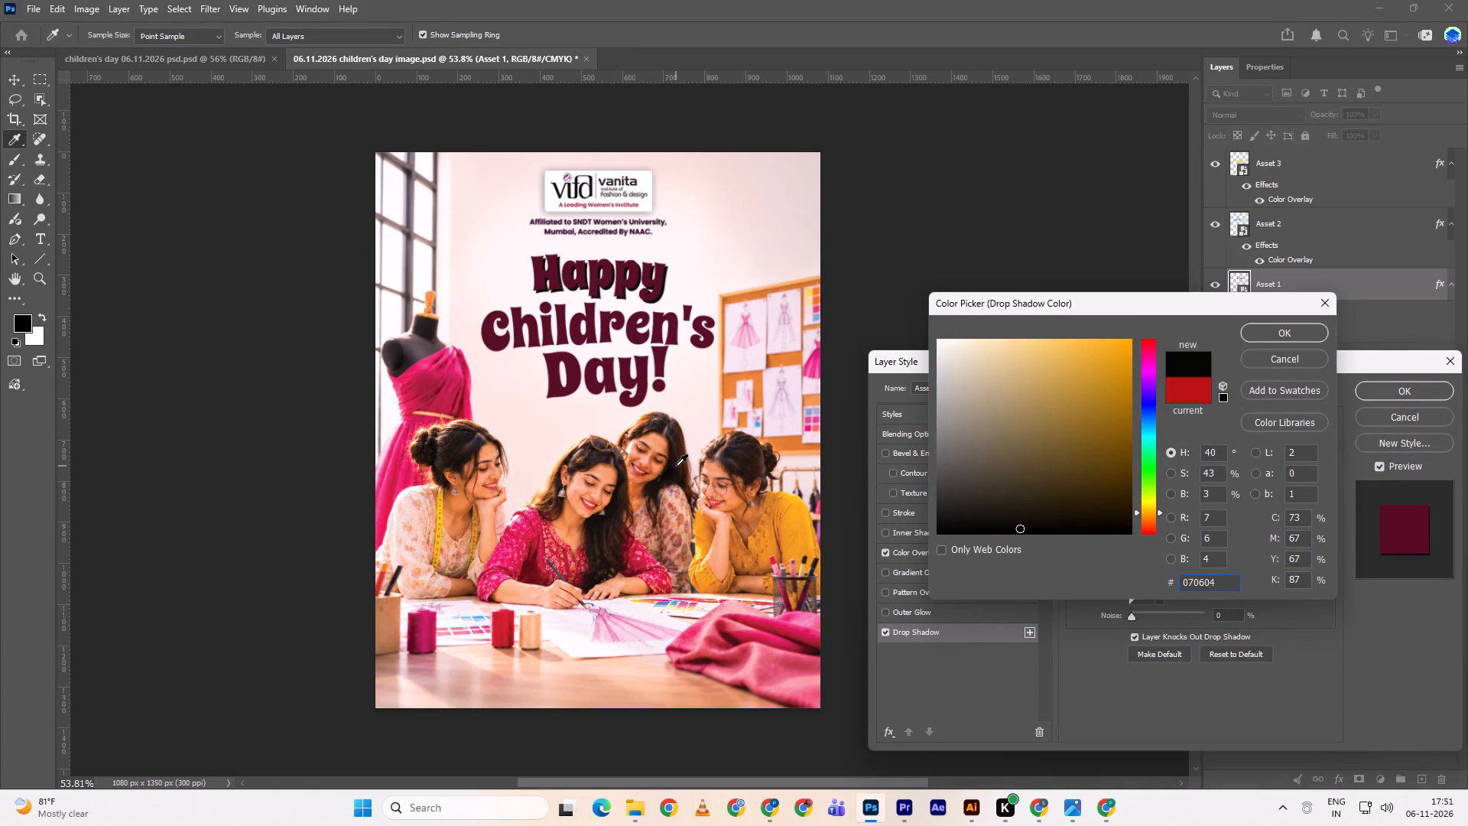
pyautogui.click(676, 466)
pyautogui.click(756, 460)
pyautogui.click(783, 441)
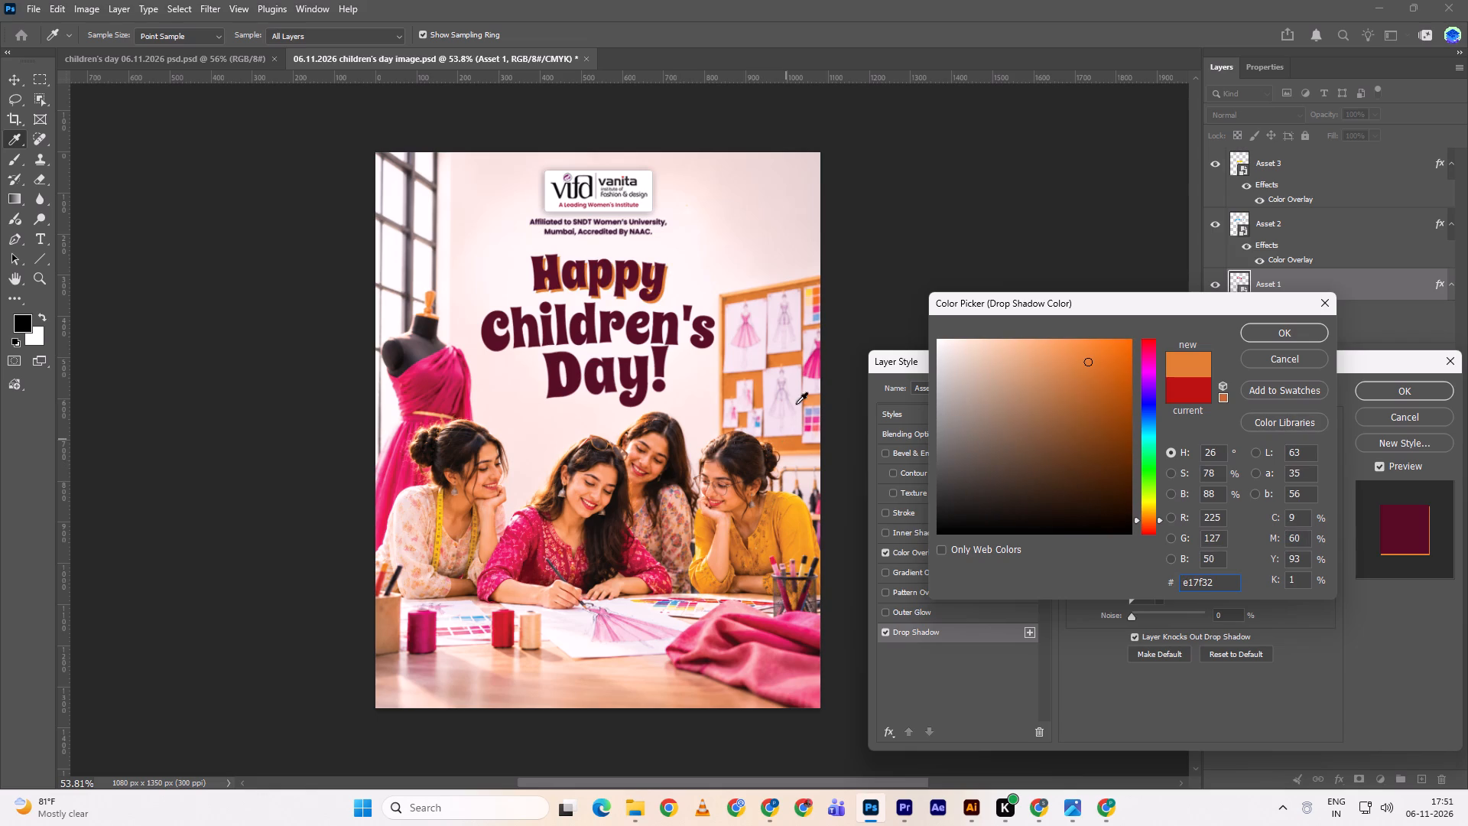
pyautogui.click(801, 376)
pyautogui.click(792, 357)
pyautogui.click(762, 328)
pyautogui.click(762, 317)
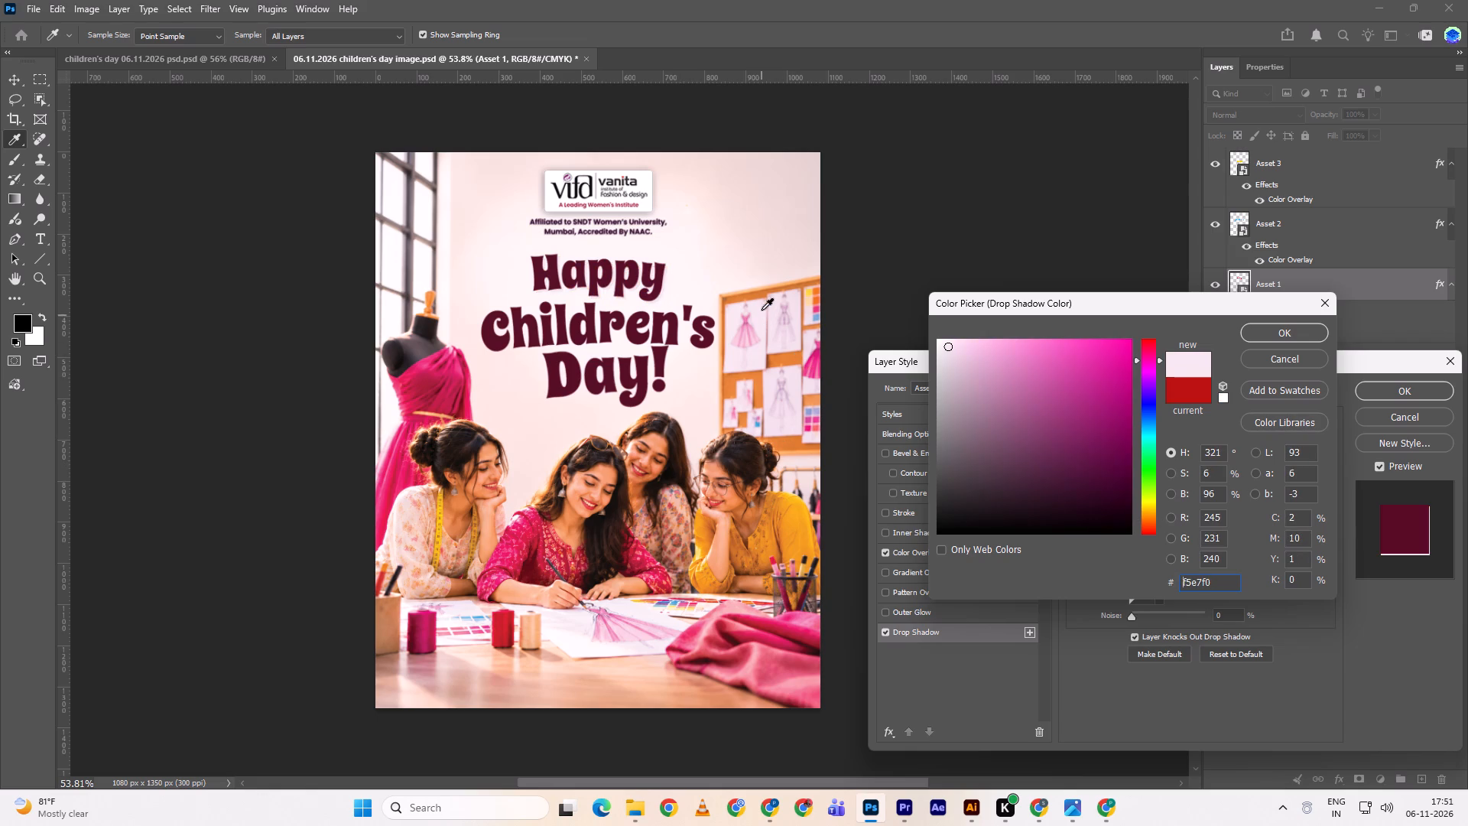
pyautogui.click(762, 298)
pyautogui.click(765, 261)
pyautogui.click(427, 372)
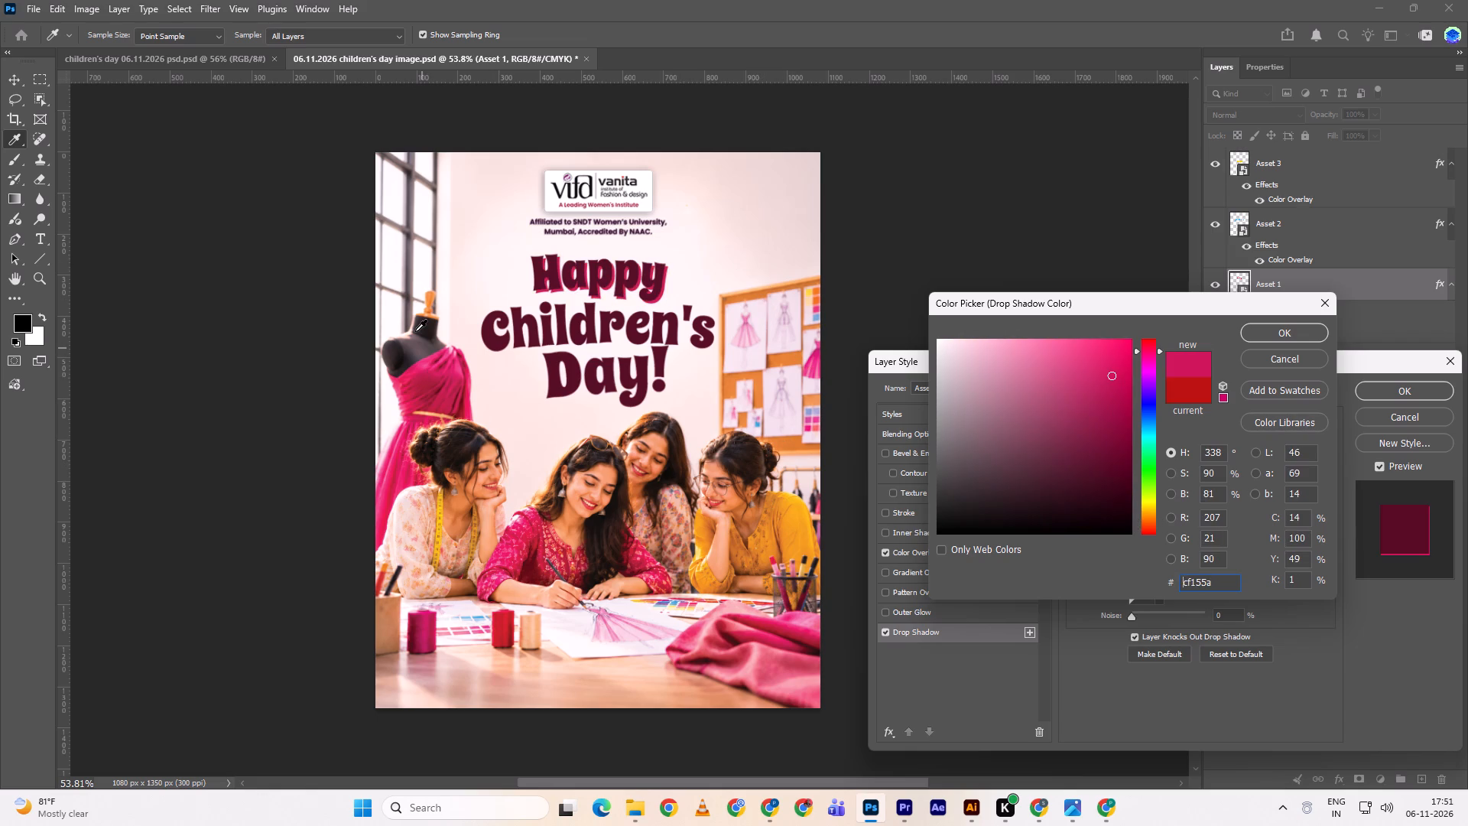
pyautogui.click(466, 268)
pyautogui.click(466, 233)
pyautogui.click(460, 191)
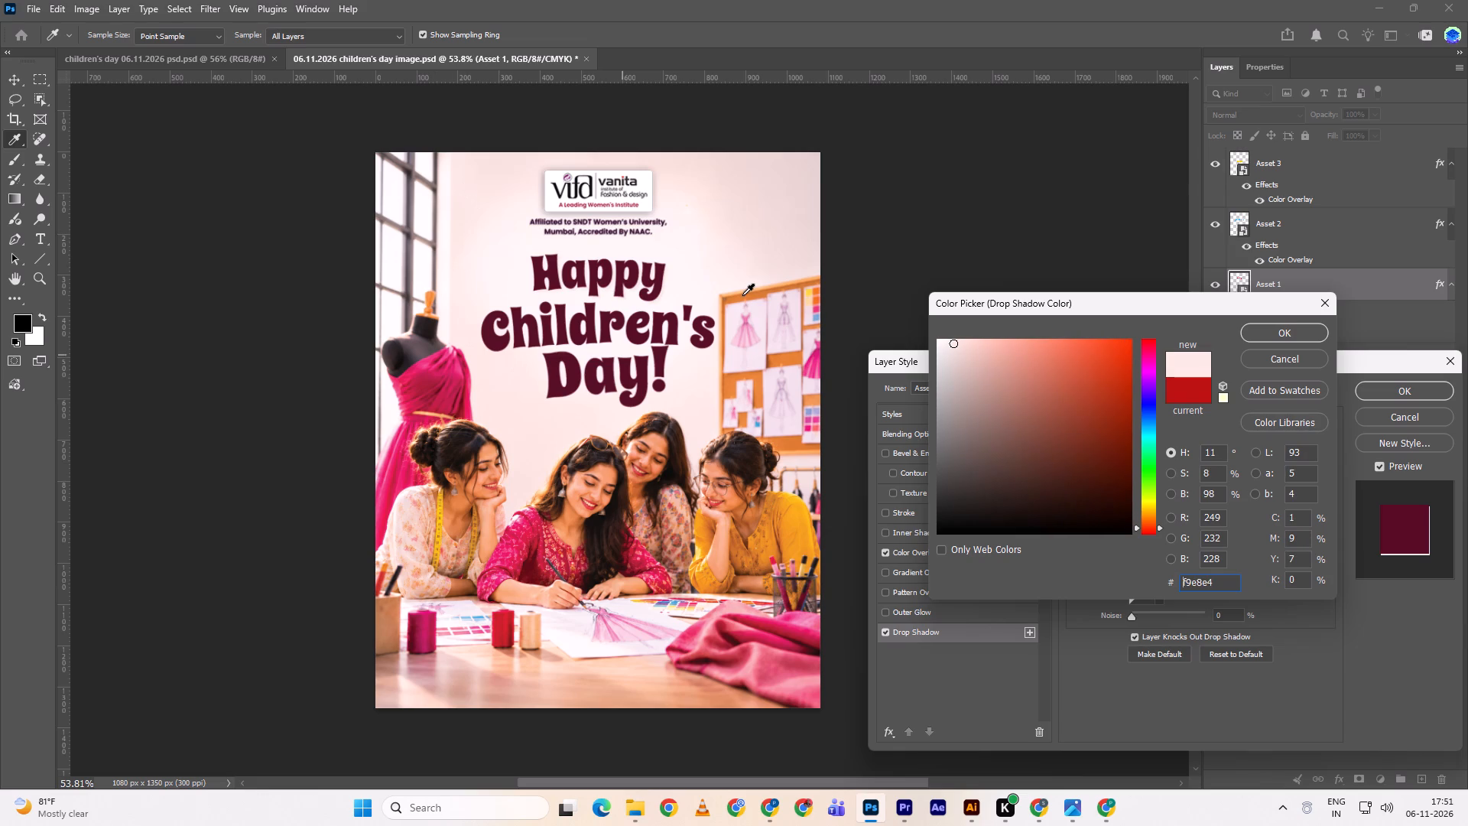
pyautogui.click(742, 295)
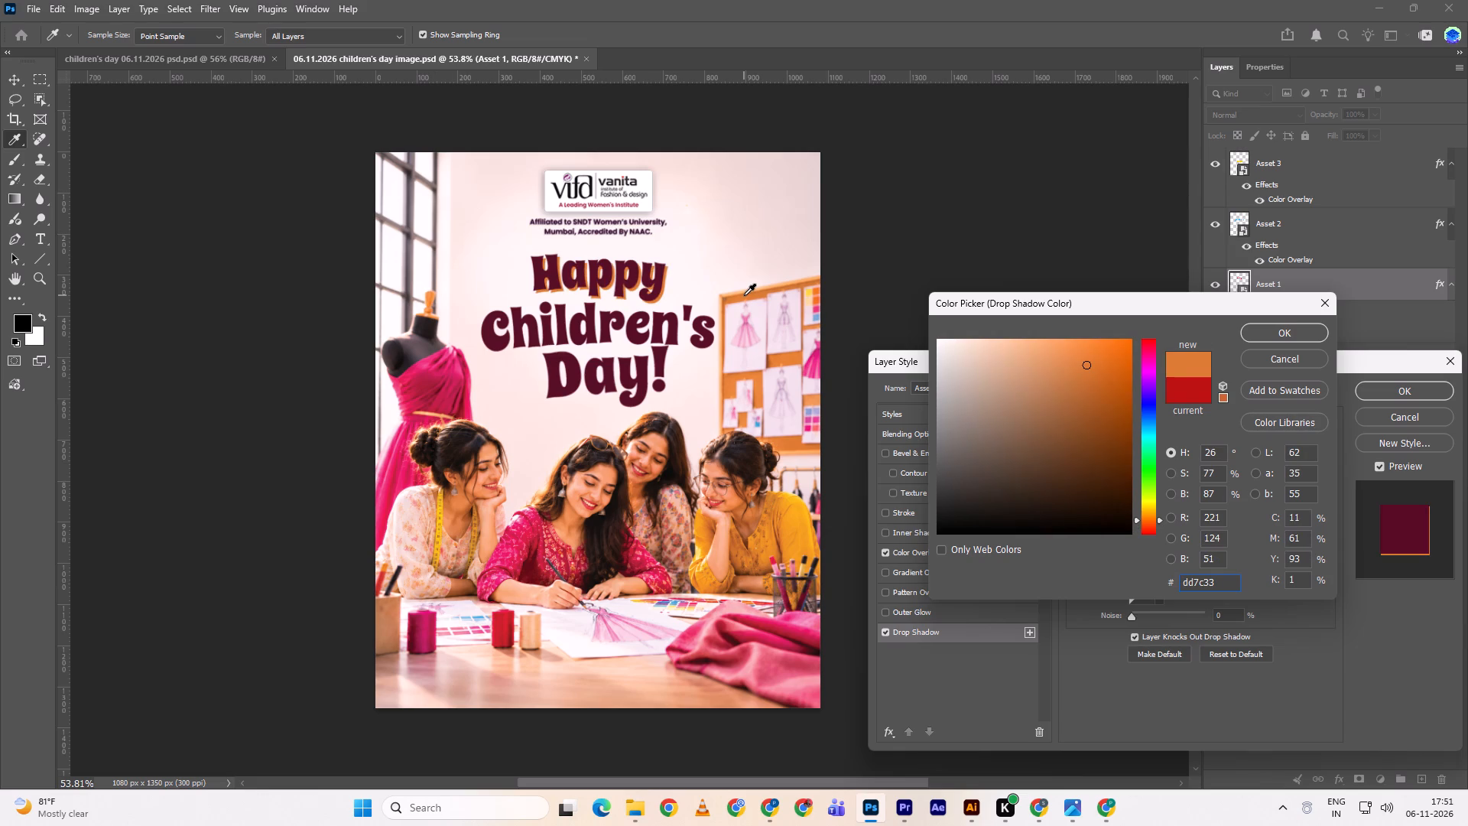
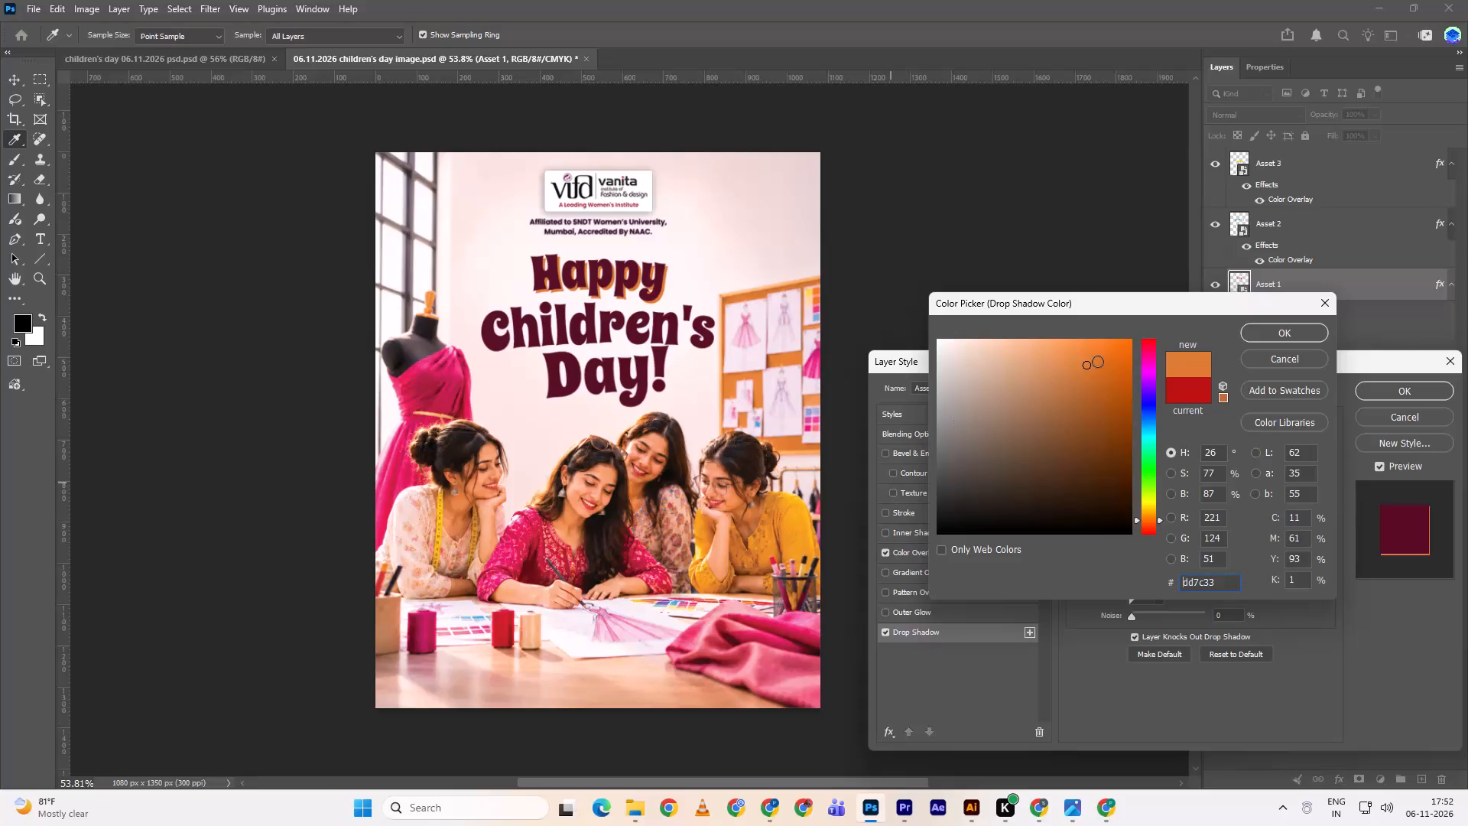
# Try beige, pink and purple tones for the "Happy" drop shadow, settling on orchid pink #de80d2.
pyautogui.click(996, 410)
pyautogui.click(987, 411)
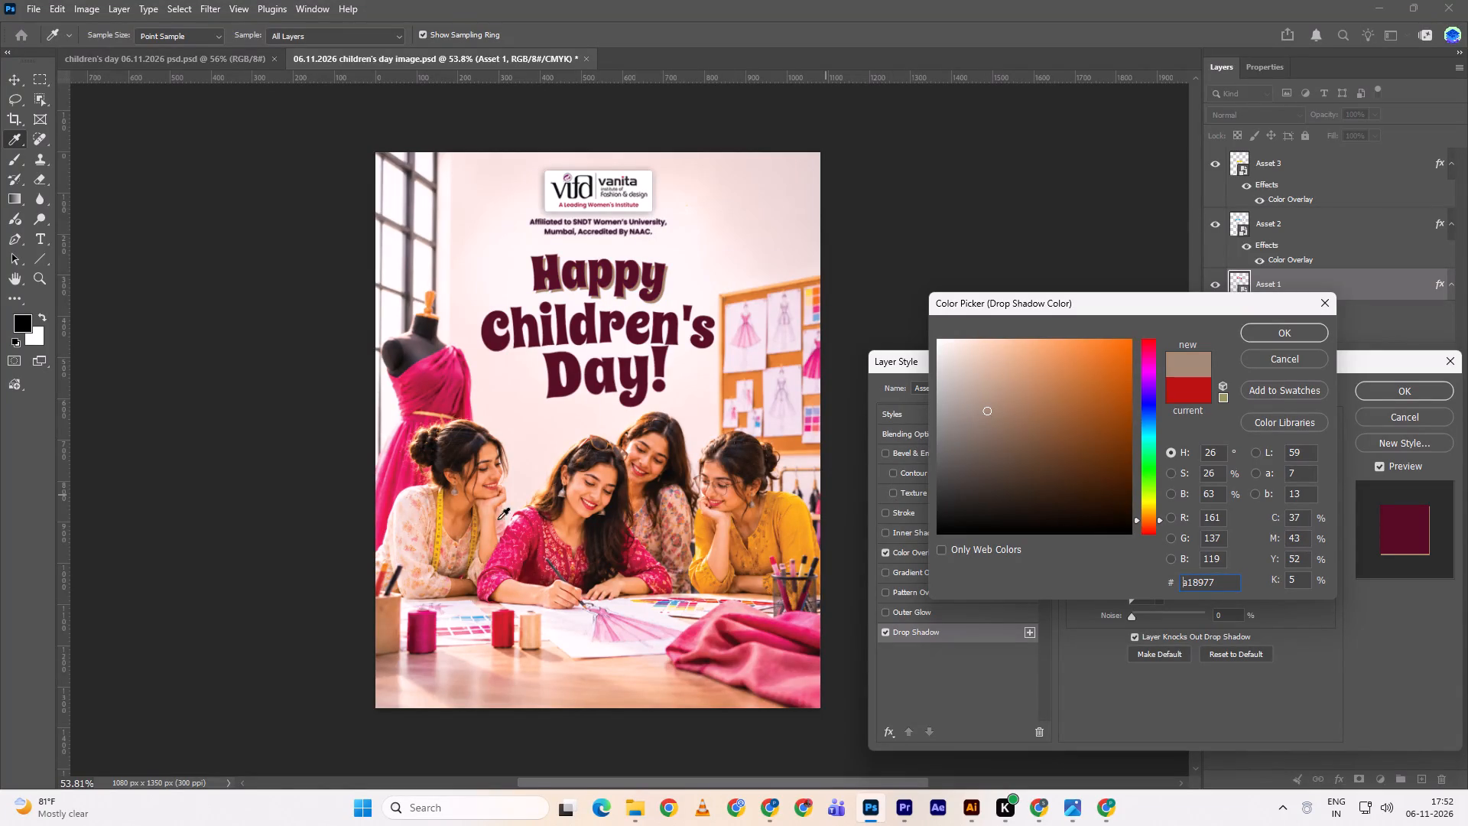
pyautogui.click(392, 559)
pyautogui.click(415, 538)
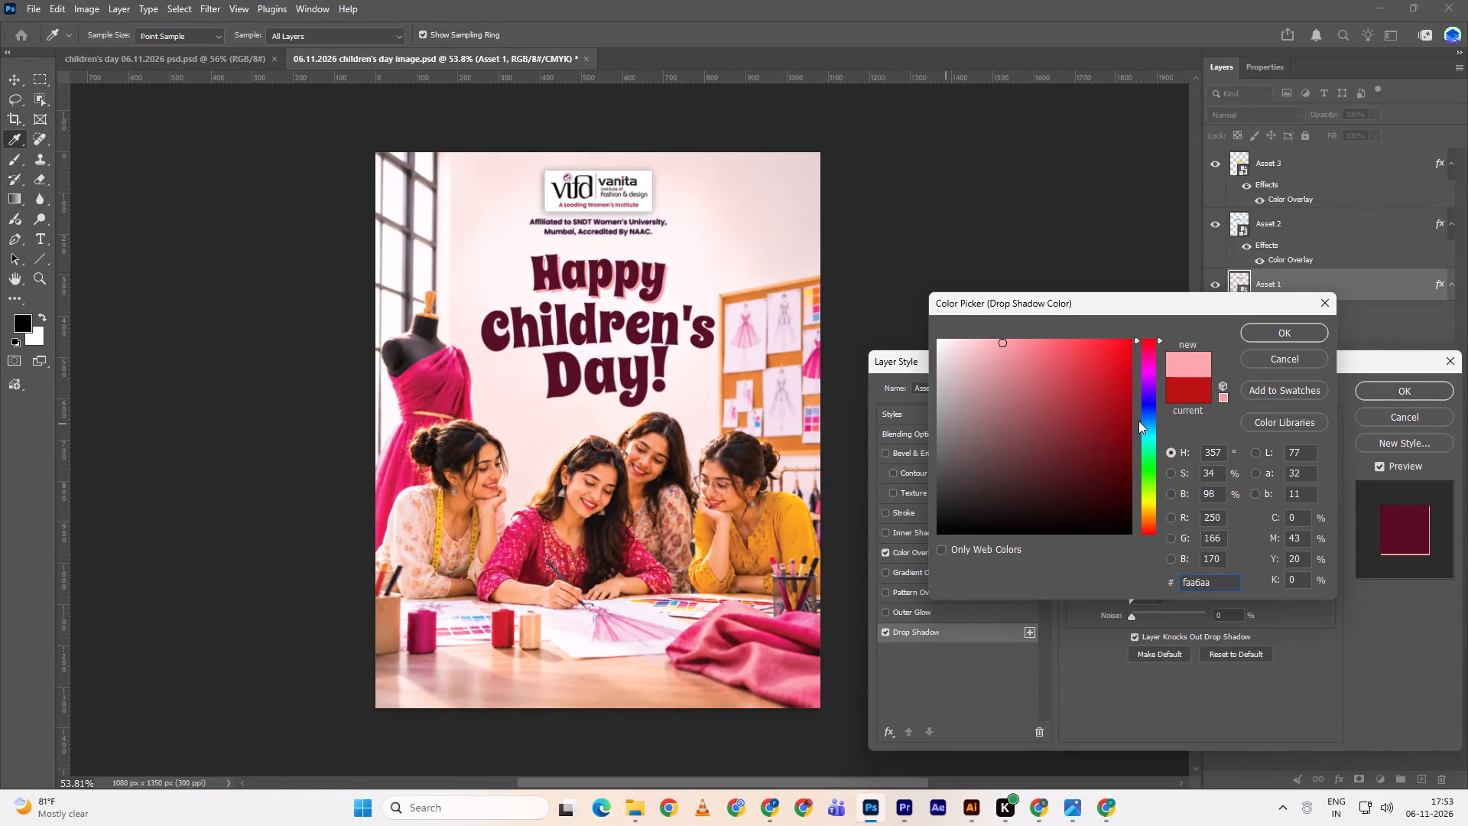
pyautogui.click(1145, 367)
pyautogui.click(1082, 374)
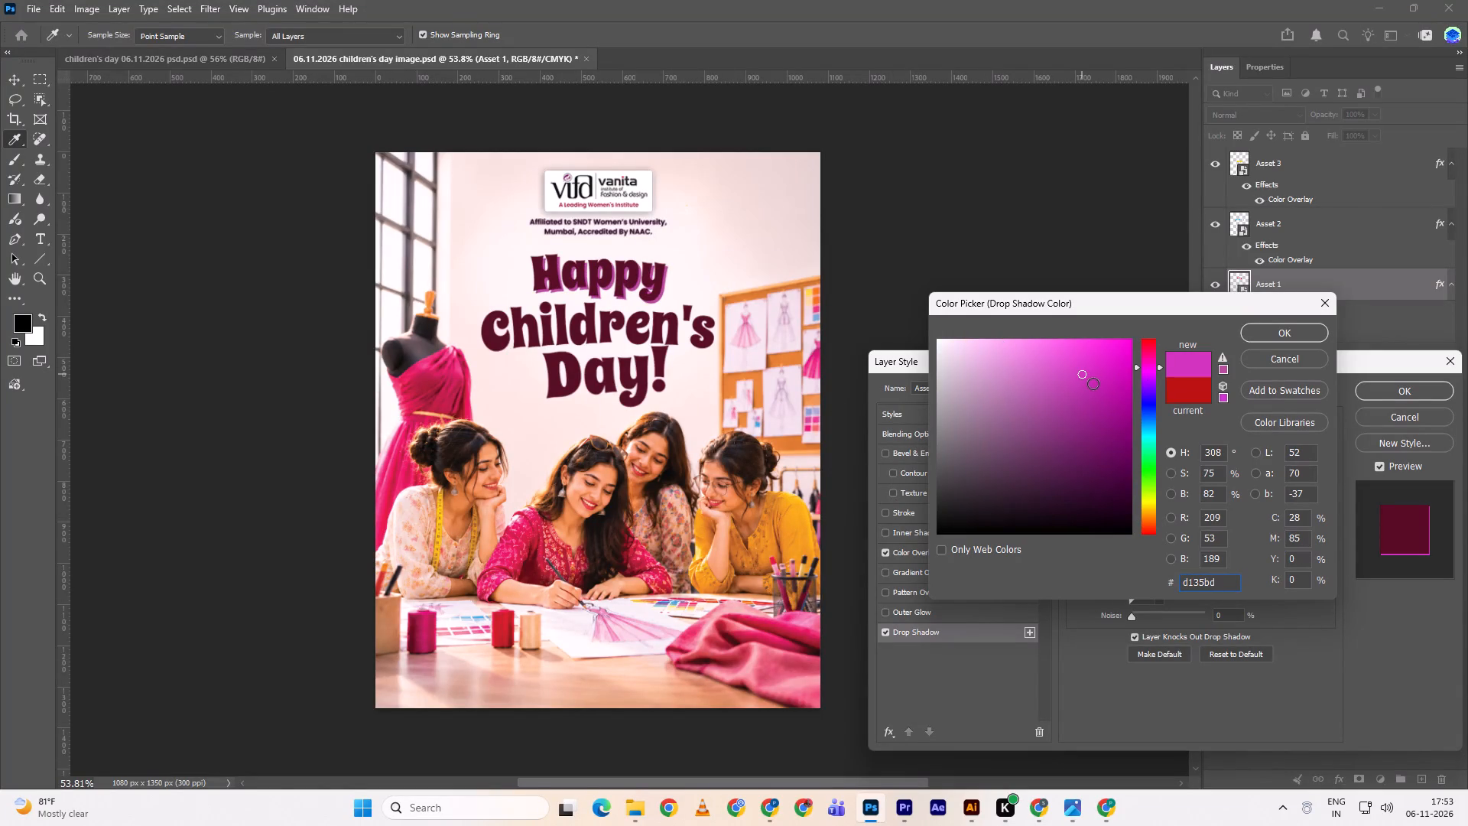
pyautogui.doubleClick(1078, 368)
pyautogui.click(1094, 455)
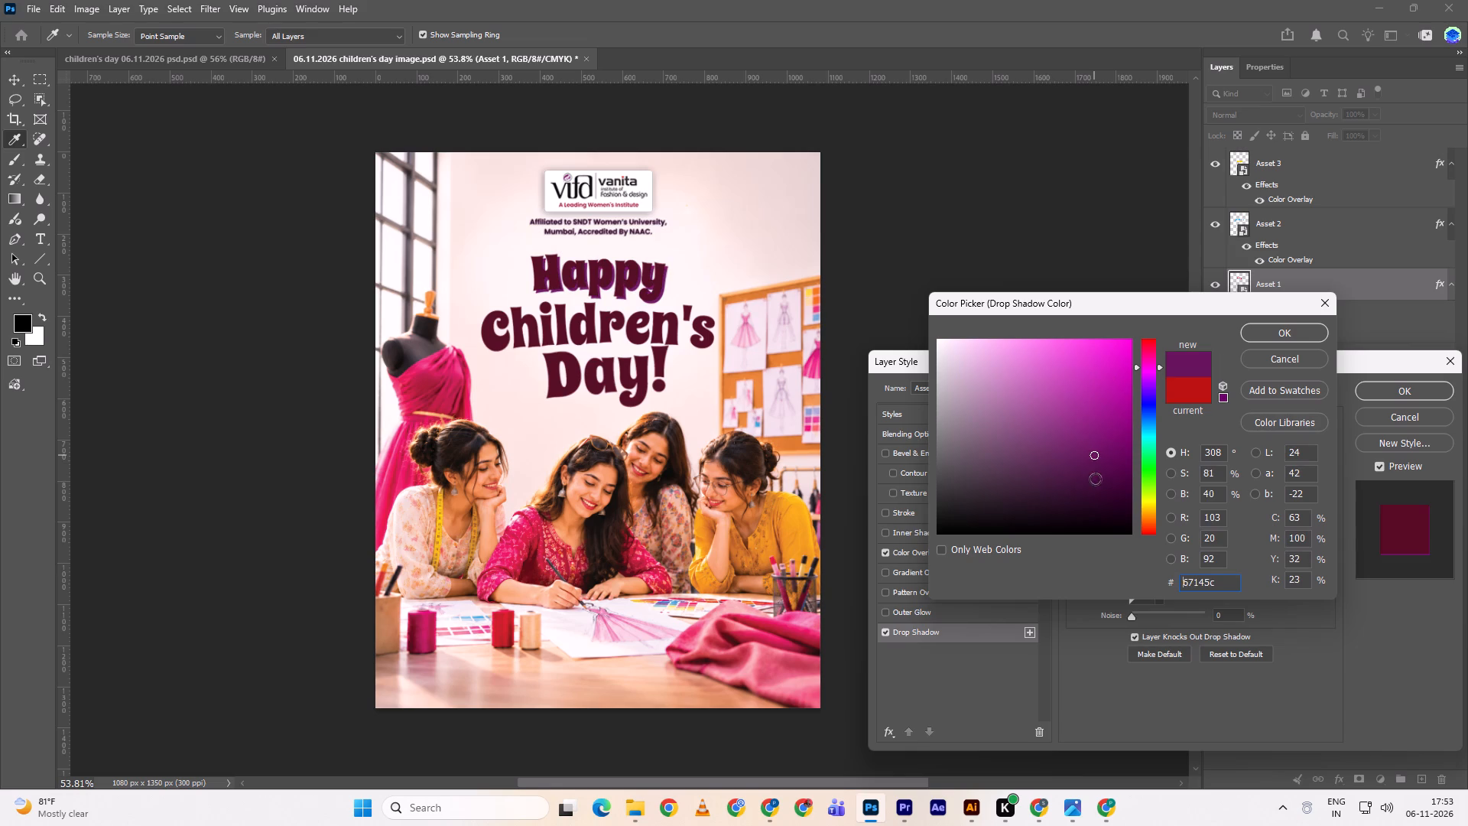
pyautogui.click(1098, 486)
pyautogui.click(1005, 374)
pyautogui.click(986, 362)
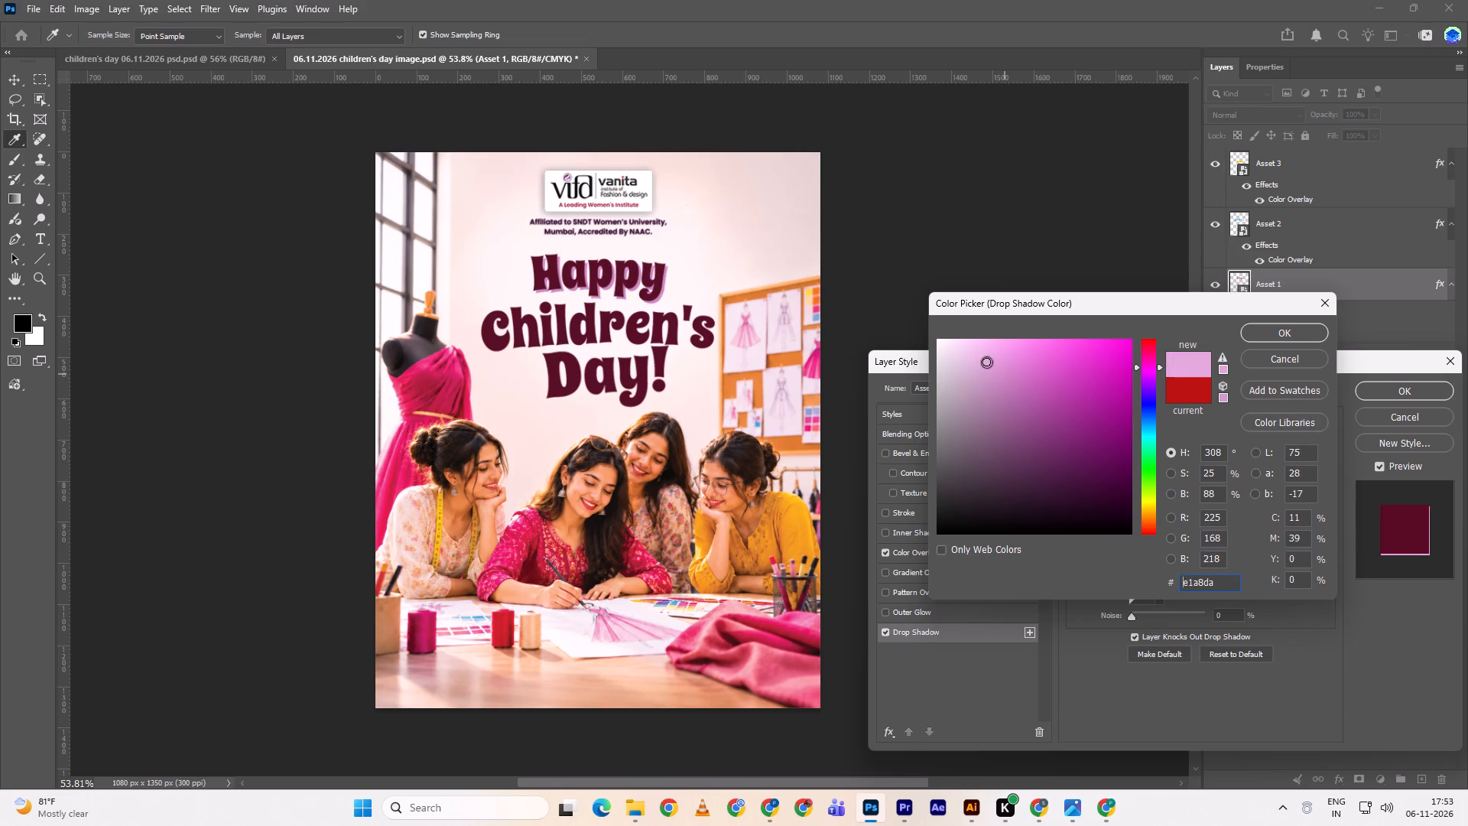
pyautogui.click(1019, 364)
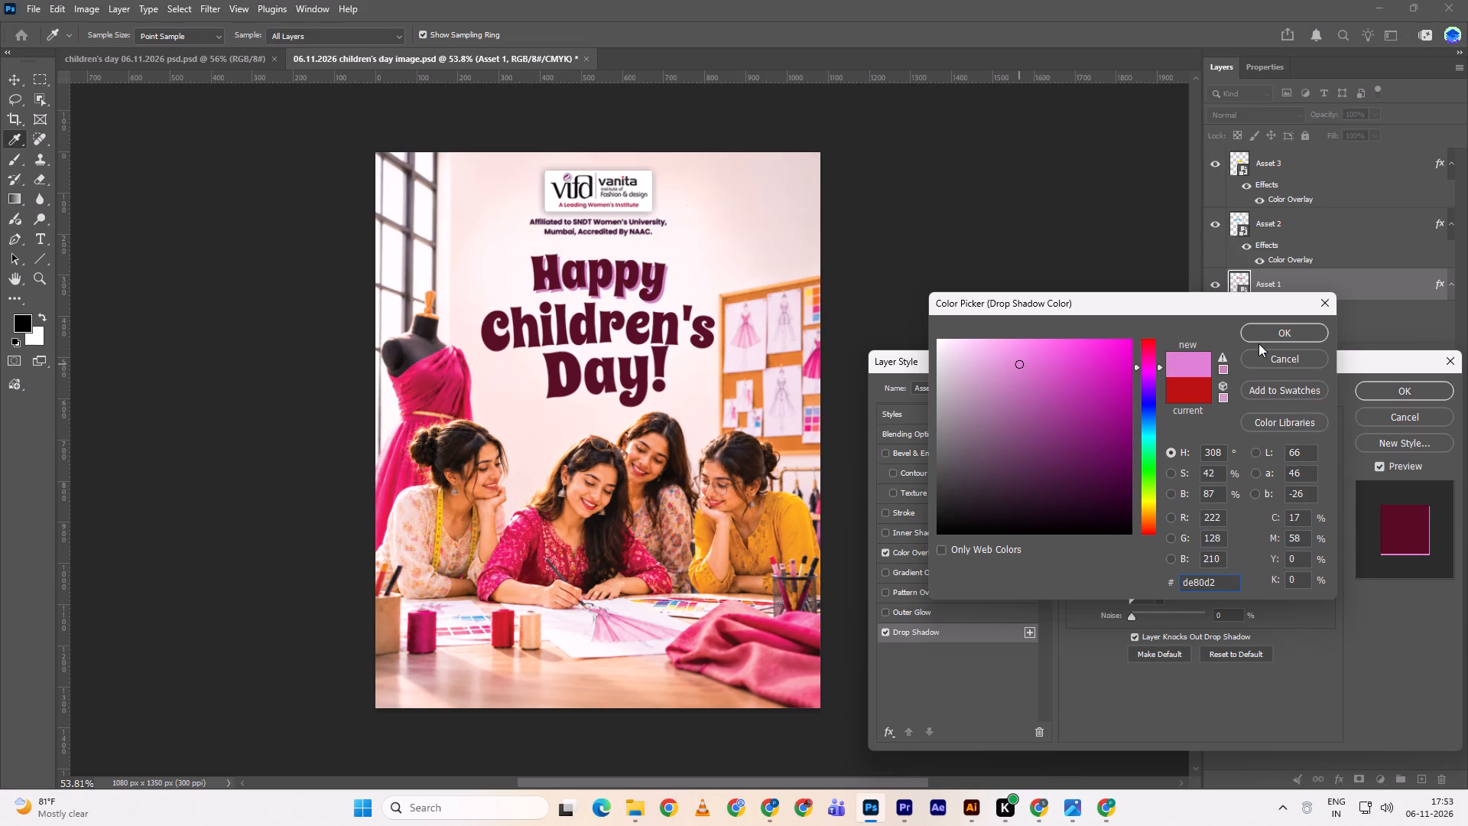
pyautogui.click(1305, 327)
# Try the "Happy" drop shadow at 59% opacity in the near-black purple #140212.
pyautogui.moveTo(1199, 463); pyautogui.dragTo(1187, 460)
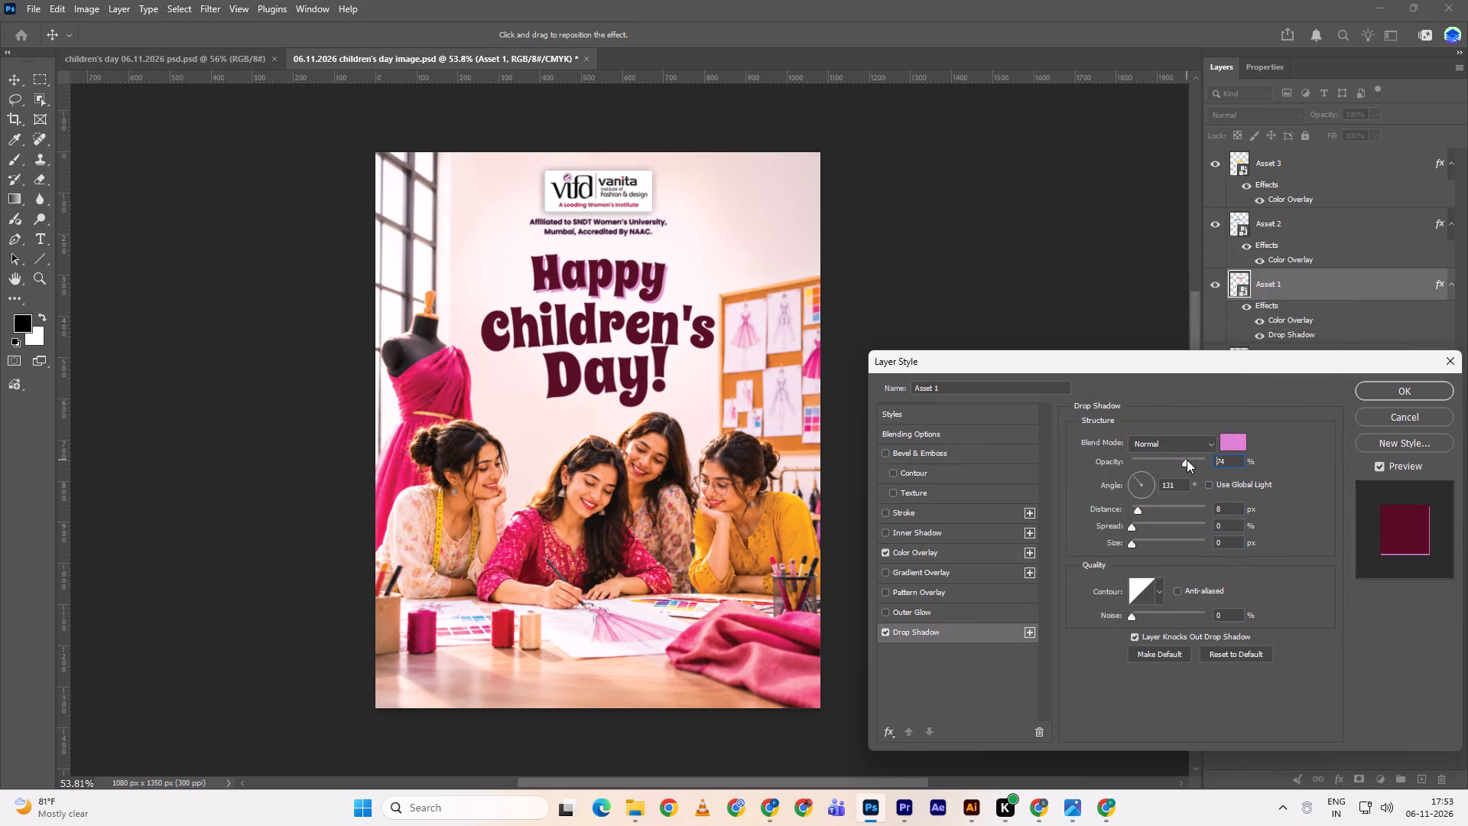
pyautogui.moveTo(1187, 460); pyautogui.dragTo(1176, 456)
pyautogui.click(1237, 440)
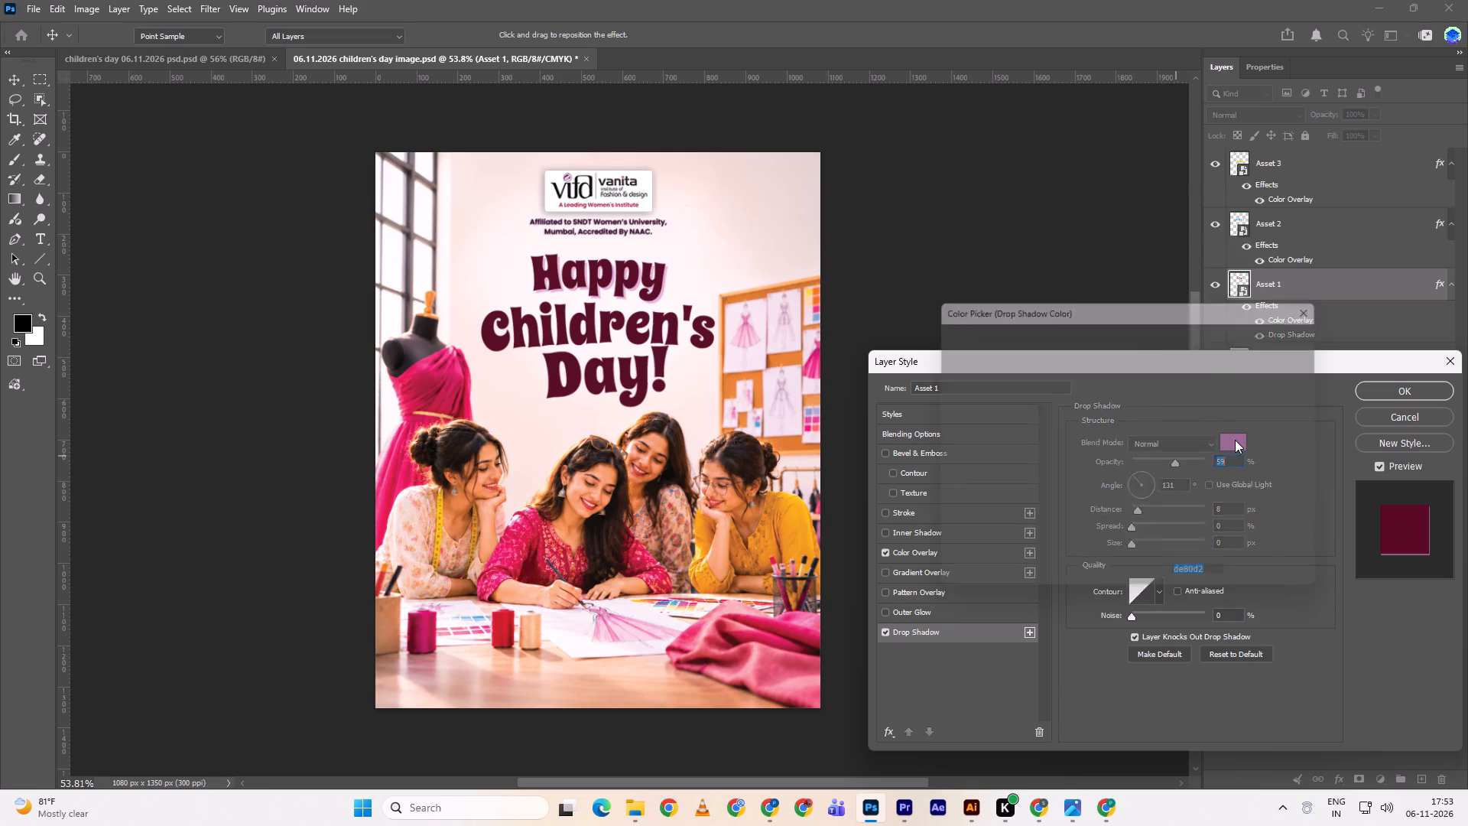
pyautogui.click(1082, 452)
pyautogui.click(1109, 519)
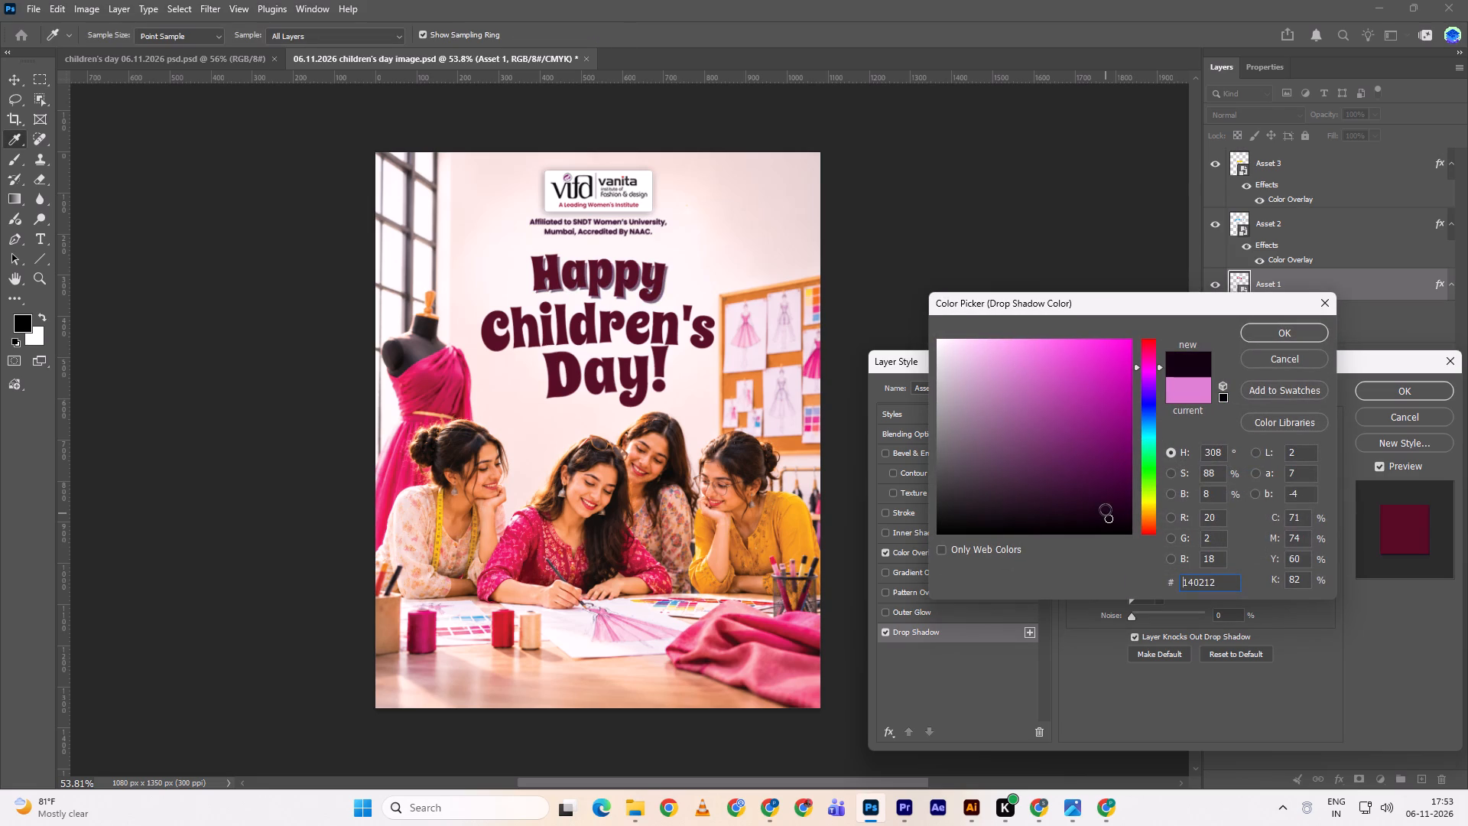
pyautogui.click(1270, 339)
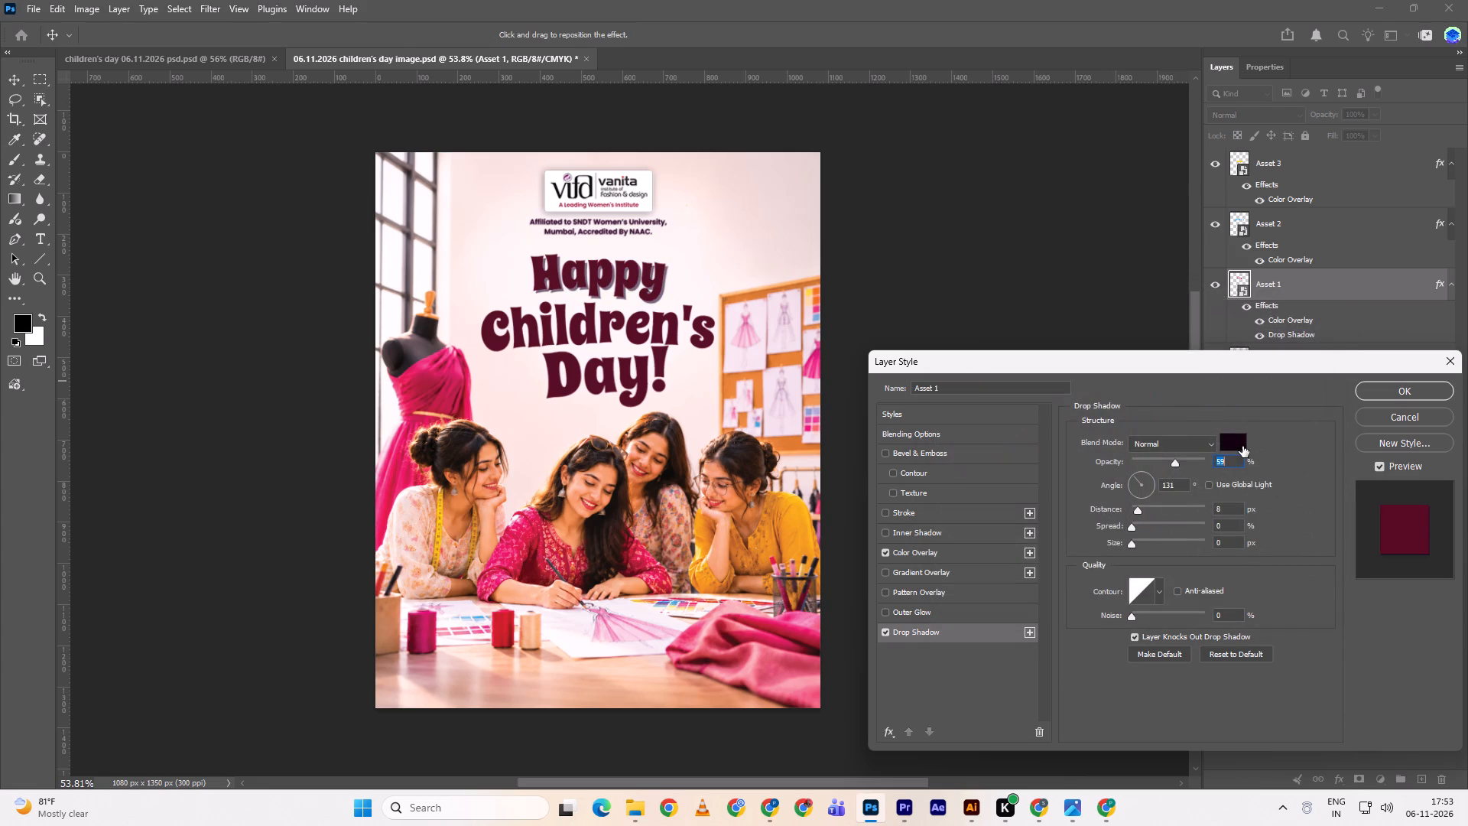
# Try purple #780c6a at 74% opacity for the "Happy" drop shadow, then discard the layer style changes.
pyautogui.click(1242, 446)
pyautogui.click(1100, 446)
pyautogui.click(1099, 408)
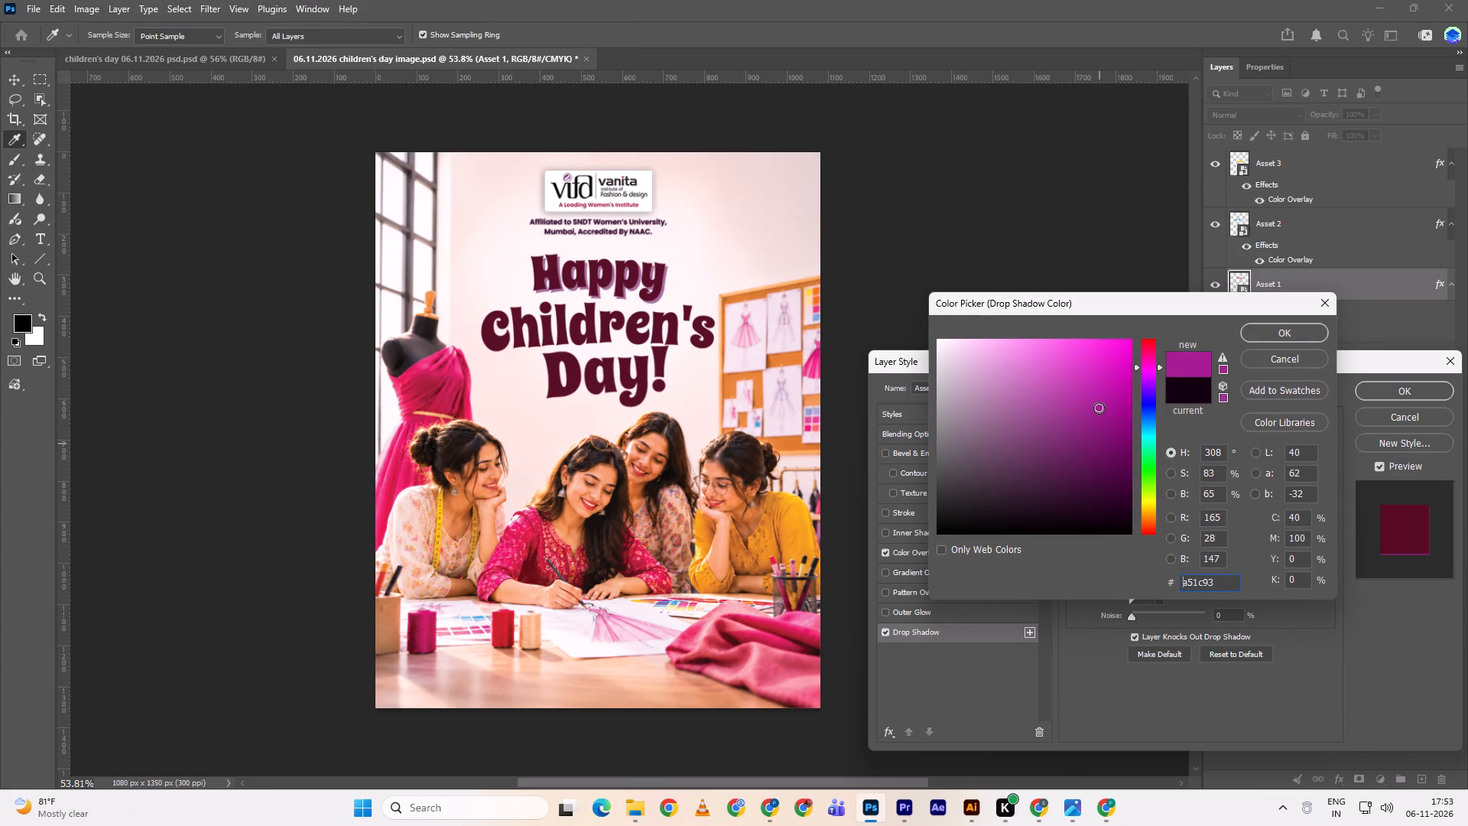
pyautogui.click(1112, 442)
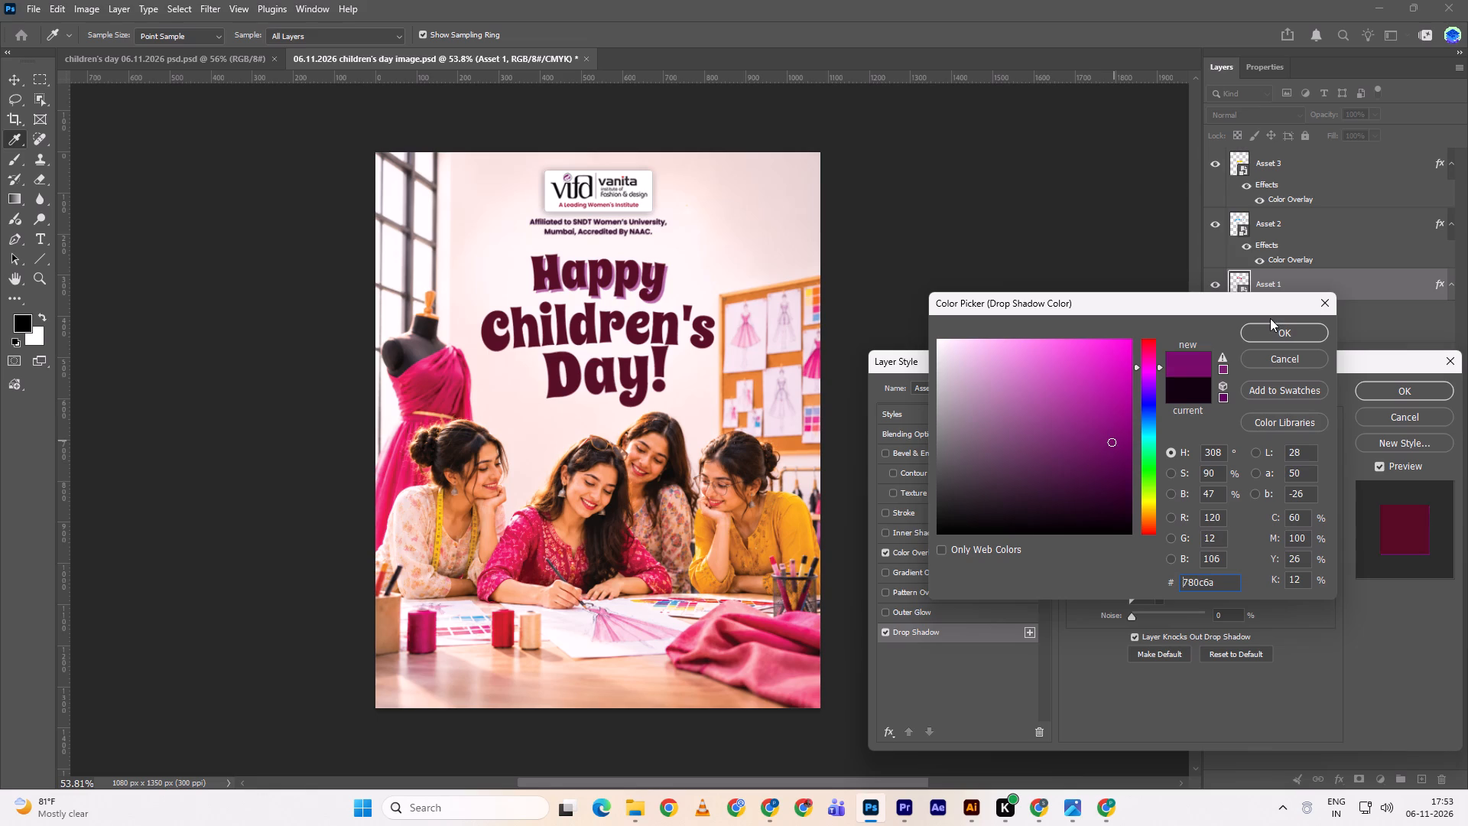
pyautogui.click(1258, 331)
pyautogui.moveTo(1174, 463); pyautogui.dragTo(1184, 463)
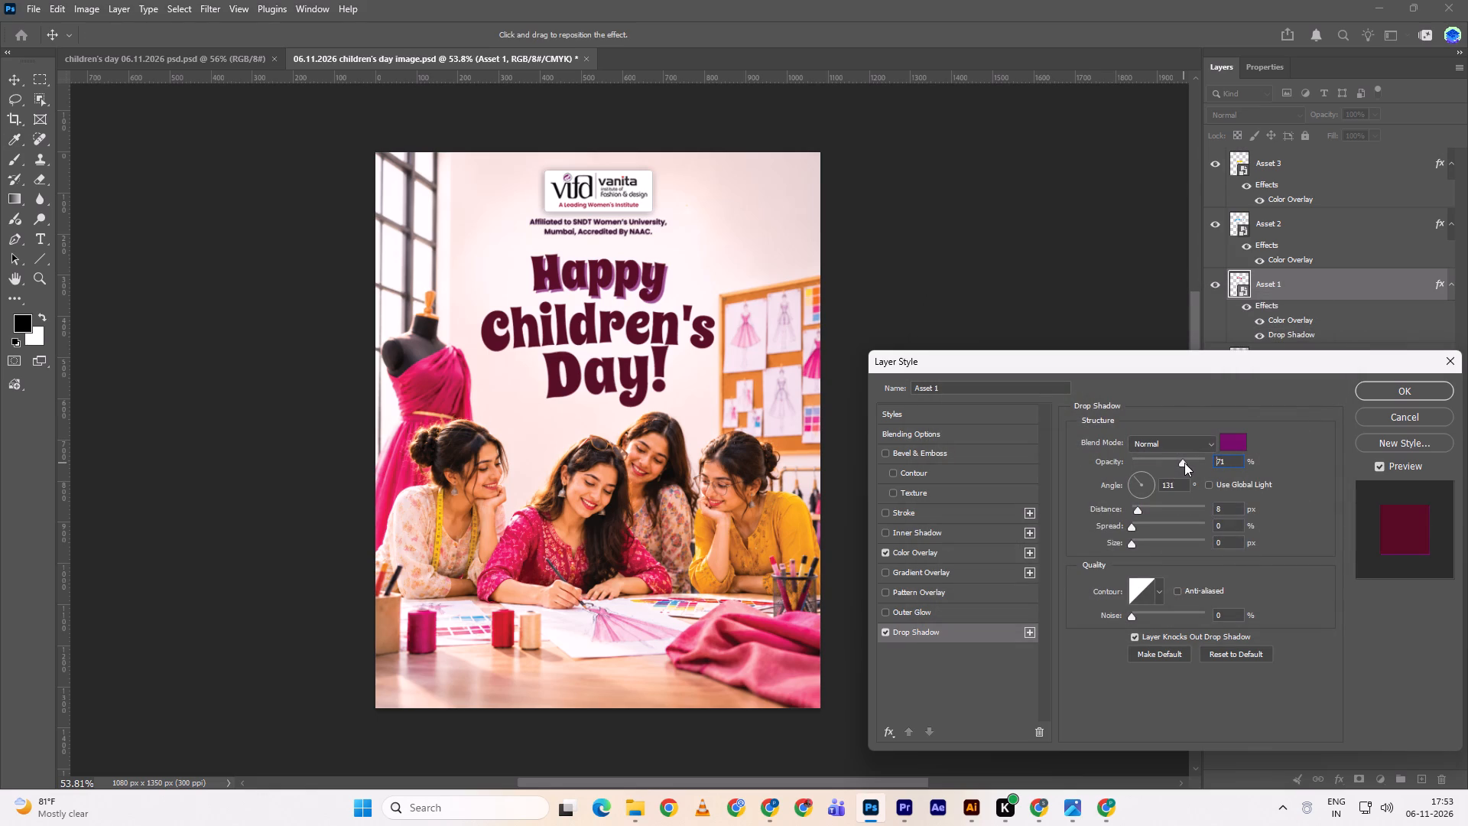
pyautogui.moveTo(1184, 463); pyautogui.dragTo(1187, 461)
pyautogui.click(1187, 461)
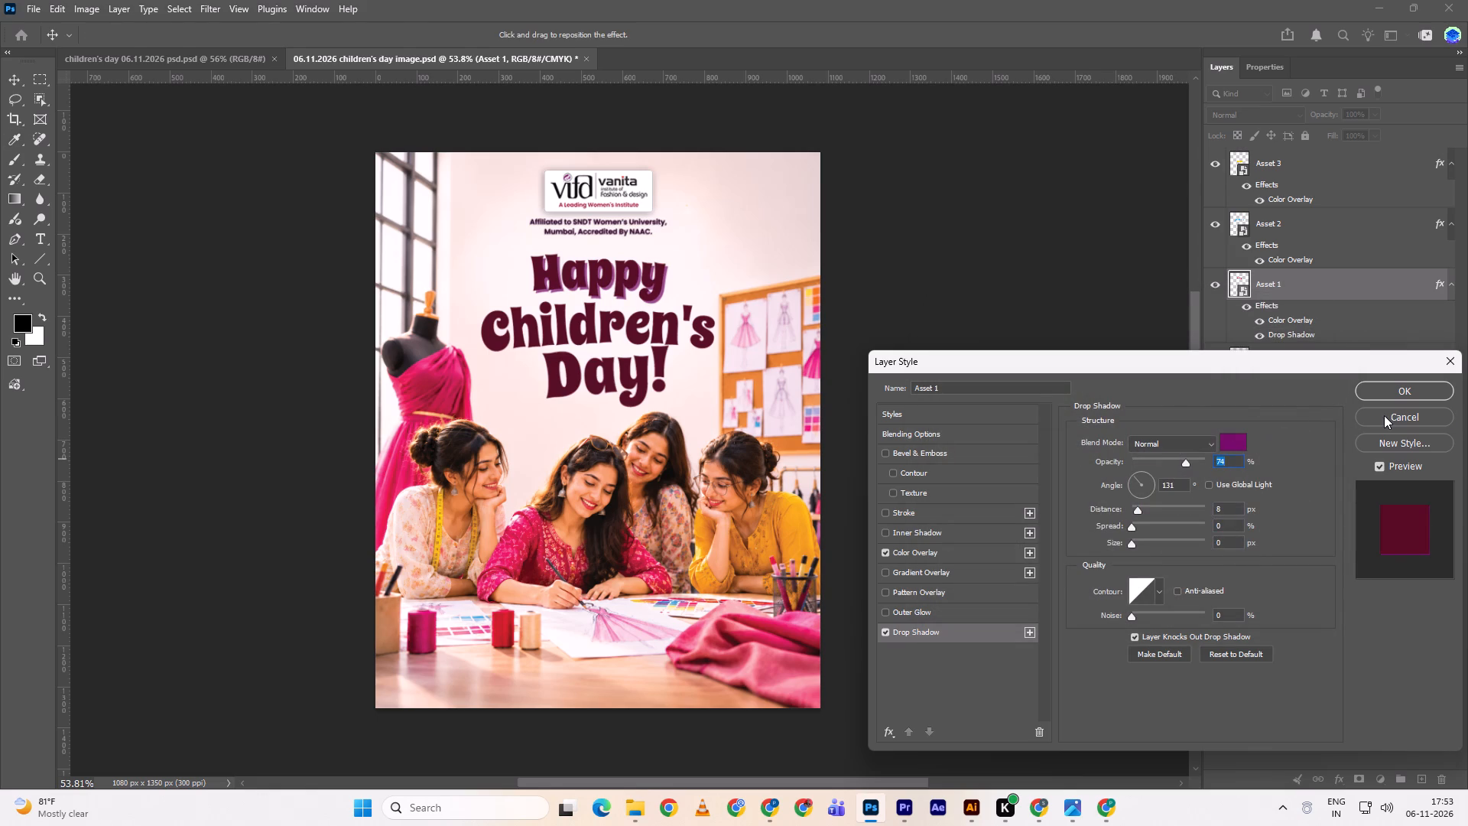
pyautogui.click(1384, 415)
# Nudge the word "Children's" in the heading up slightly.
pyautogui.press('space')
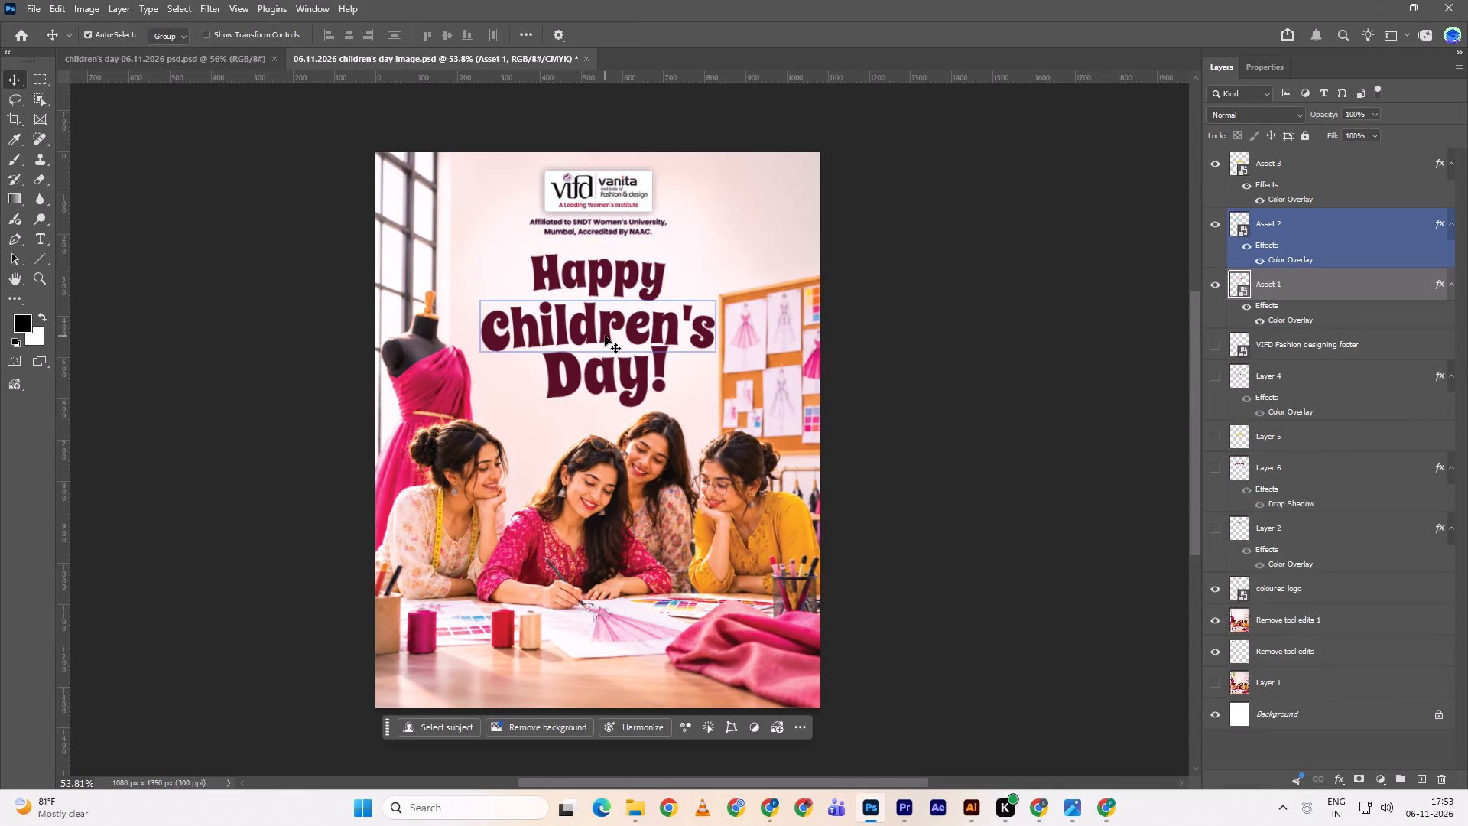
pyautogui.click(605, 336)
pyautogui.press('Up')
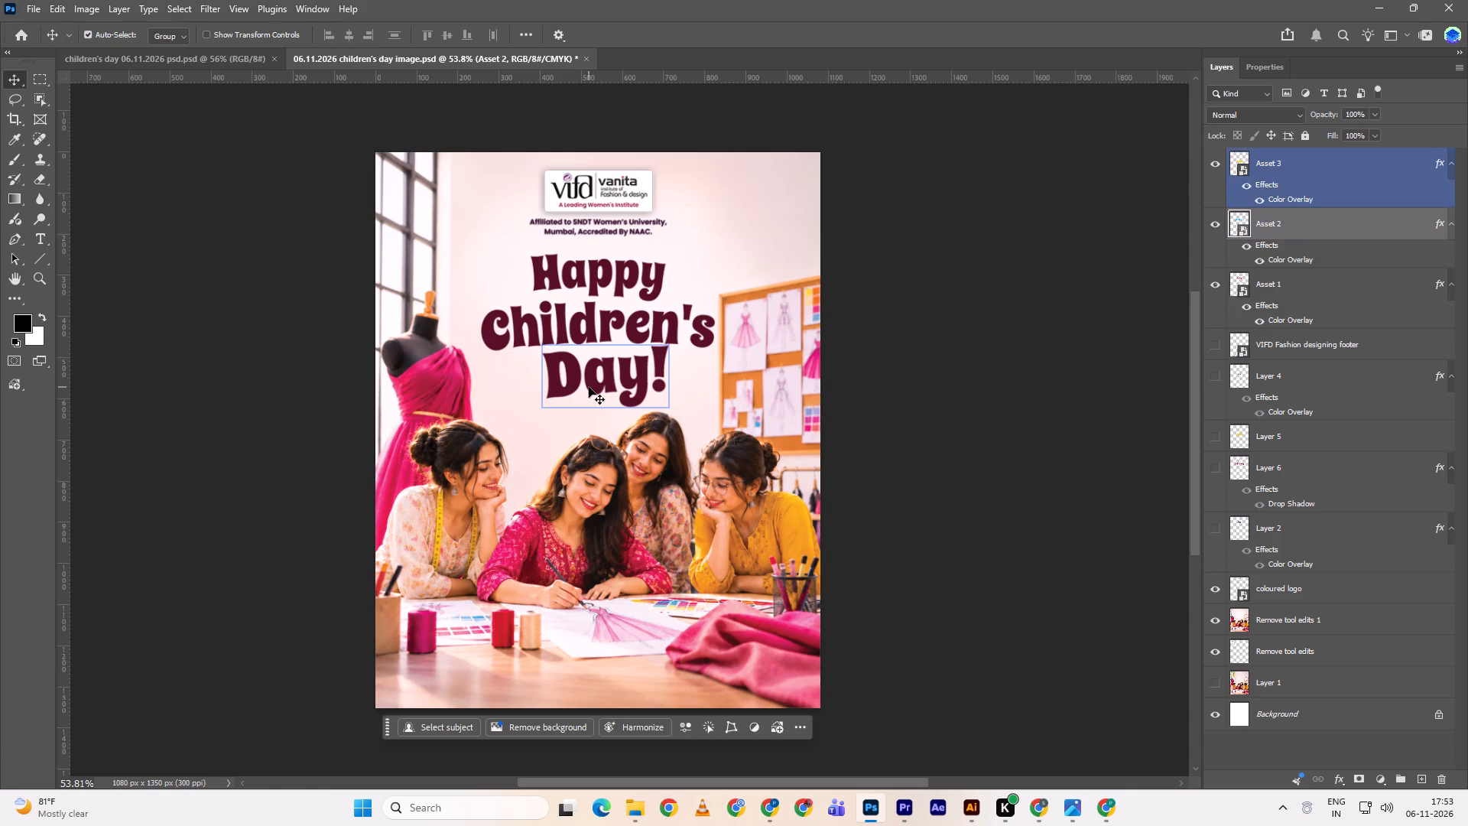
# Rotate the word "Day!" clockwise by about 1.77° with Free Transform.
pyautogui.click(589, 387)
pyautogui.hotkey('ctrl', 't')
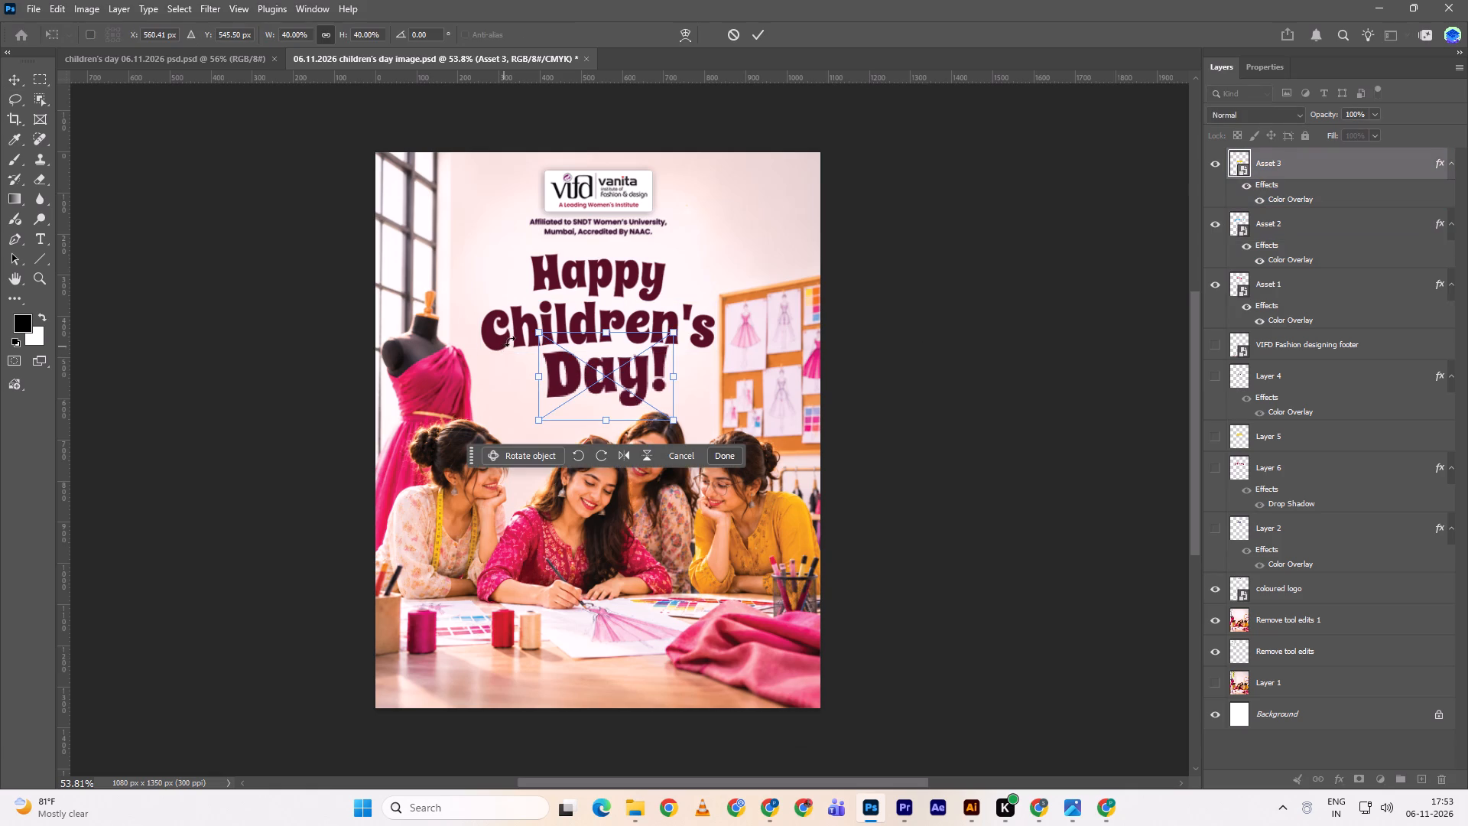
pyautogui.click(519, 331)
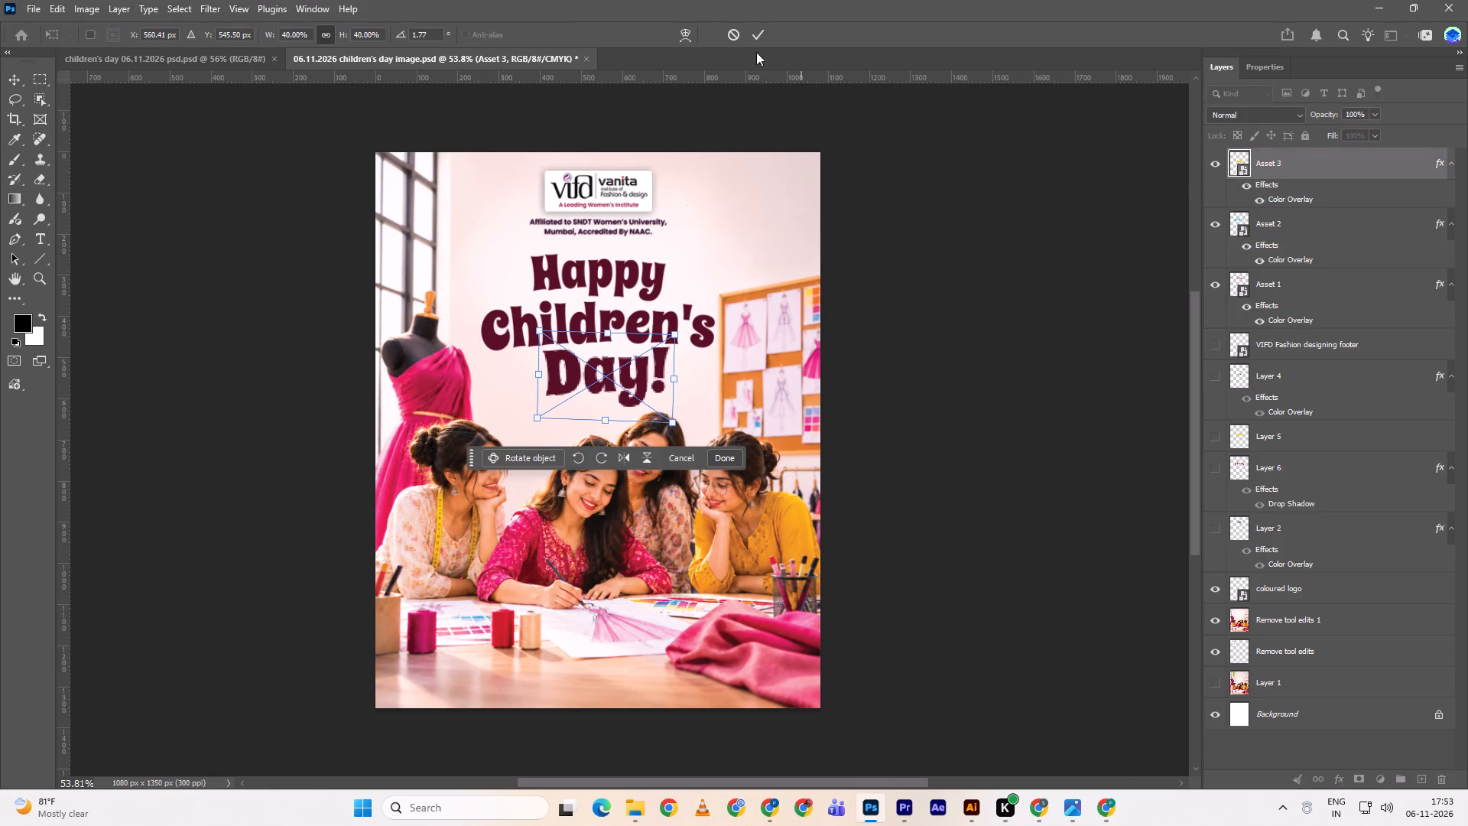
pyautogui.doubleClick(748, 38)
# Centre the word "Day!" horizontally on the whole canvas and clear the selection.
pyautogui.hotkey('ctrl', 'a')
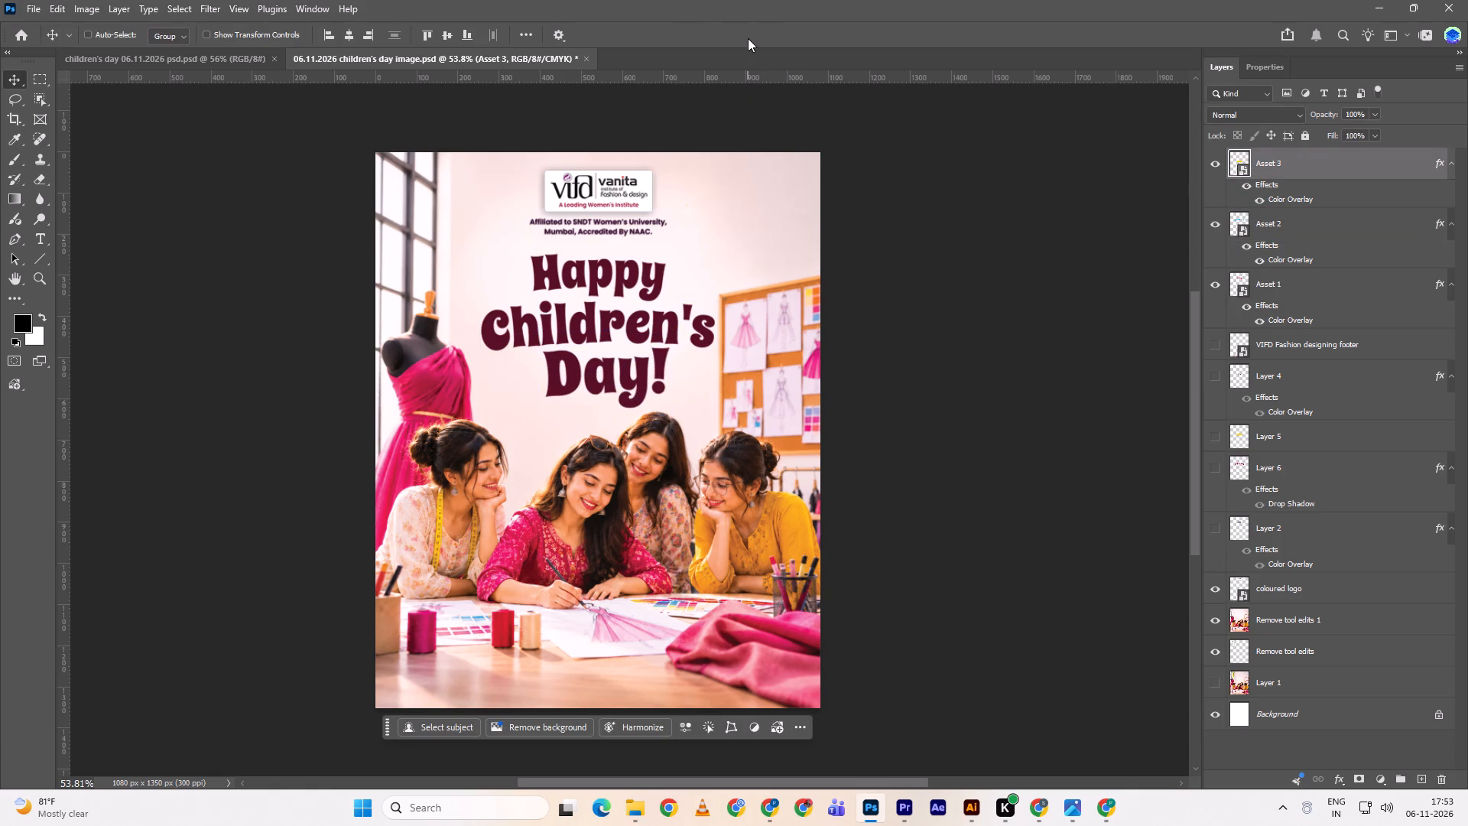
pyautogui.tripleClick(341, 37)
pyautogui.doubleClick(341, 37)
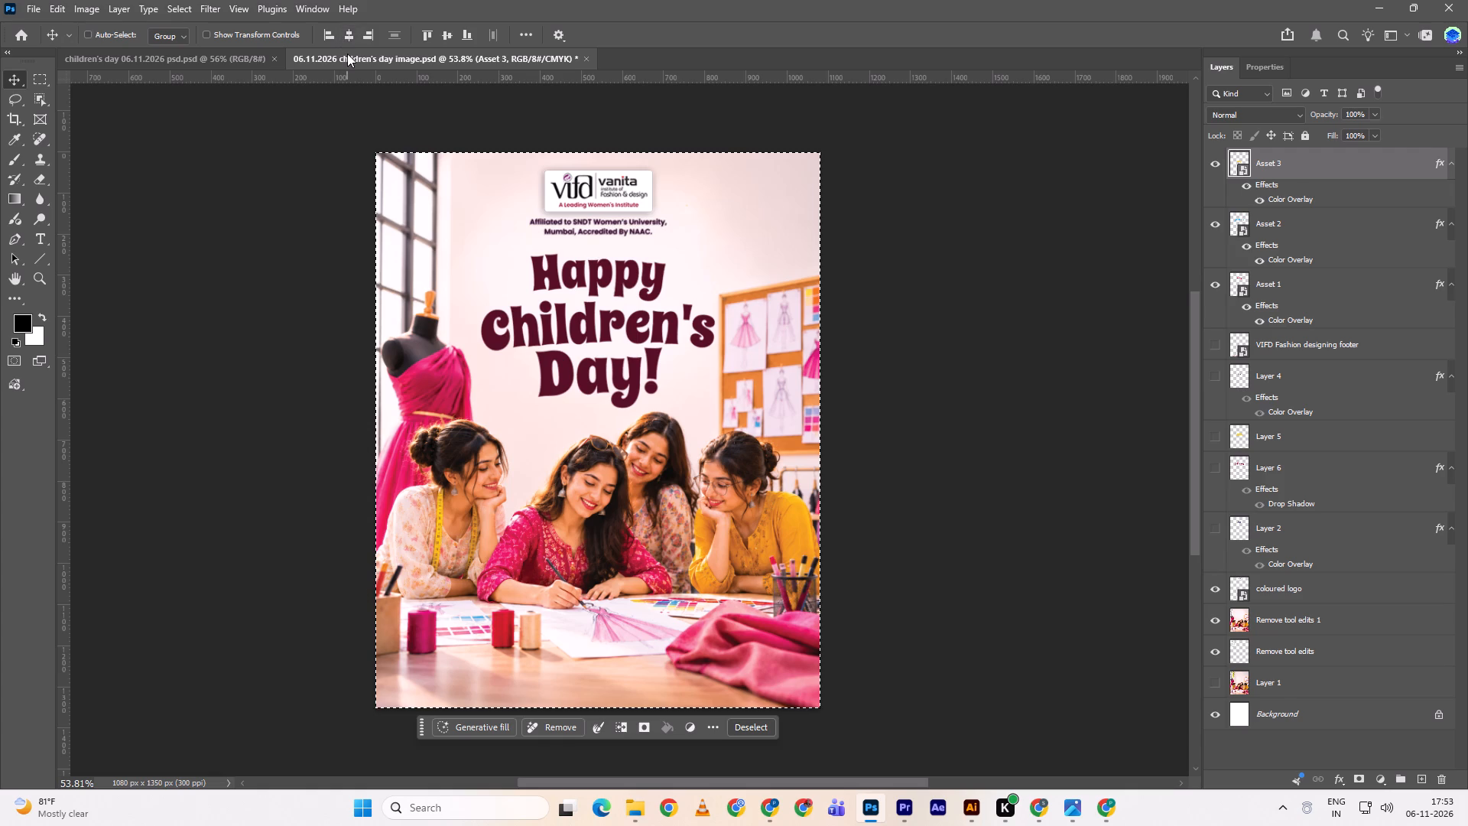
pyautogui.hotkey('ctrl', 'd')
# Centre the word "Children's" horizontally on the whole canvas and clear the selection.
pyautogui.click(576, 338)
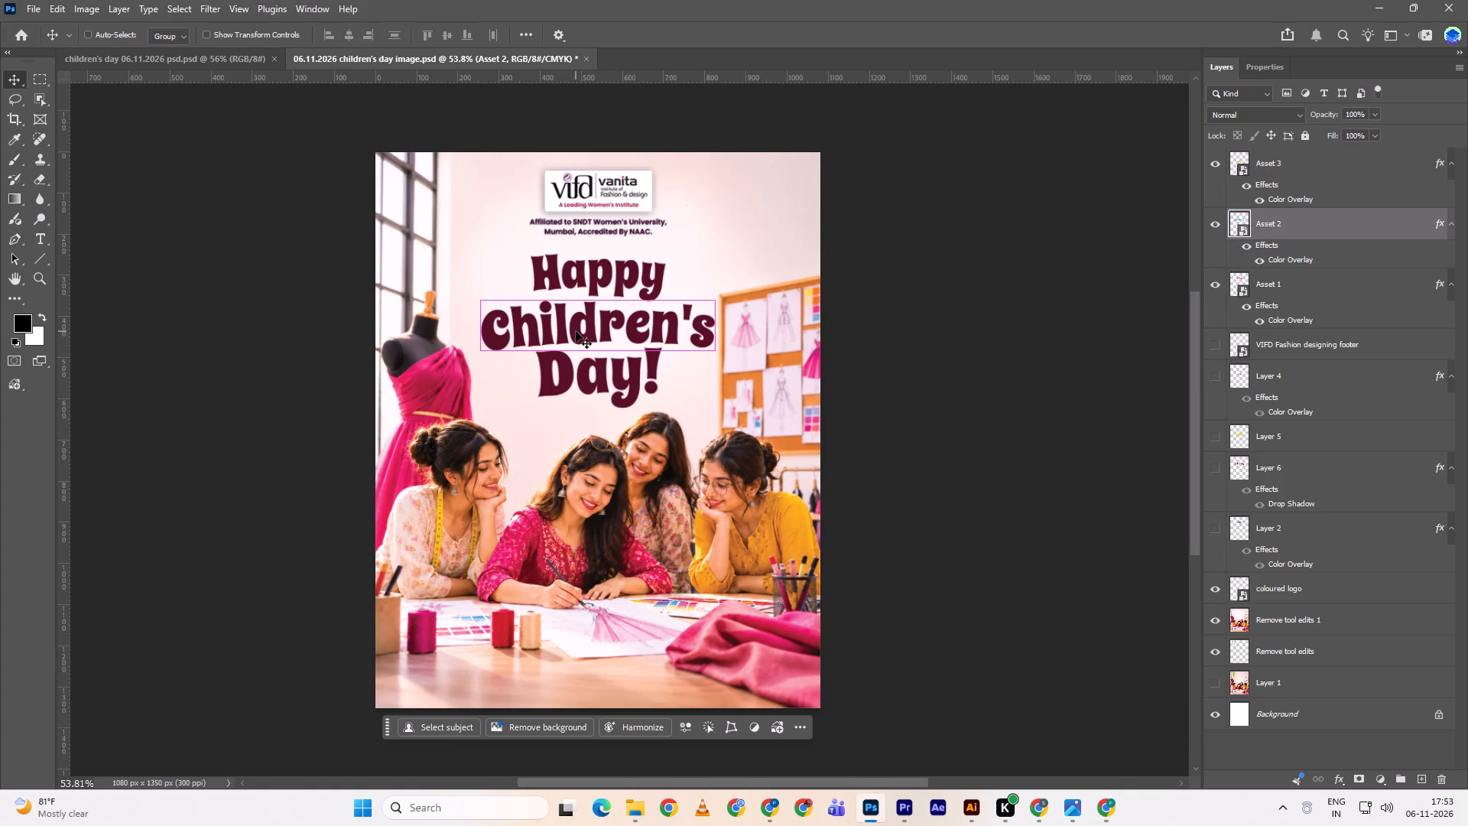
pyautogui.hotkey('ctrl', 'a')
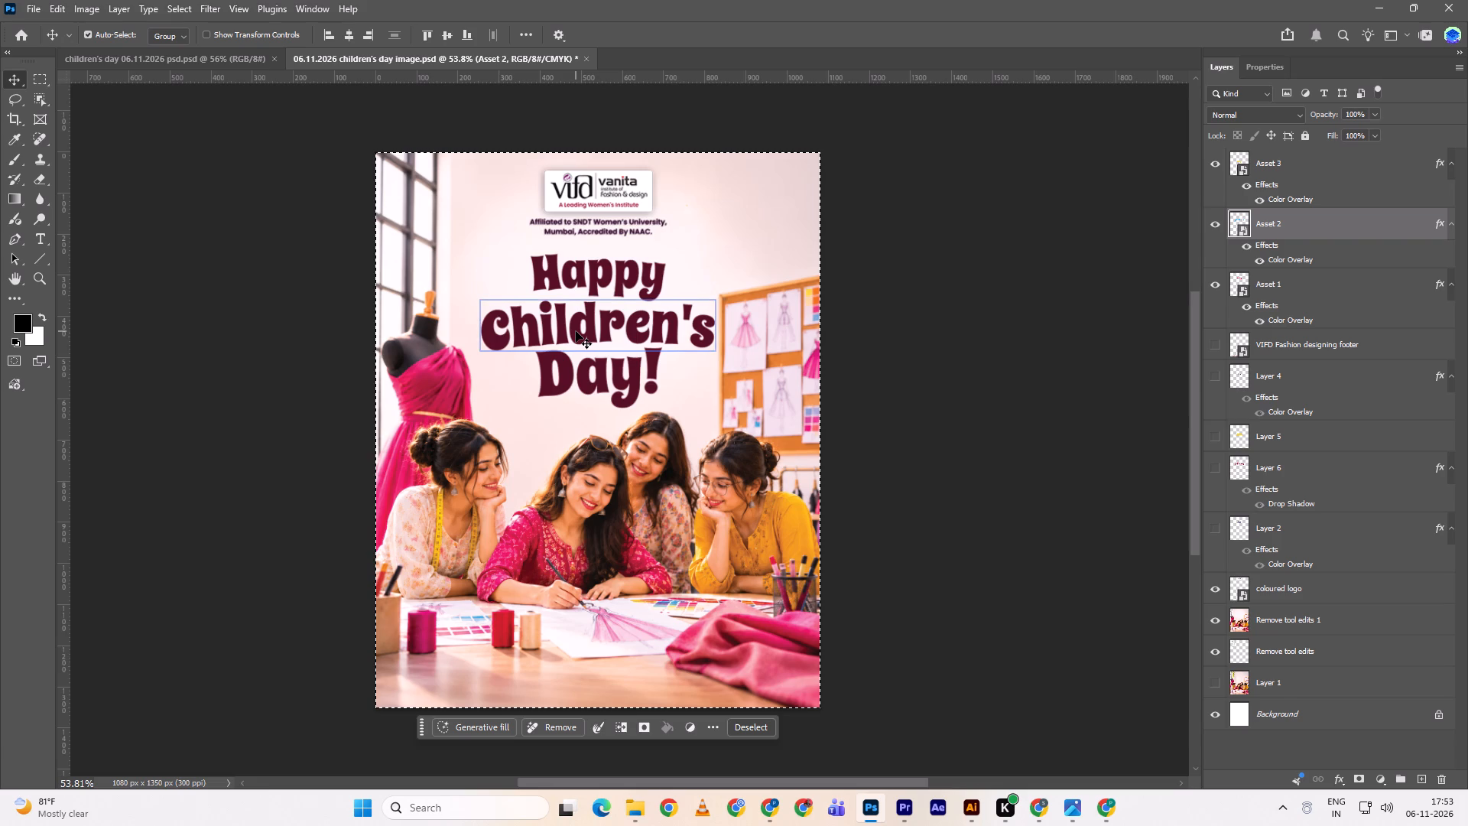
pyautogui.tripleClick(352, 31)
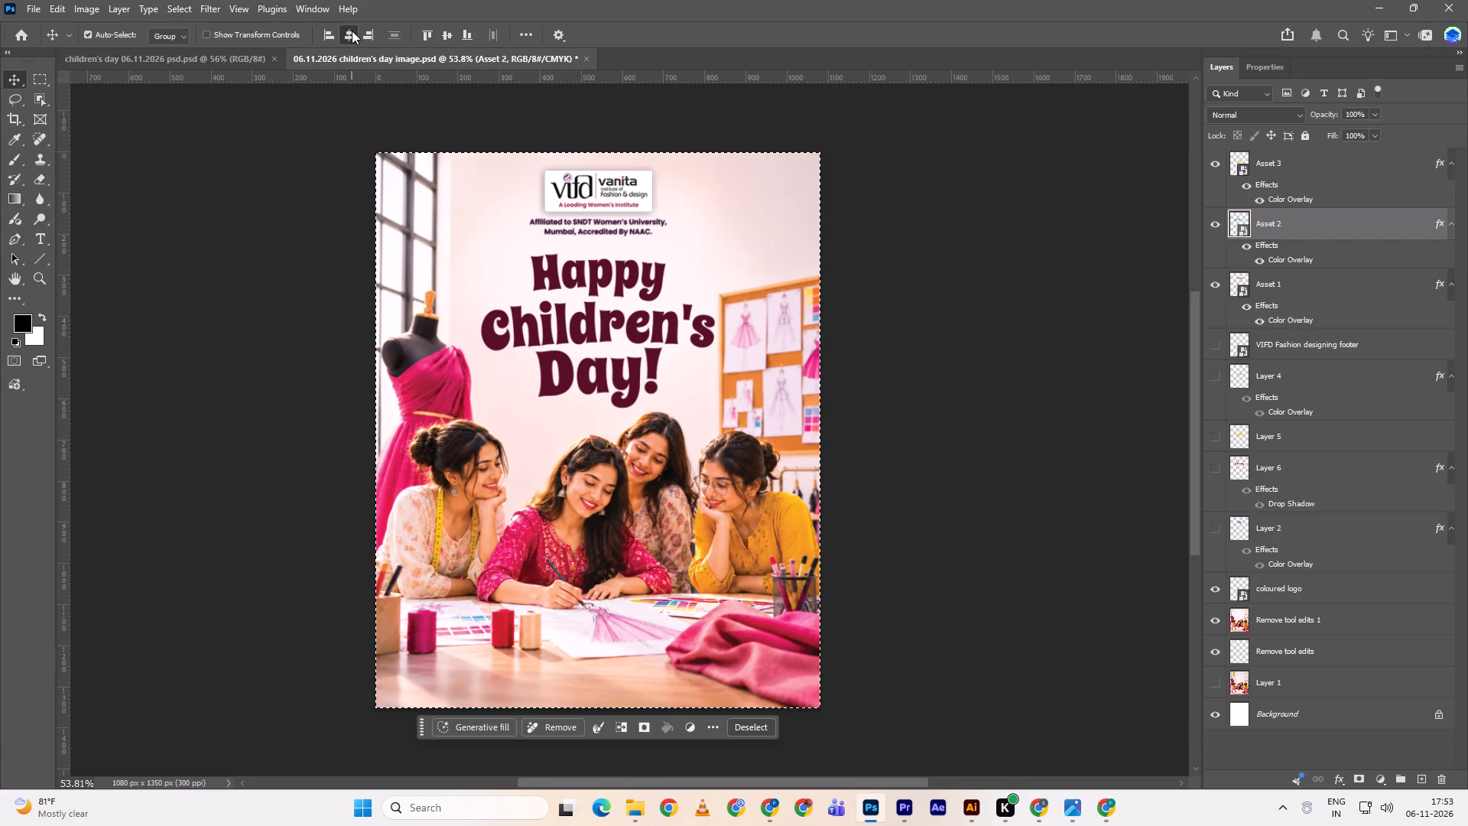
pyautogui.tripleClick(352, 31)
pyautogui.hotkey('ctrl', 'd')
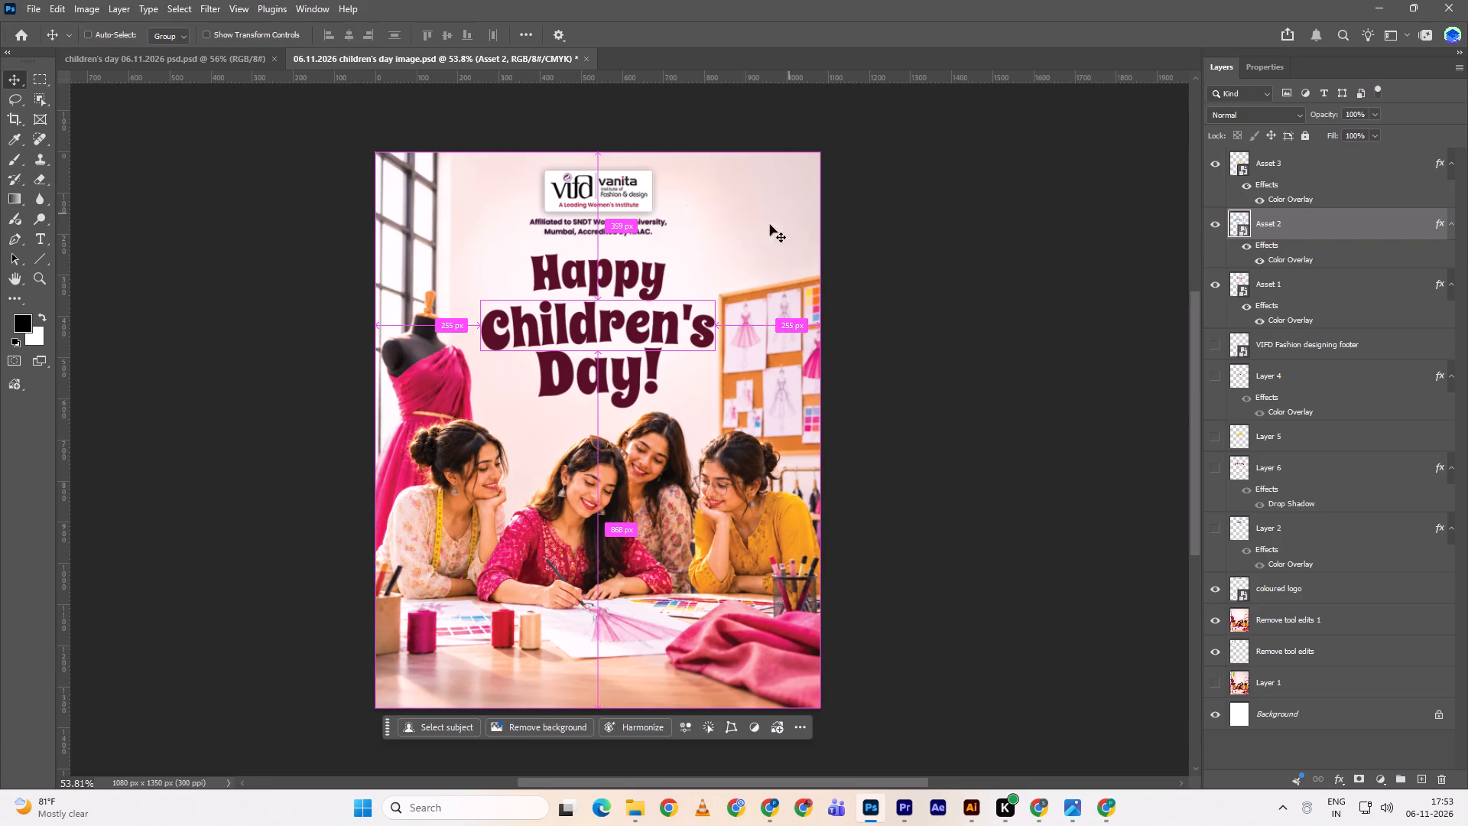
# Centre the word "Happy" horizontally on the whole canvas and clear the selection.
pyautogui.click(620, 275)
pyautogui.hotkey('ctrl', 'a')
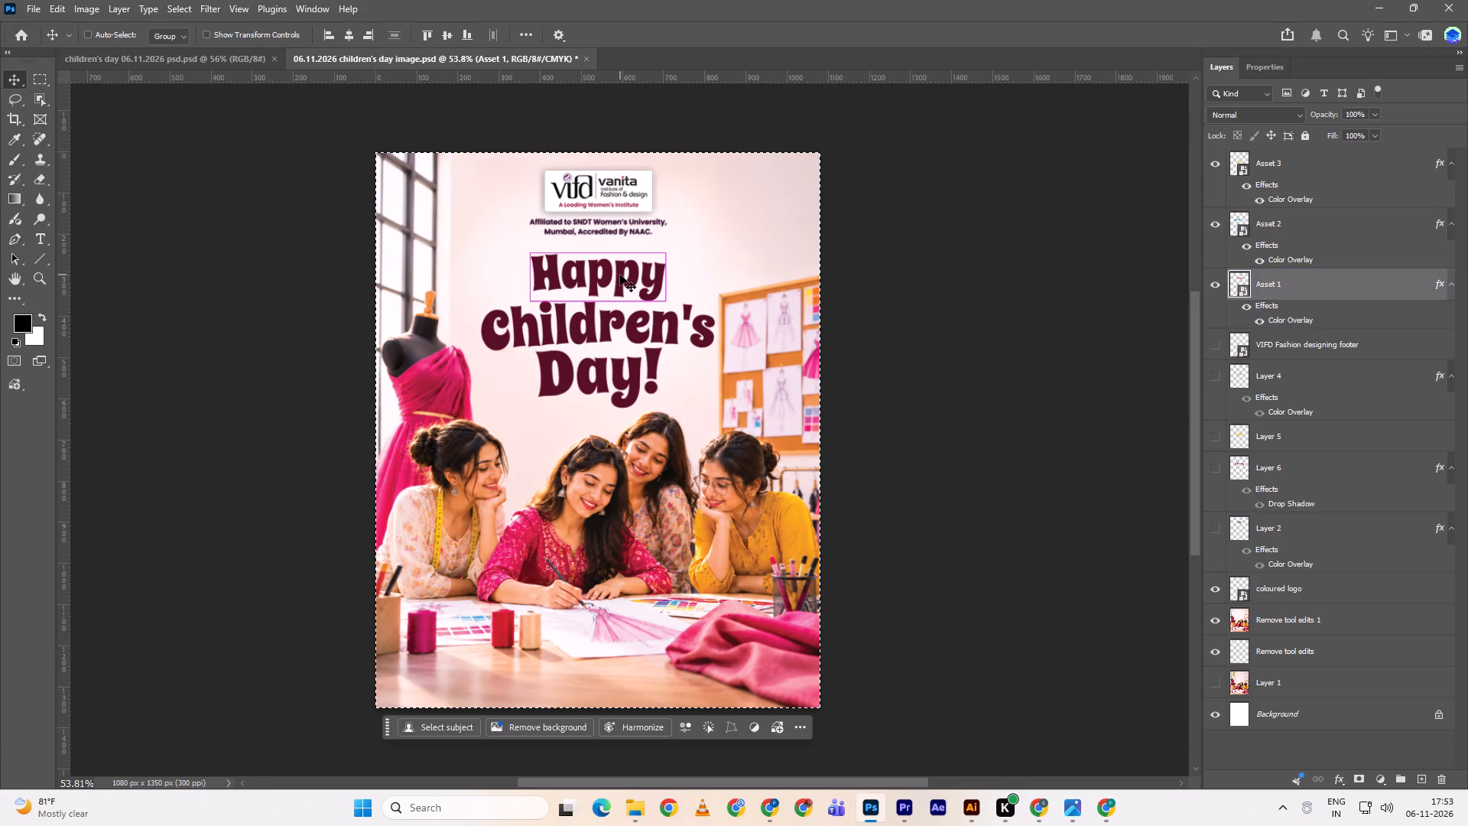
pyautogui.tripleClick(346, 35)
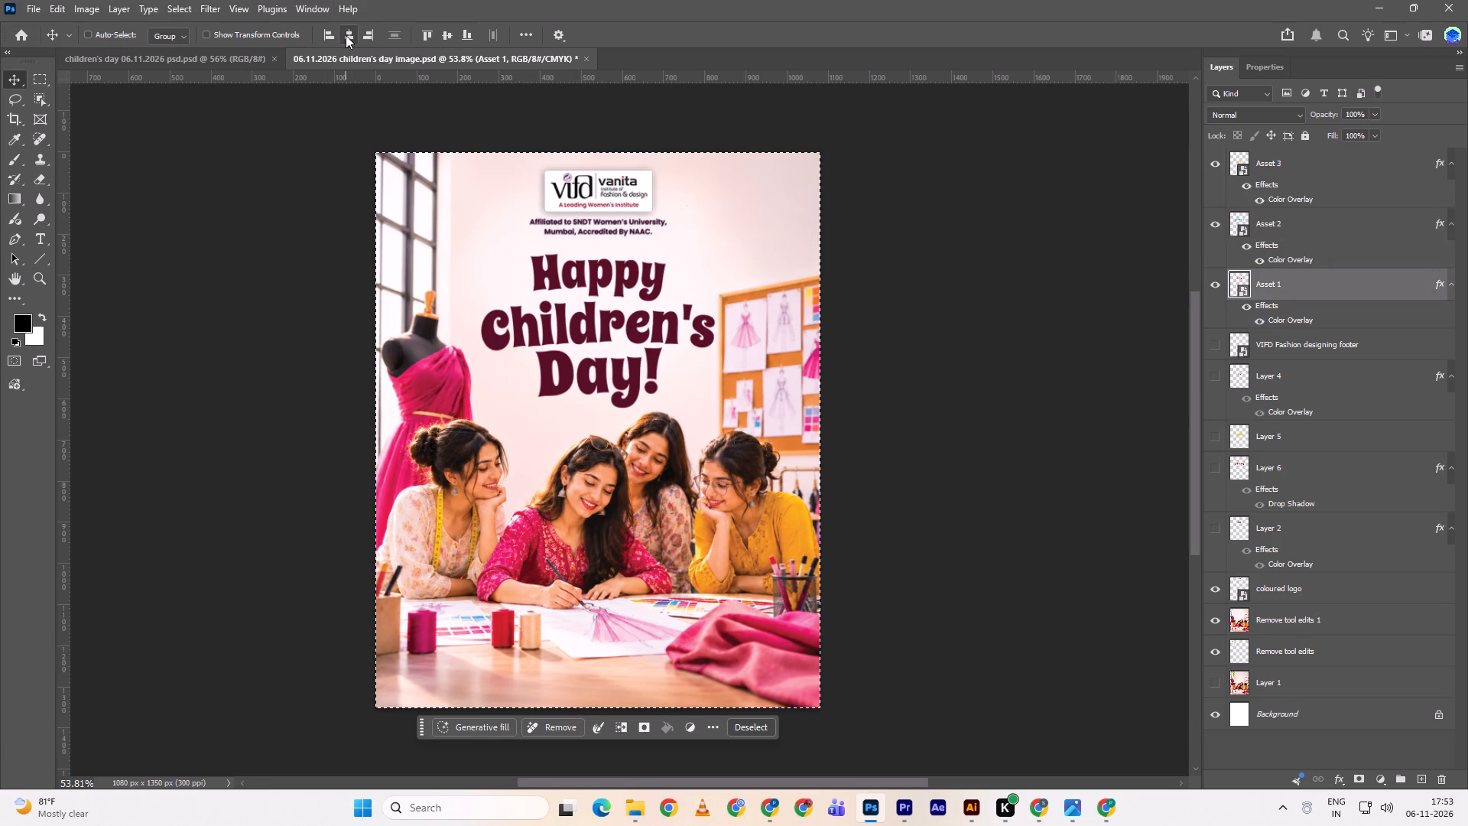
pyautogui.hotkey('ctrl', 'd')
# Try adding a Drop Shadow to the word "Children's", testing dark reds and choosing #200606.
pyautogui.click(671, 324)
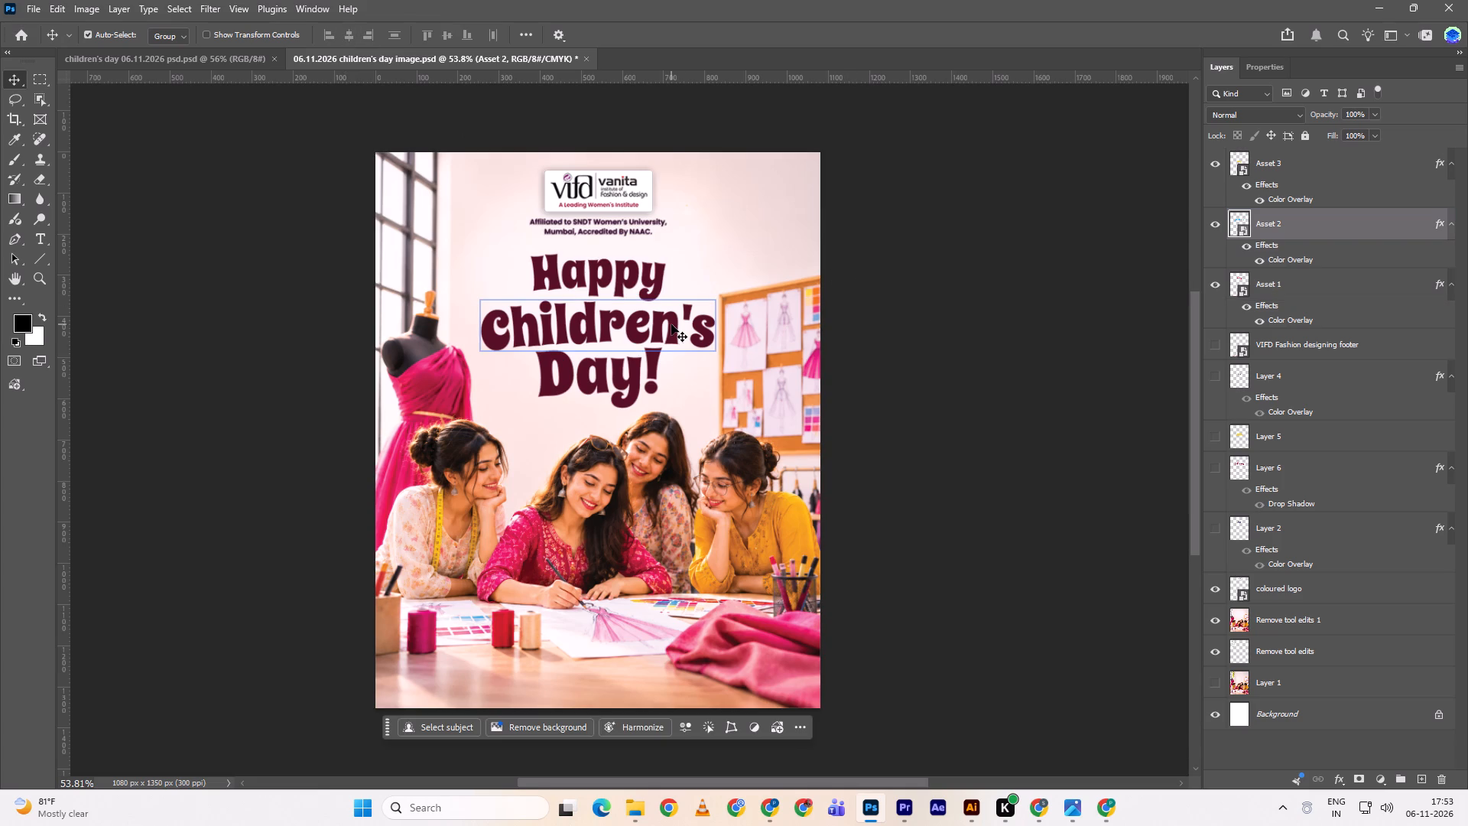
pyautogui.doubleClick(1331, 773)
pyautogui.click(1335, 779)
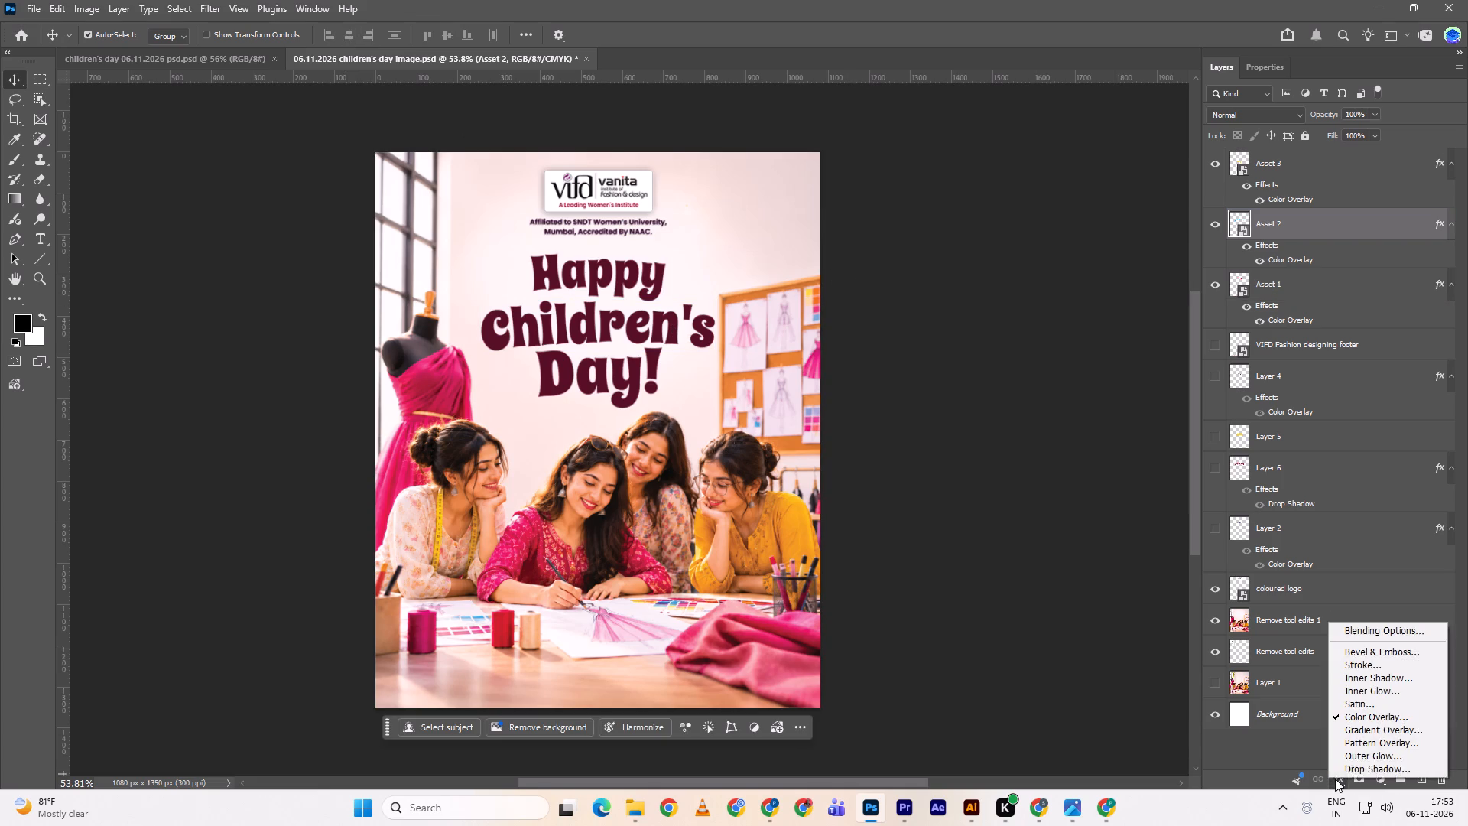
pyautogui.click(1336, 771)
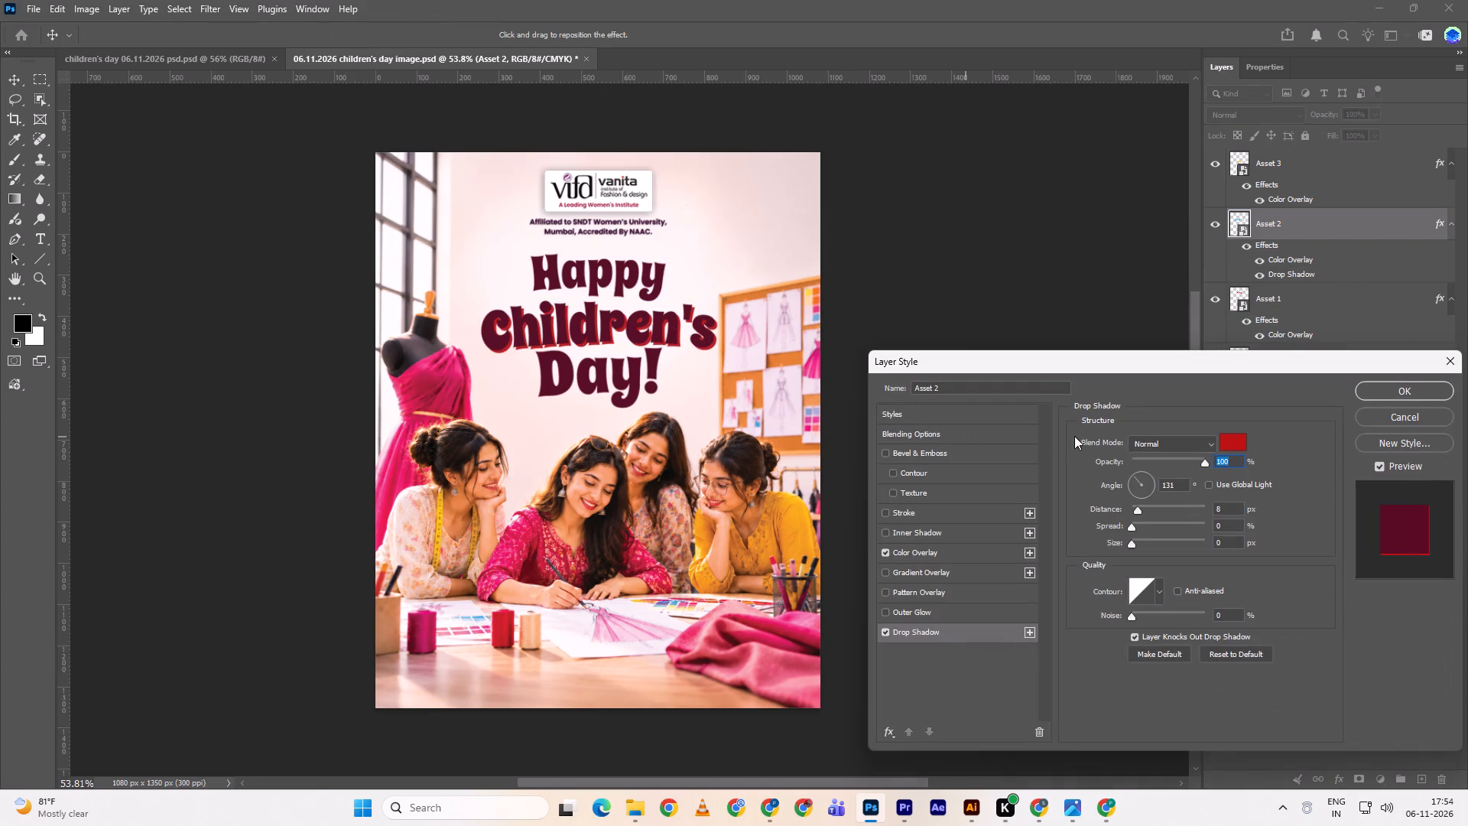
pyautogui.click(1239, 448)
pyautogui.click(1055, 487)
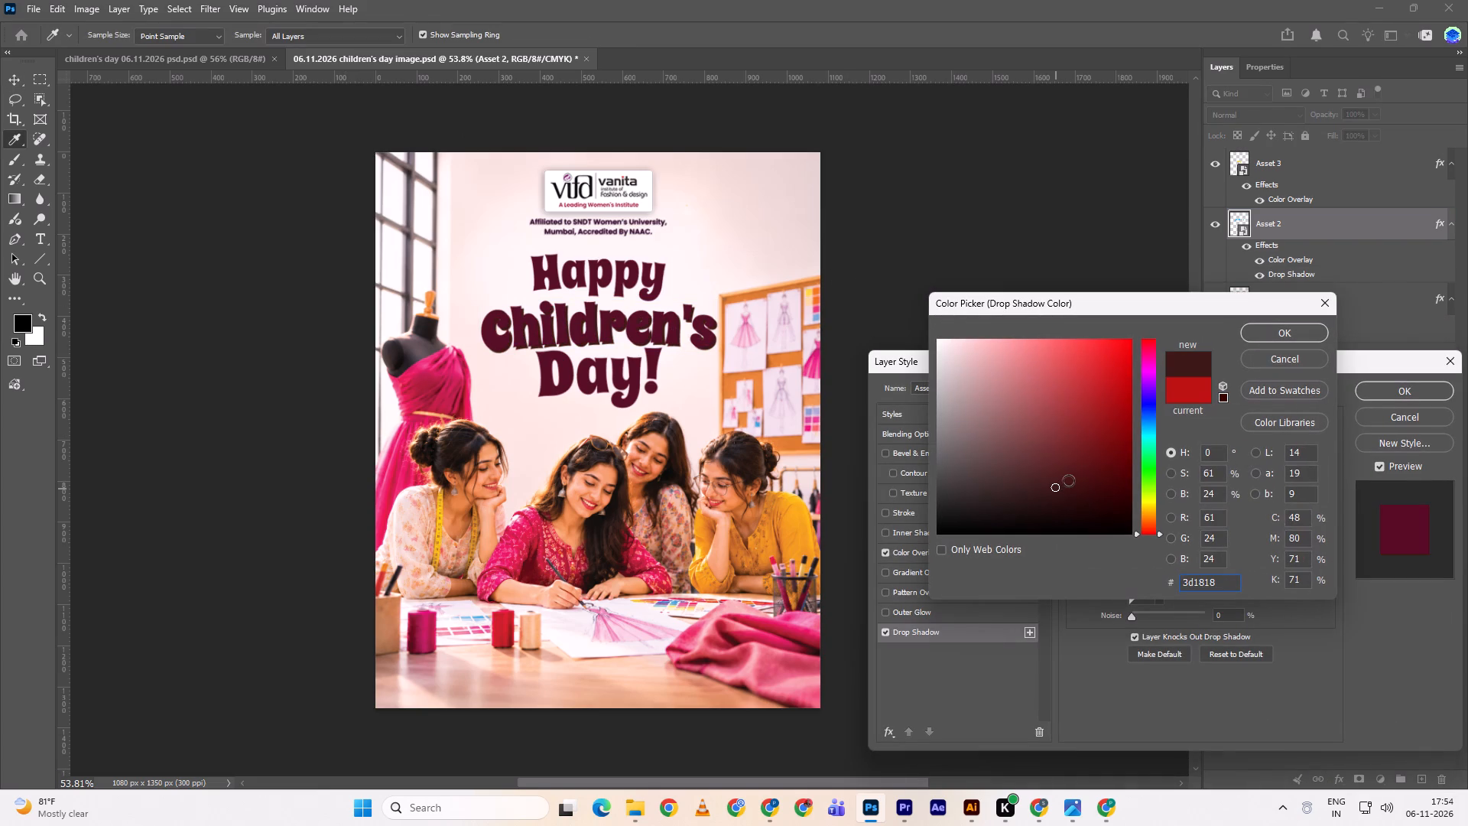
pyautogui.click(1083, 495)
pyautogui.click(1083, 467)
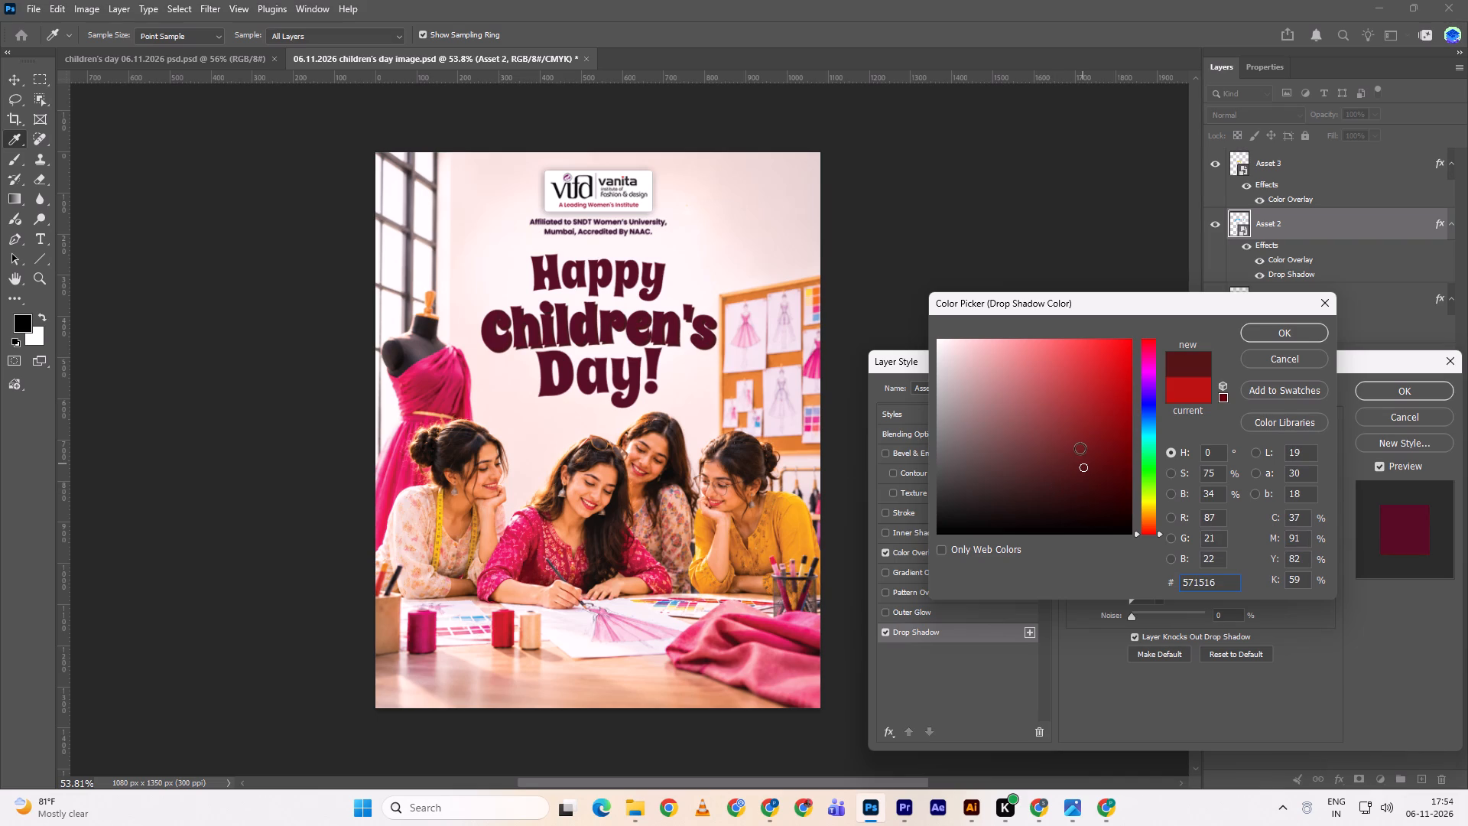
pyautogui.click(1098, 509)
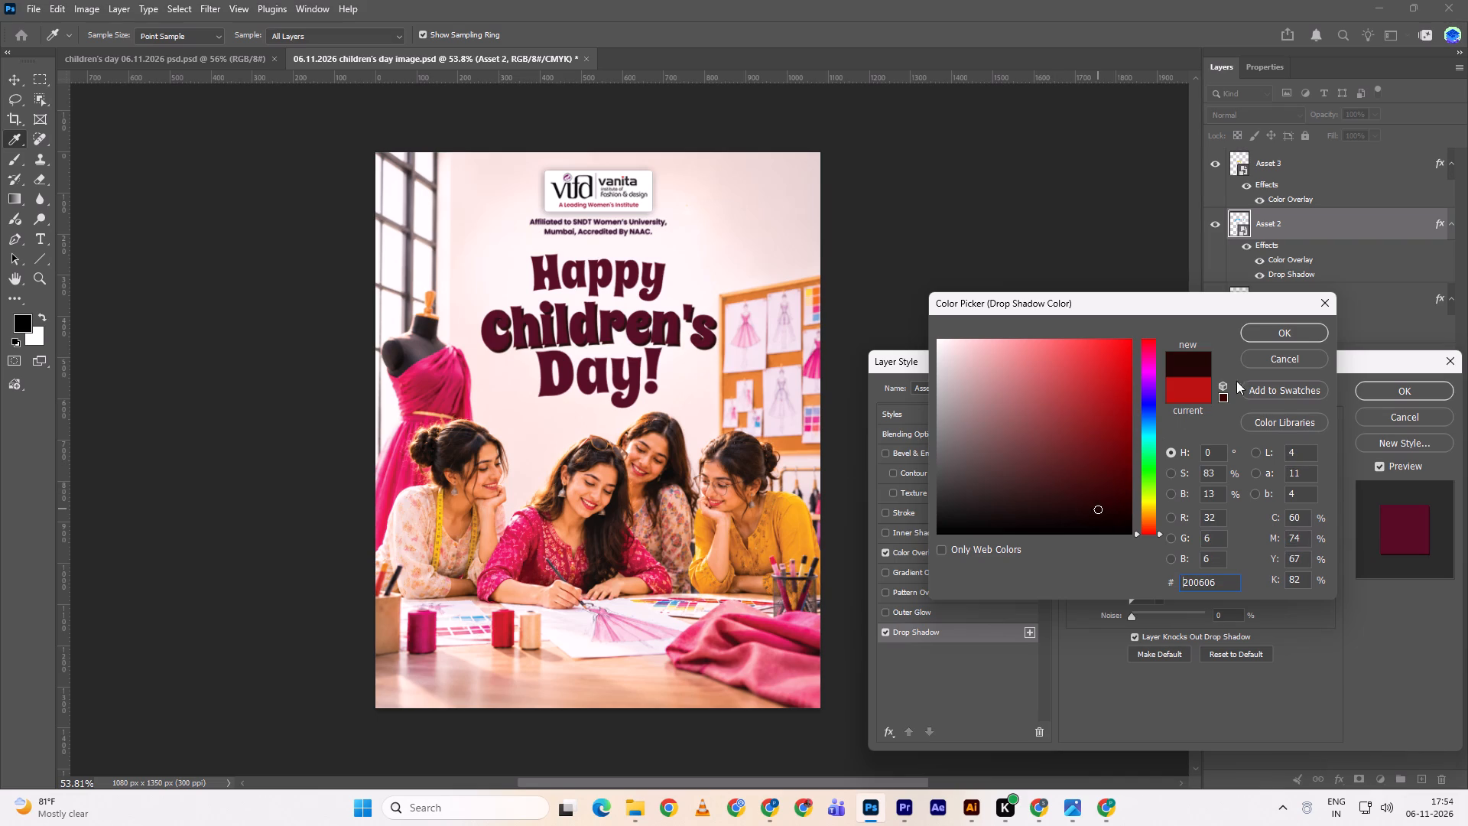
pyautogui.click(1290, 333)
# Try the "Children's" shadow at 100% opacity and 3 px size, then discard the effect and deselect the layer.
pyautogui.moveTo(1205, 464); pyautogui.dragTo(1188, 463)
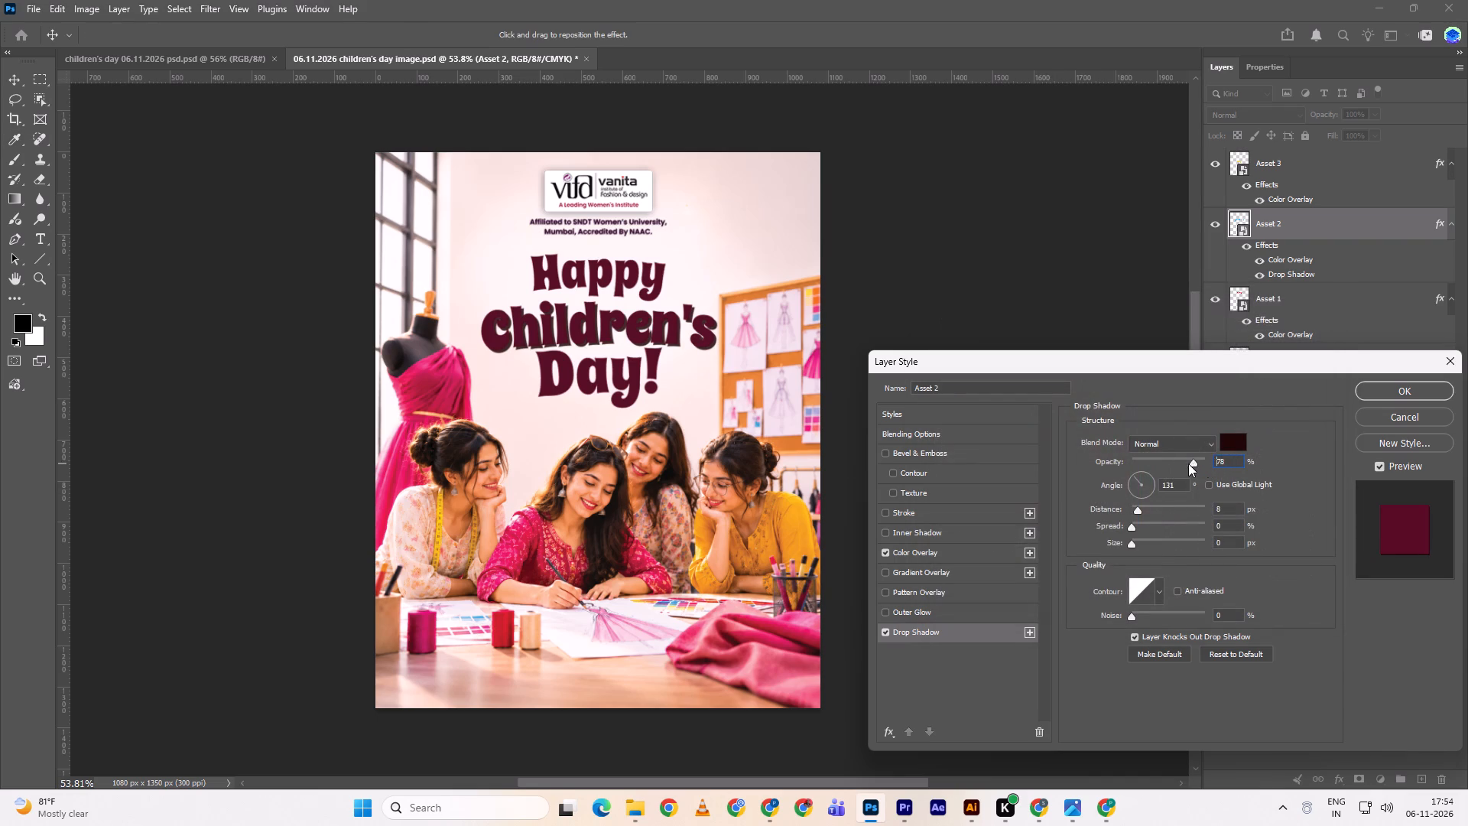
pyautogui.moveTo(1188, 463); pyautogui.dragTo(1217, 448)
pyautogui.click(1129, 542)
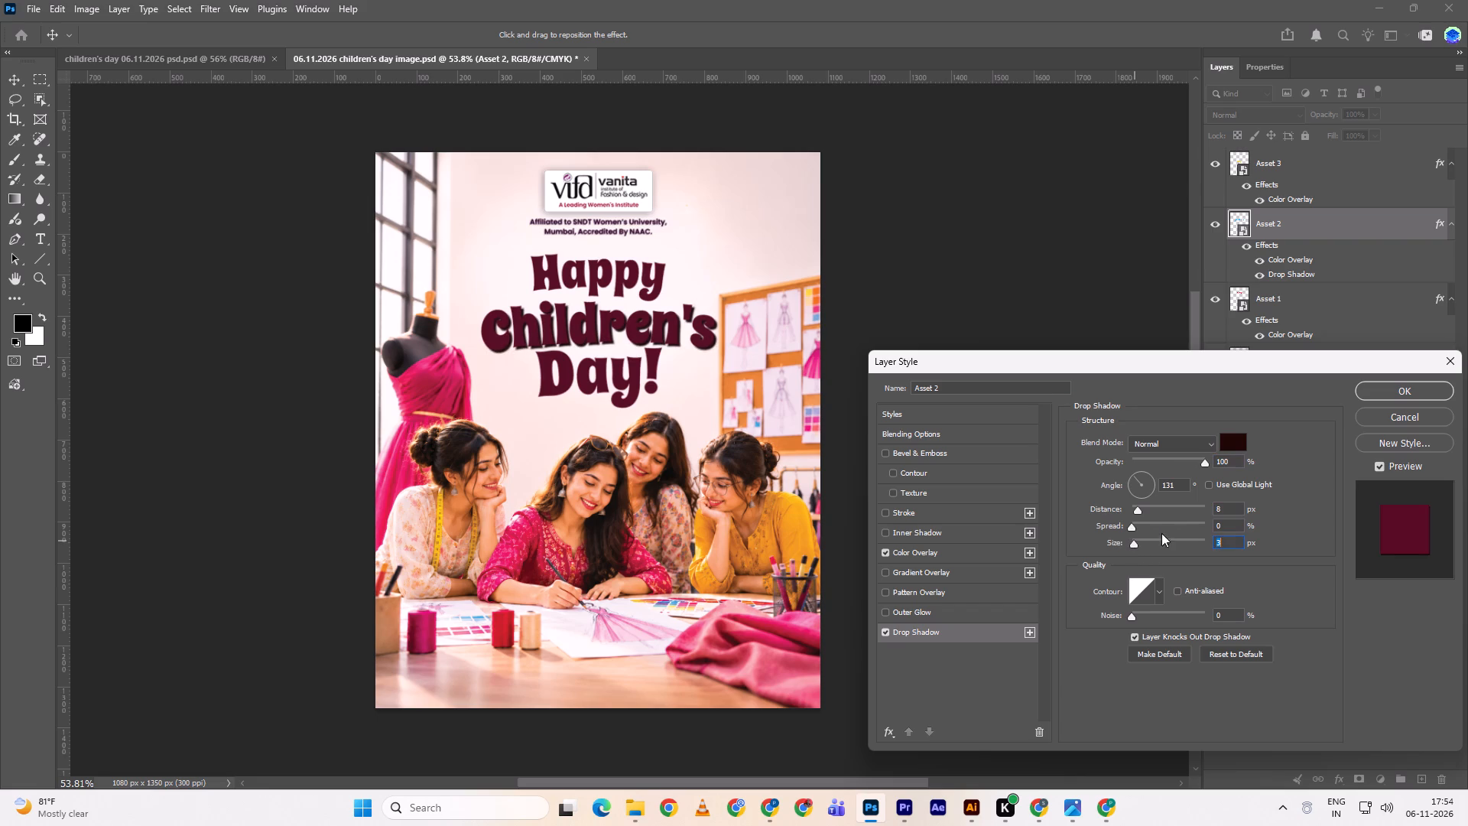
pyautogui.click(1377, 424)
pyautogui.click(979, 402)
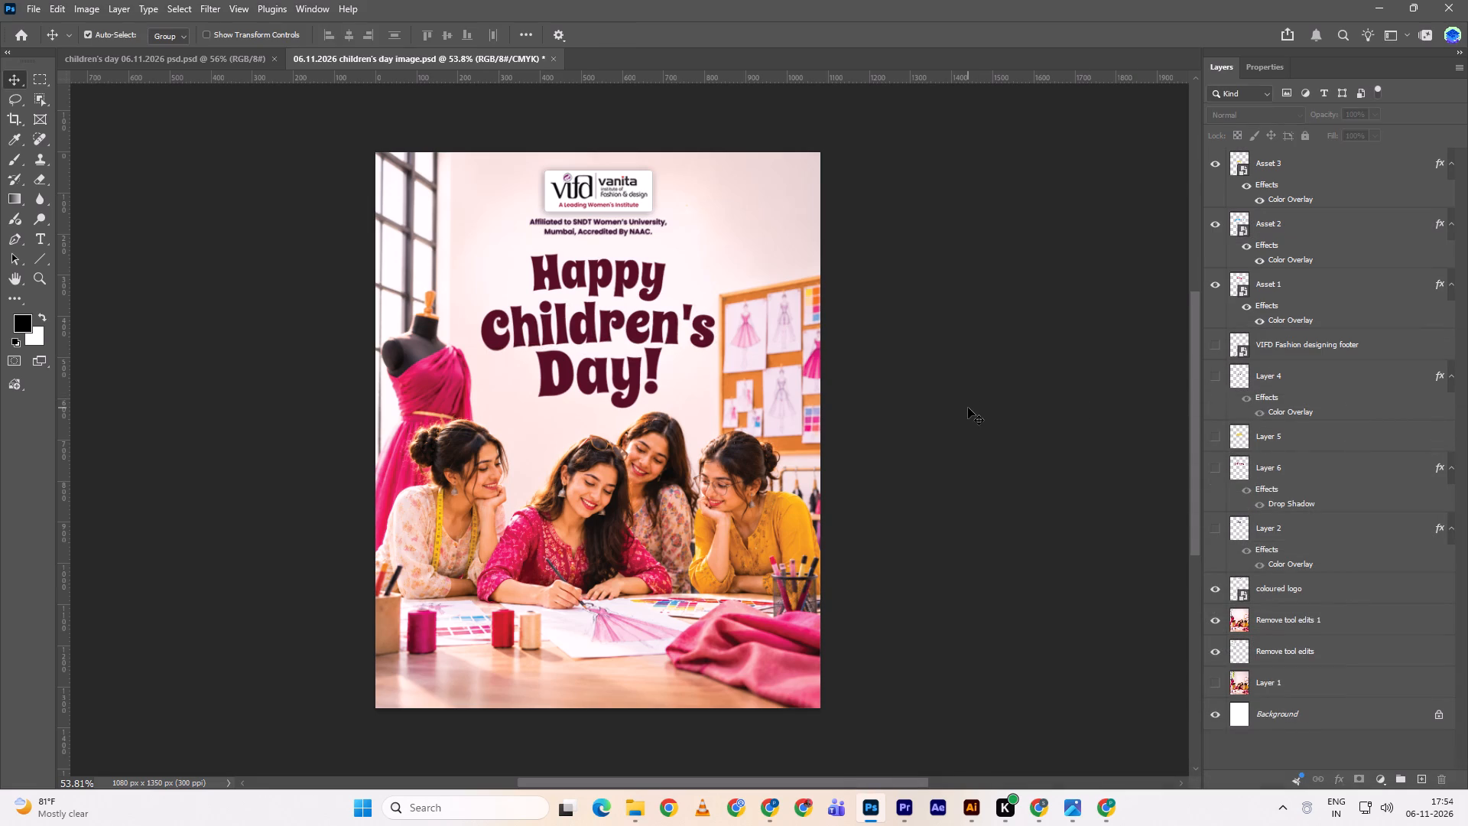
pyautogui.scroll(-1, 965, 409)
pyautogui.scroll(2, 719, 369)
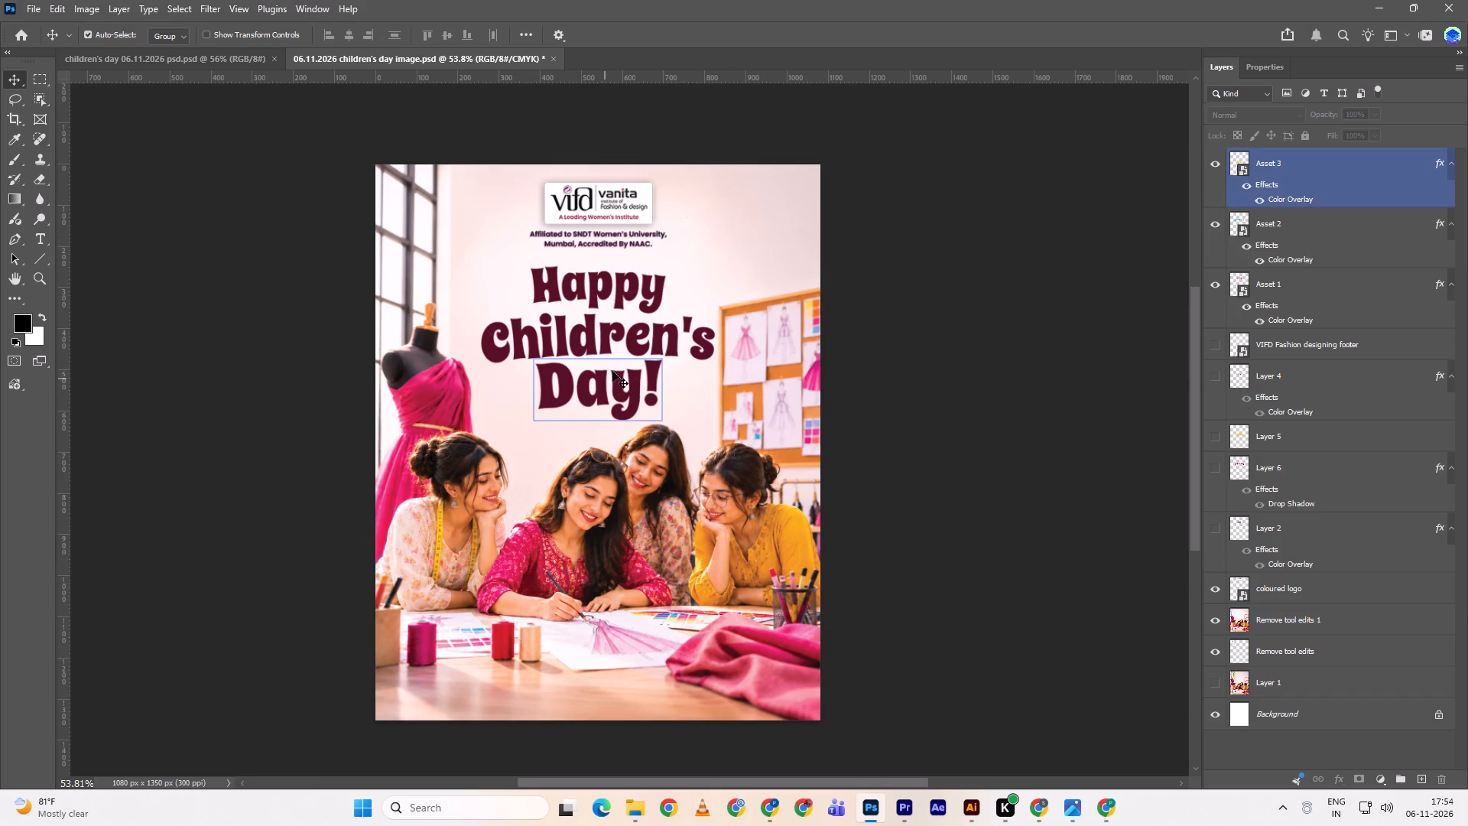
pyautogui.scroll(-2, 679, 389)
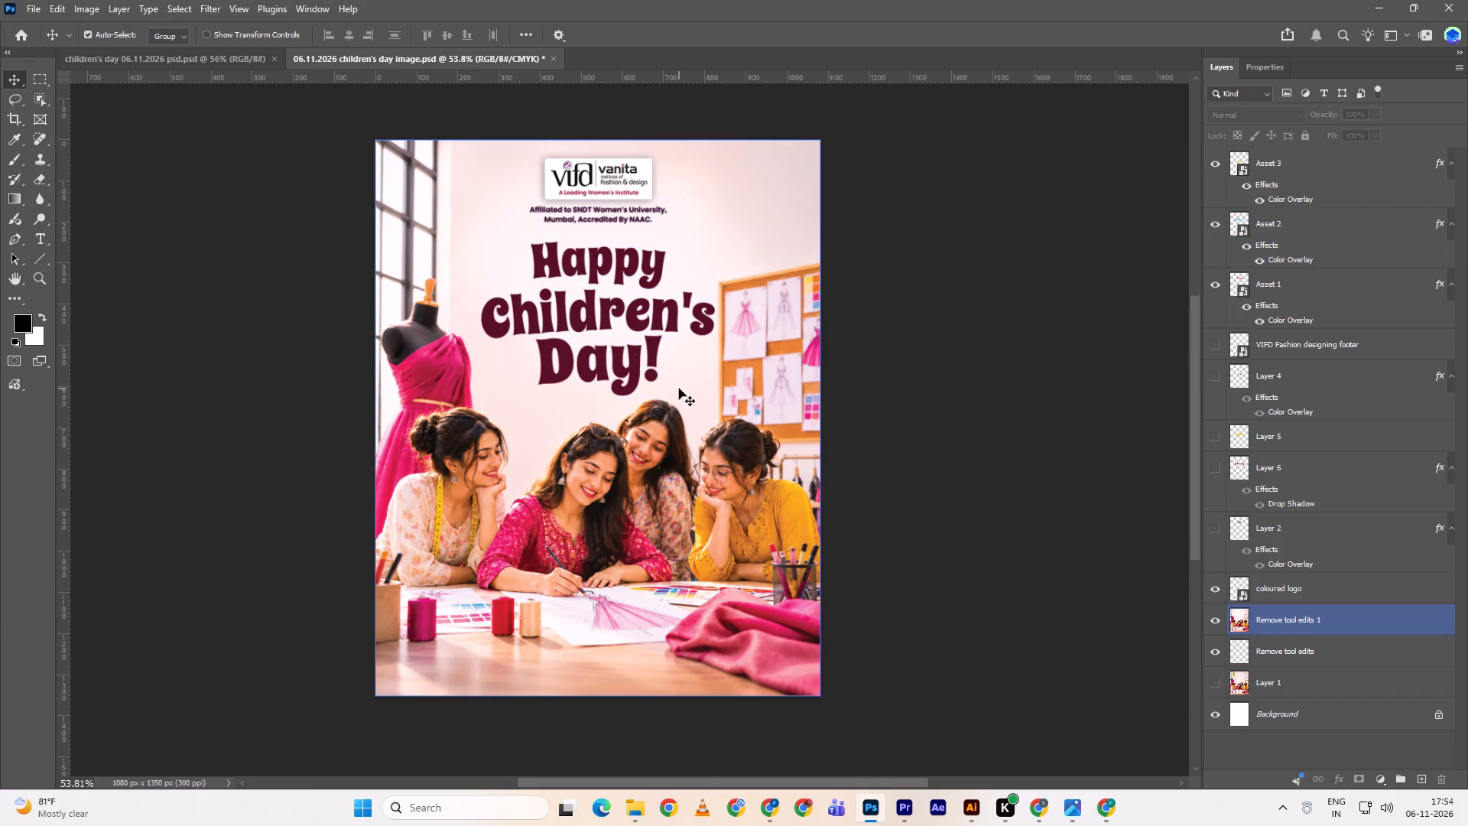
# Switch away from the poster and close the Downloads window and the three 1x File Explorer windows.
pyautogui.hotkey('alt', 'Tab')
pyautogui.hotkey('alt', 'Tab')
pyautogui.hotkey('alt', 'Tab')
pyautogui.hotkey('alt', 'Tab')
pyautogui.hotkey('alt', 'Tab')
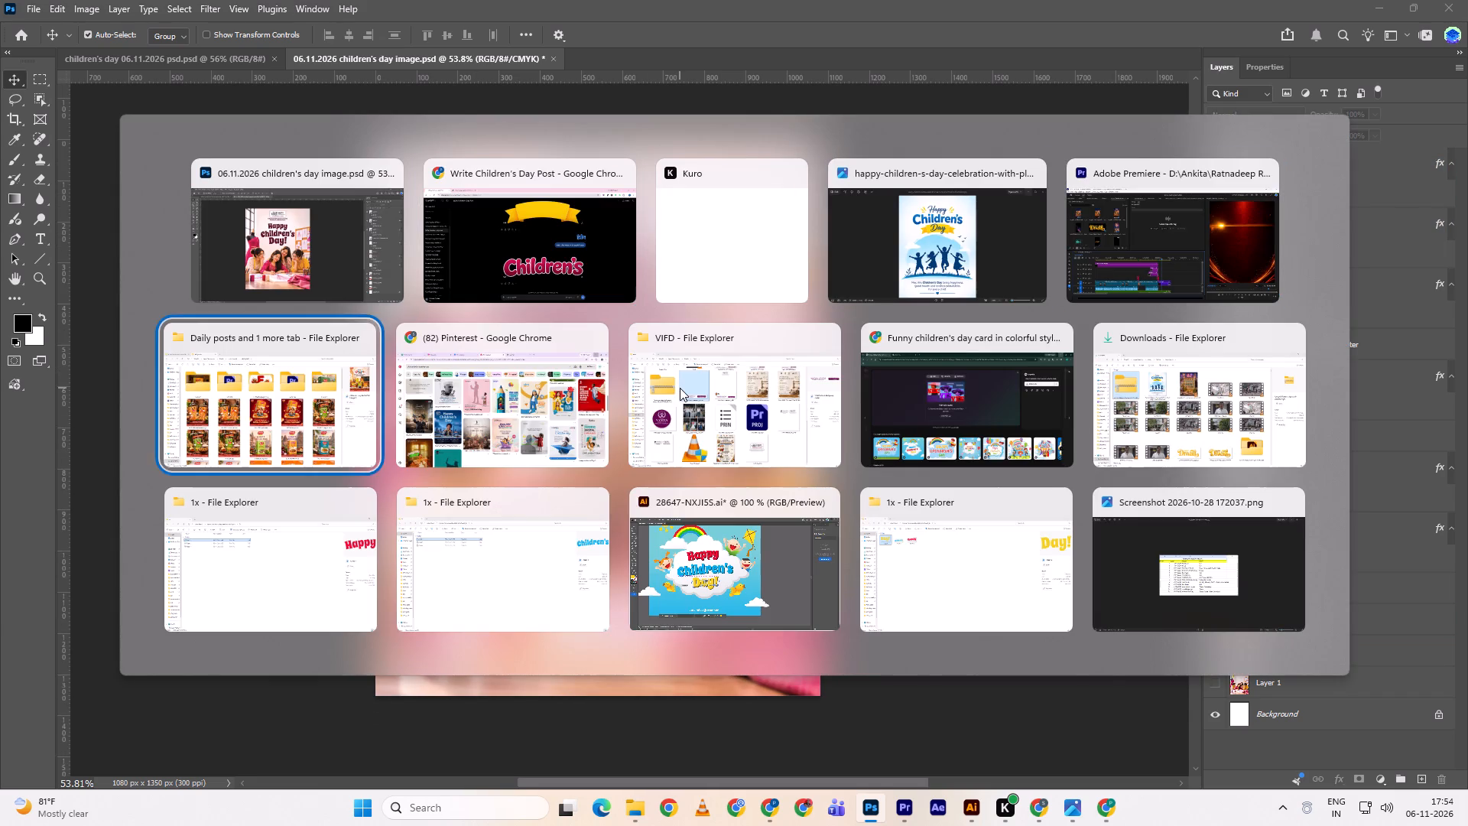
pyautogui.hotkey('alt', 'Tab')
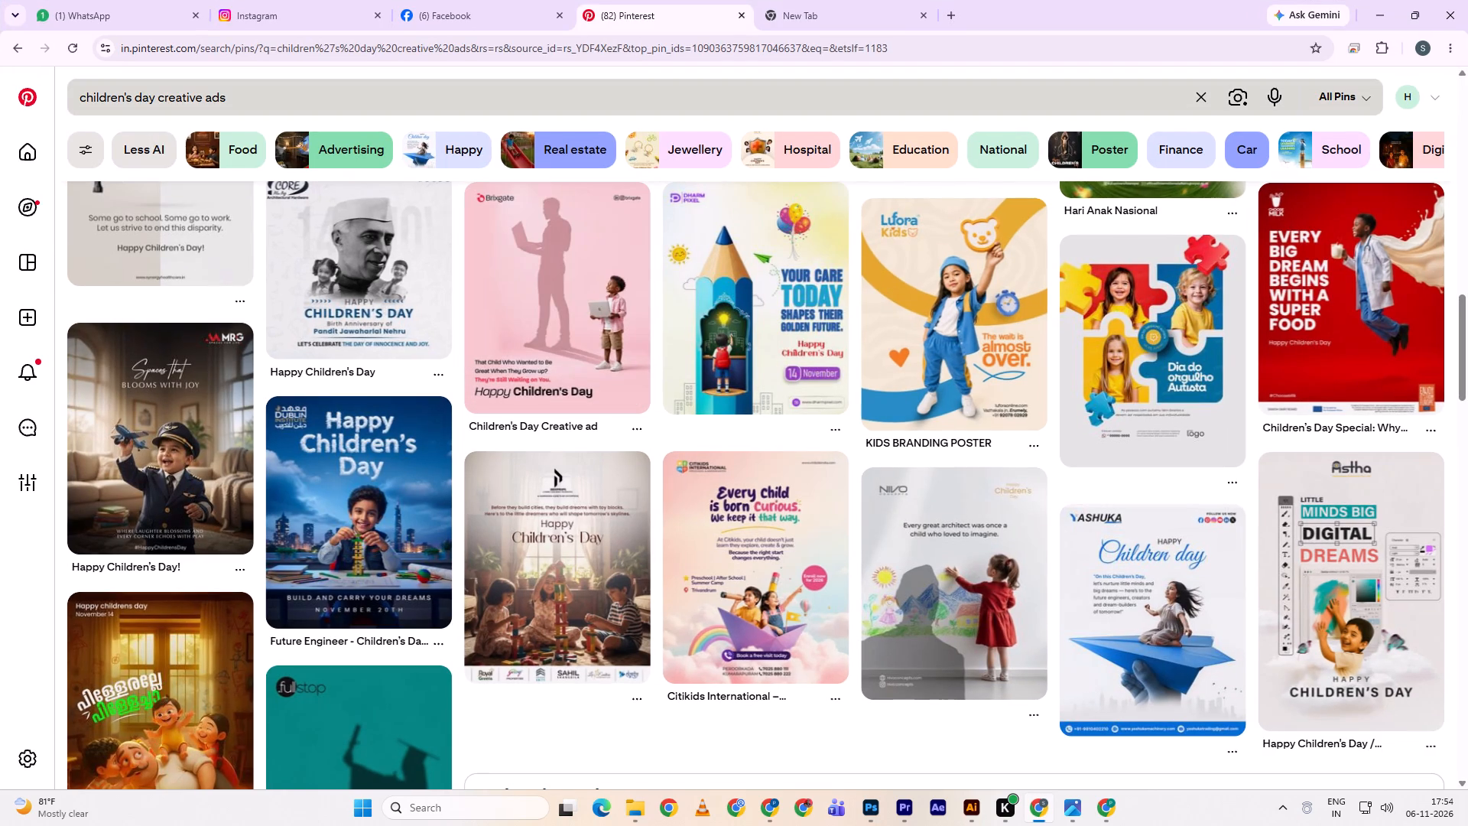
pyautogui.click(819, 0)
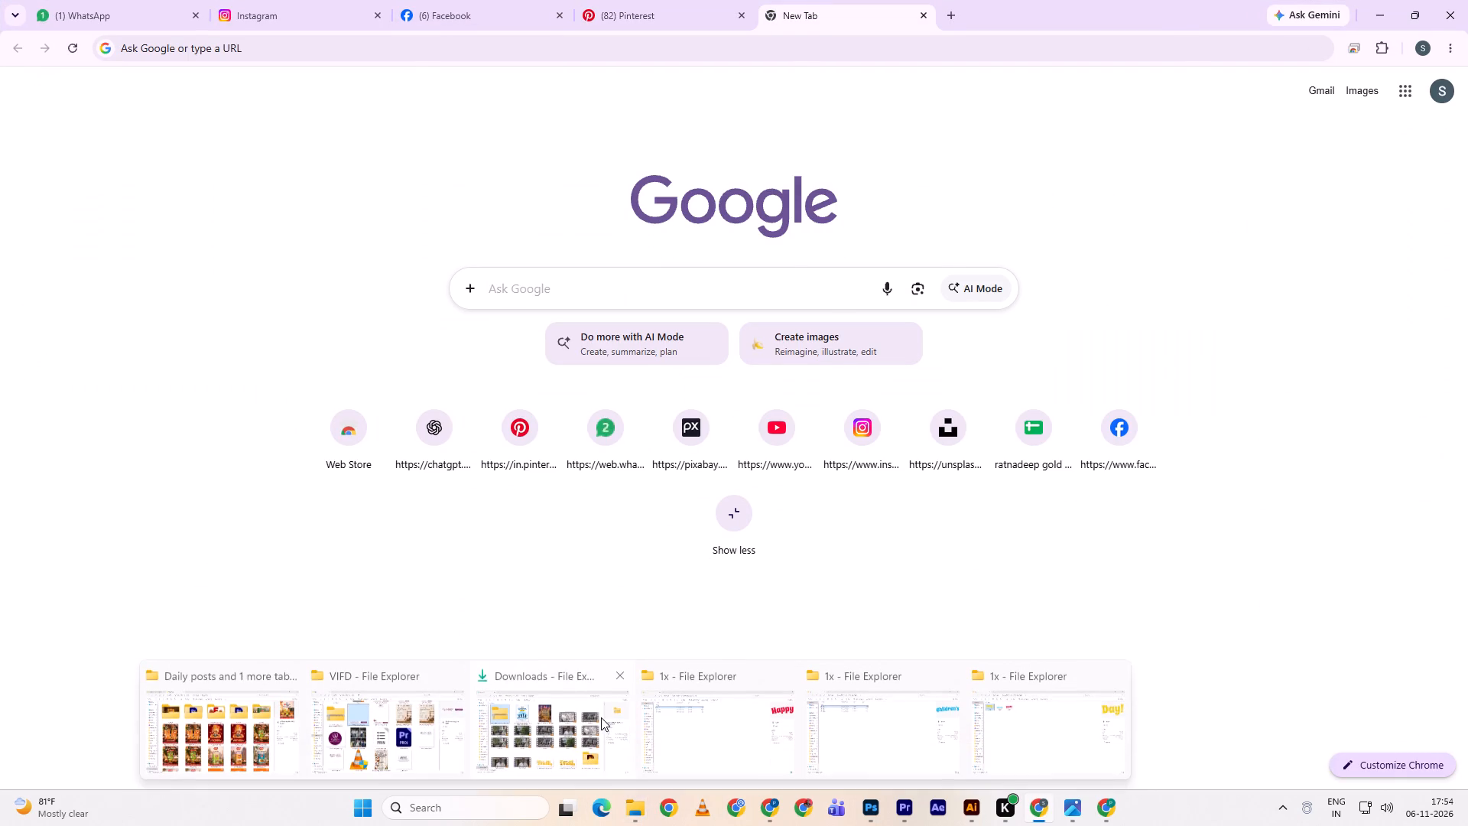
pyautogui.click(630, 670)
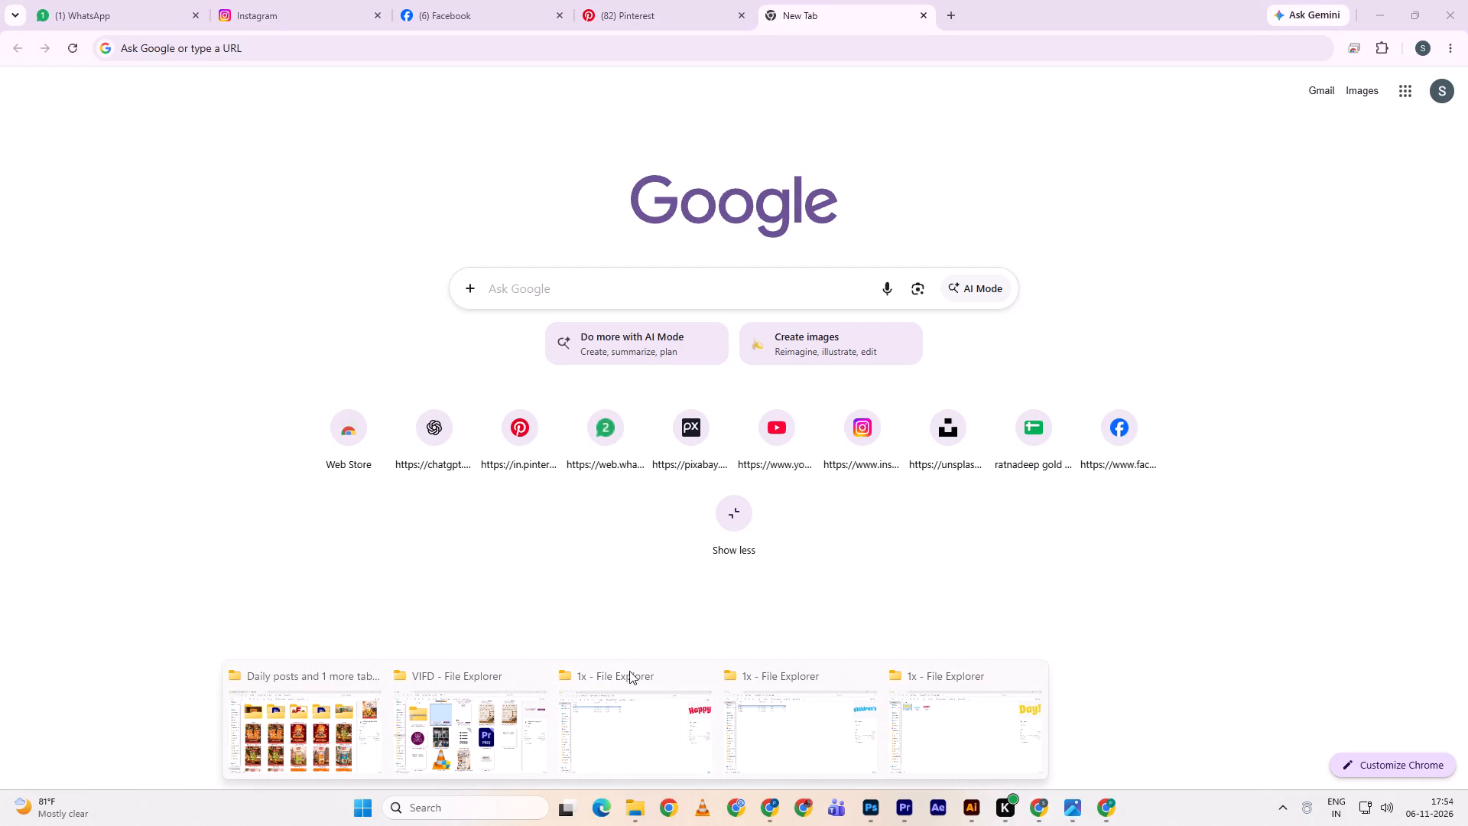
pyautogui.click(703, 675)
pyautogui.click(775, 675)
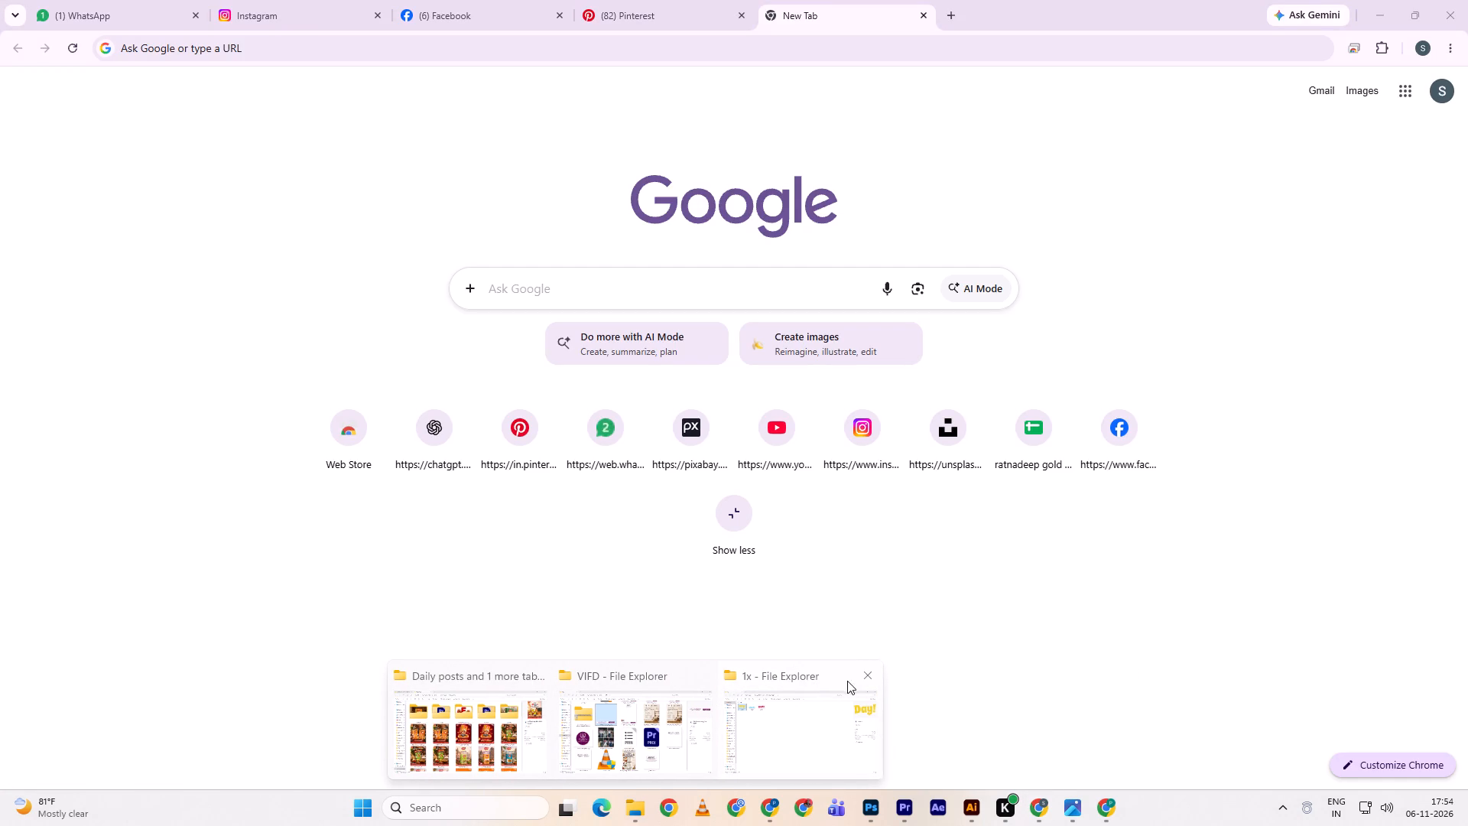
pyautogui.click(873, 673)
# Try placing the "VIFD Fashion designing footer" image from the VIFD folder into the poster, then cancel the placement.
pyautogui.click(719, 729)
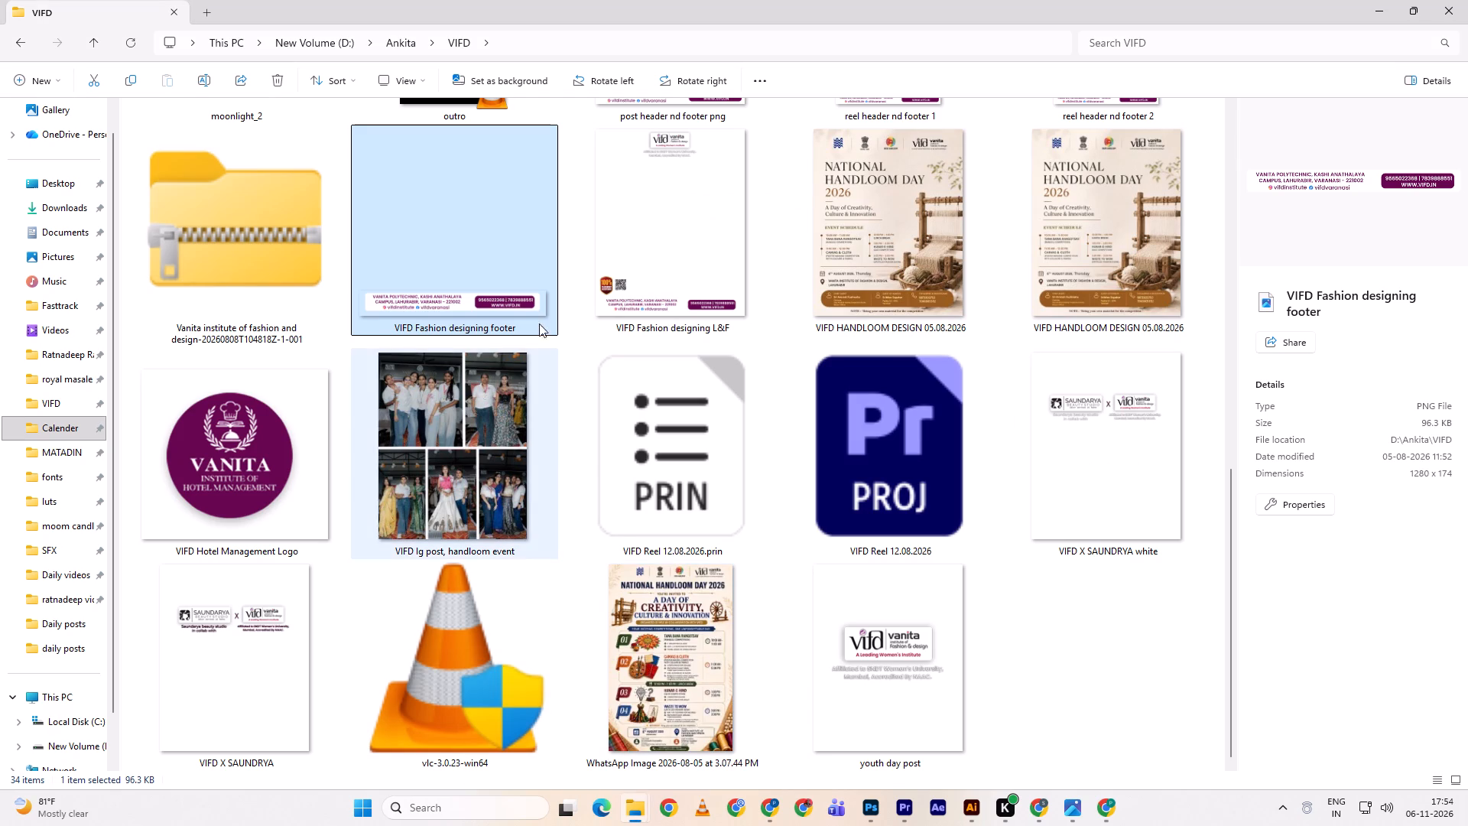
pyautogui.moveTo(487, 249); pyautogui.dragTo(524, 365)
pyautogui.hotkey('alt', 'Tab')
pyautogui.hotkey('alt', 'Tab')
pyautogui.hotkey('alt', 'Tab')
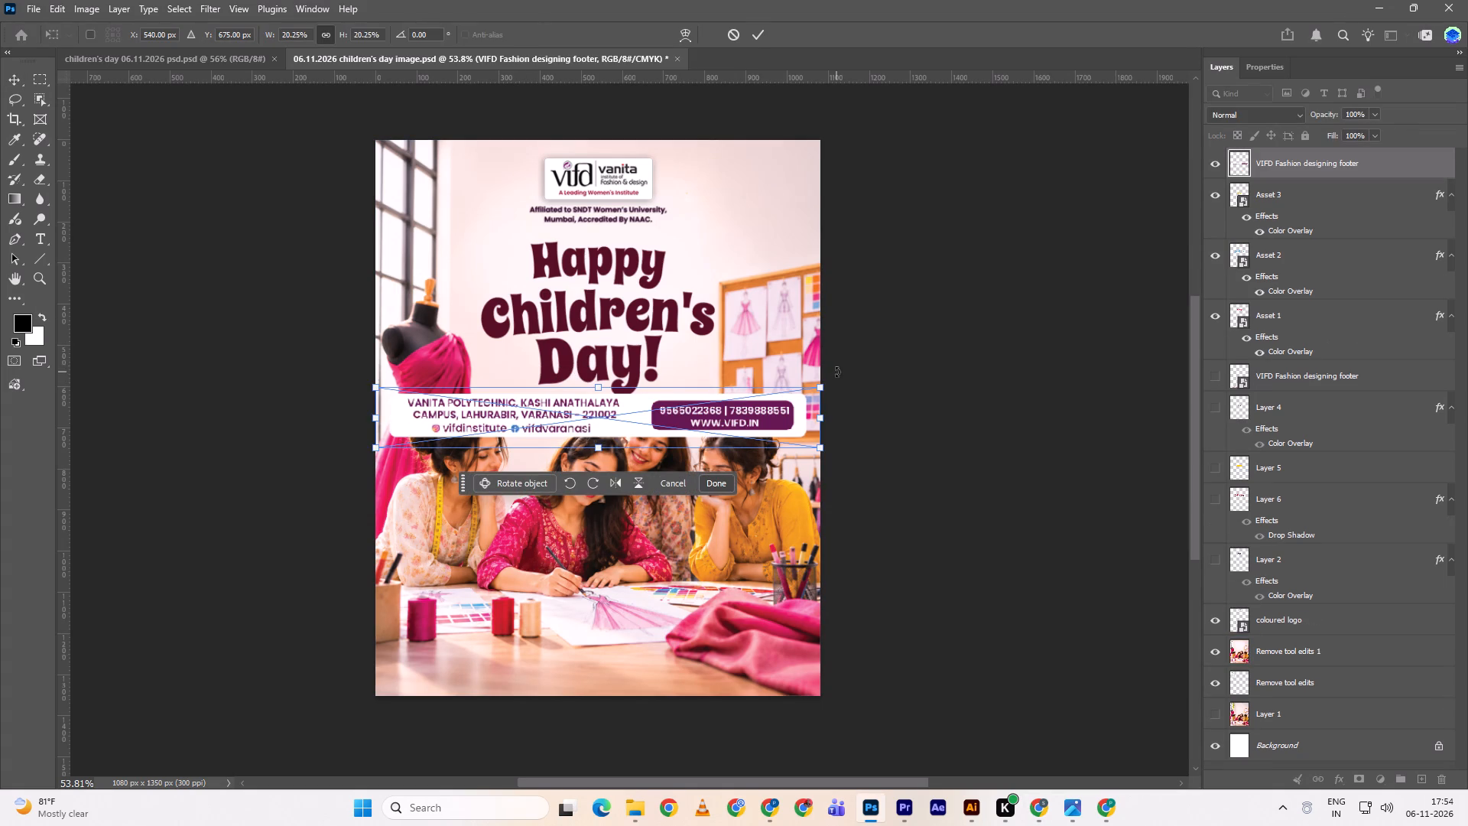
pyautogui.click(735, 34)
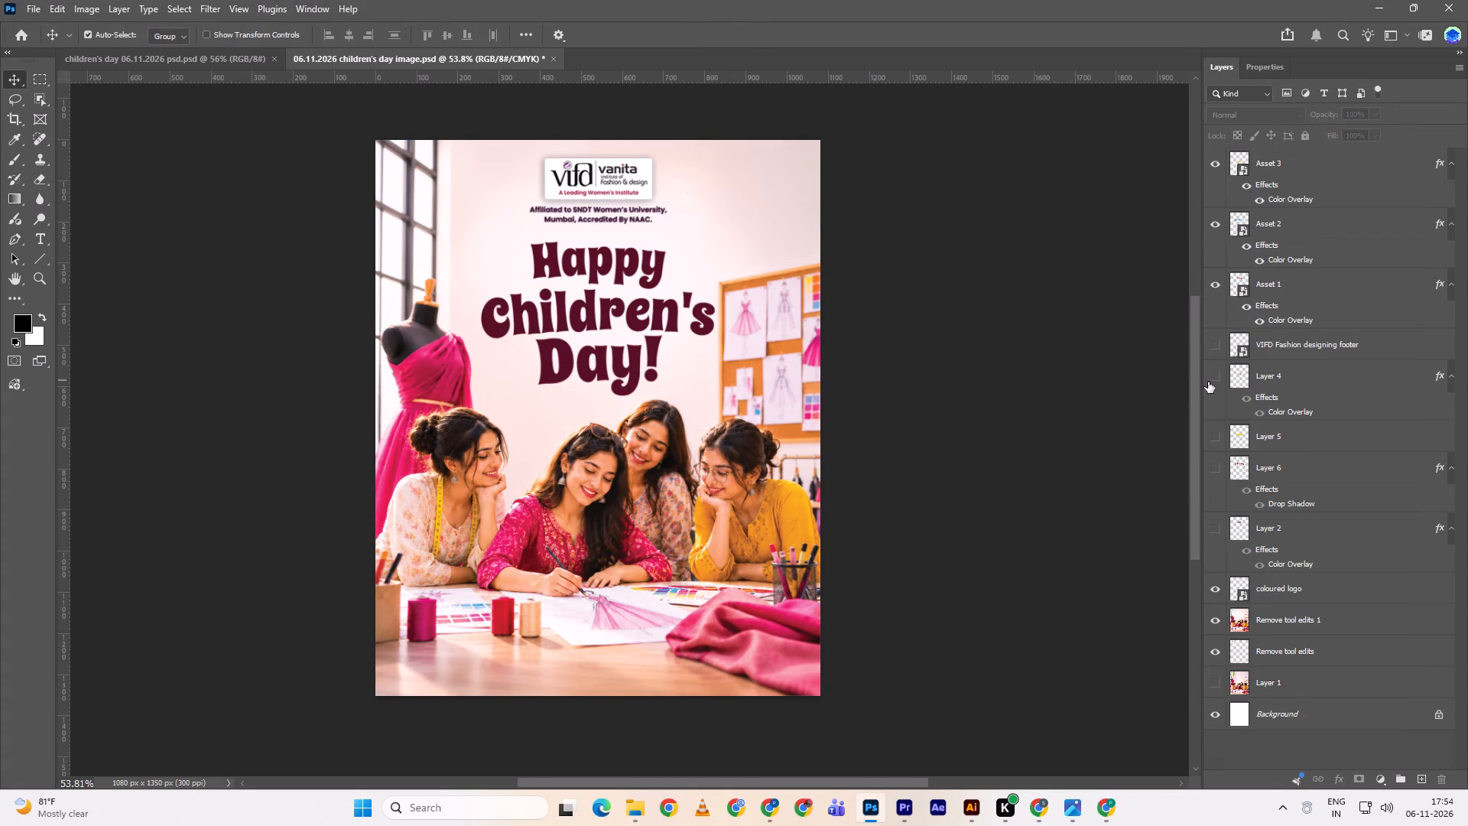
# Show the existing hidden "VIFD Fashion designing footer" layer, nudge it up and back down once, and deselect it.
pyautogui.click(1223, 343)
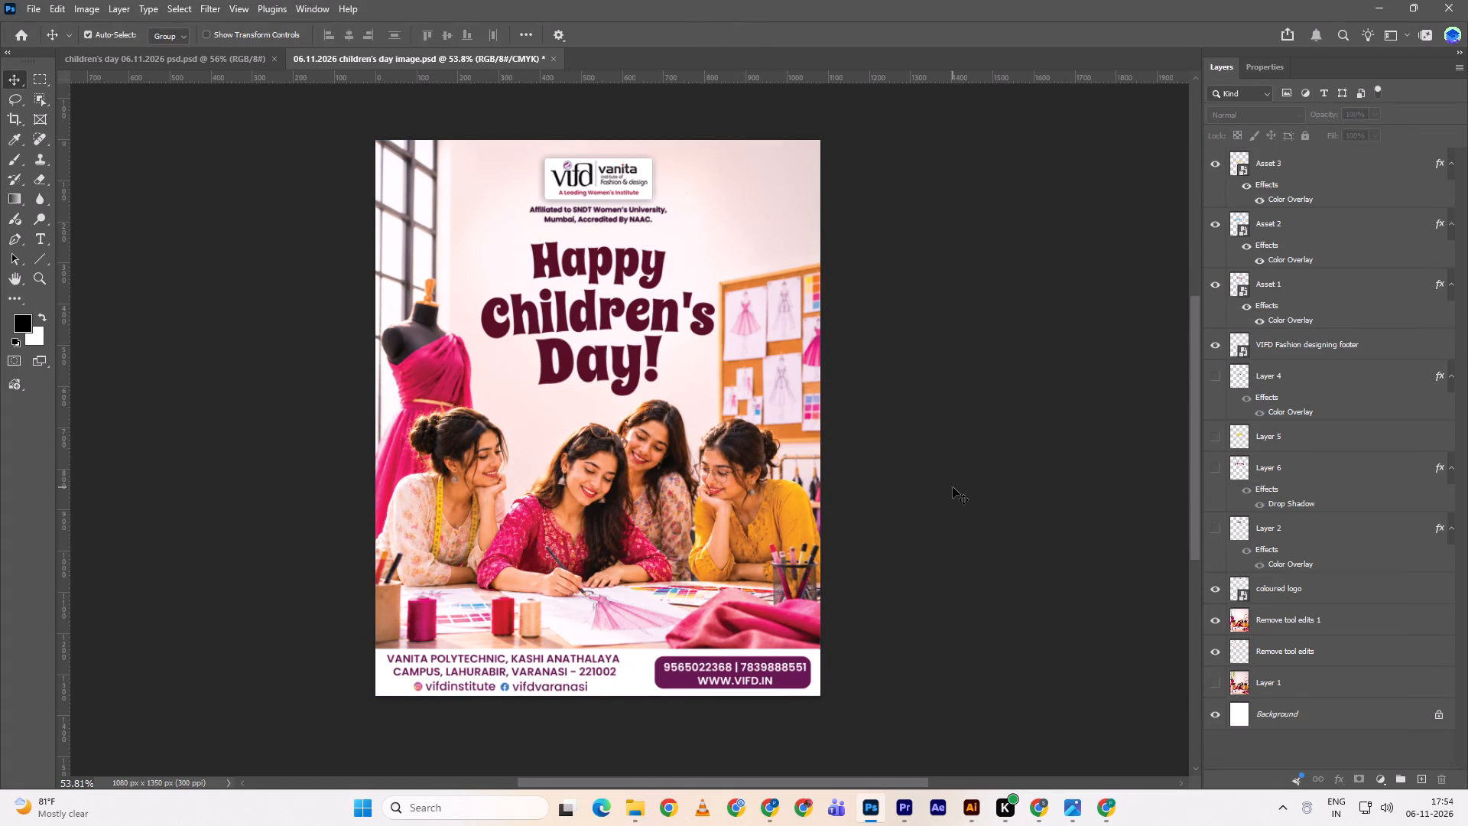
pyautogui.click(693, 670)
pyautogui.press('Up')
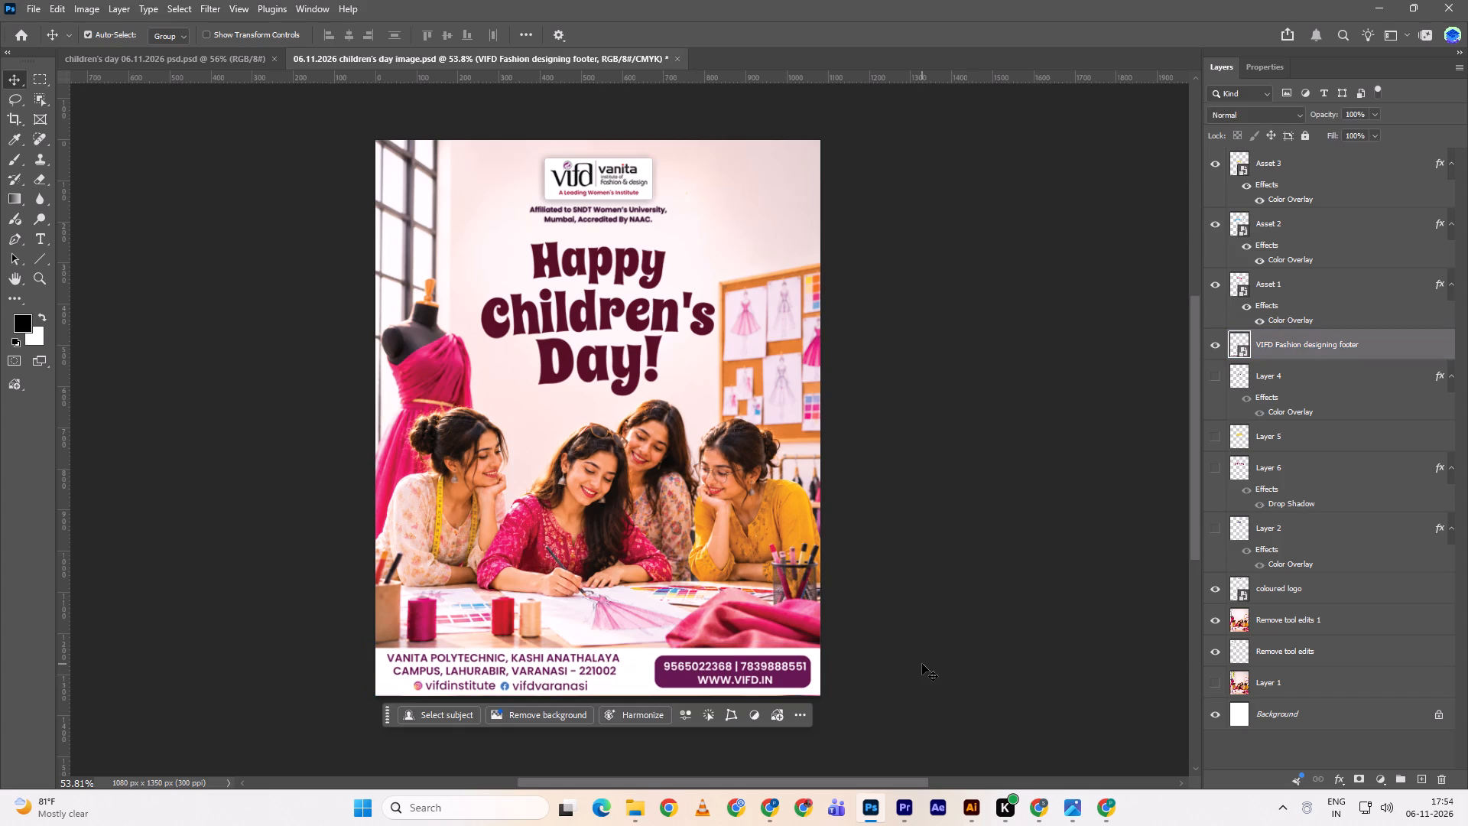
pyautogui.press('Down')
pyautogui.click(922, 664)
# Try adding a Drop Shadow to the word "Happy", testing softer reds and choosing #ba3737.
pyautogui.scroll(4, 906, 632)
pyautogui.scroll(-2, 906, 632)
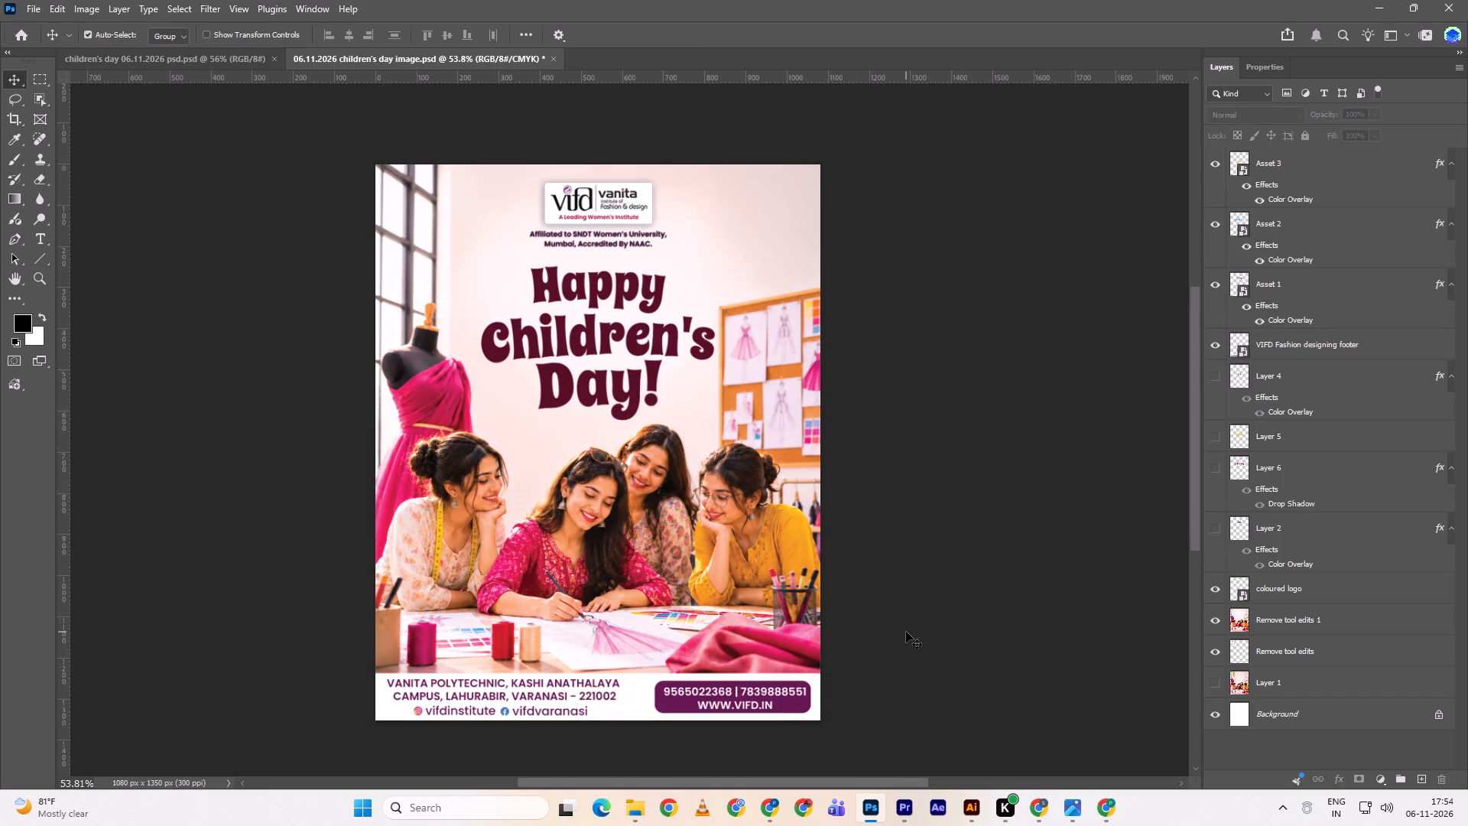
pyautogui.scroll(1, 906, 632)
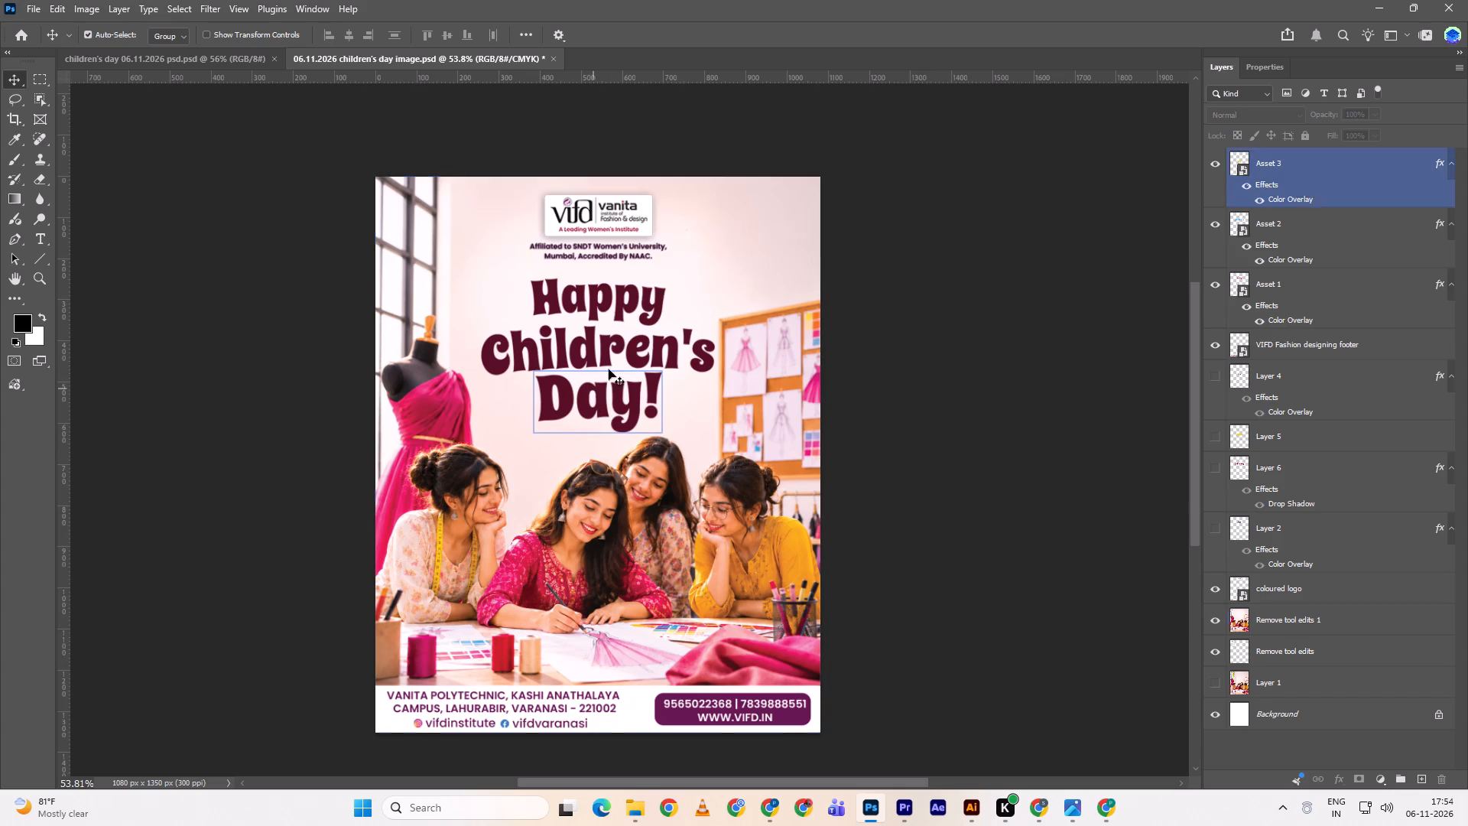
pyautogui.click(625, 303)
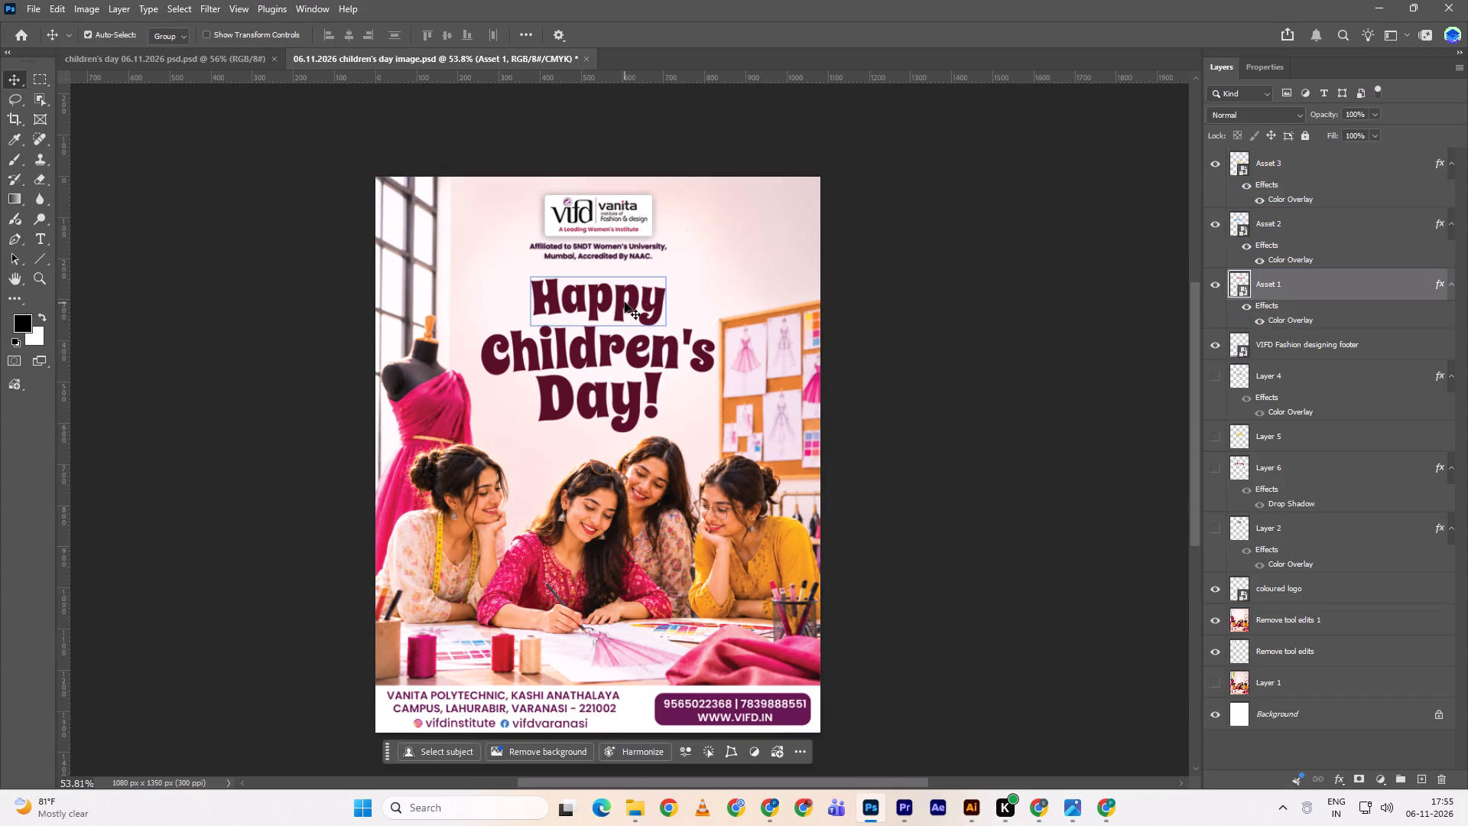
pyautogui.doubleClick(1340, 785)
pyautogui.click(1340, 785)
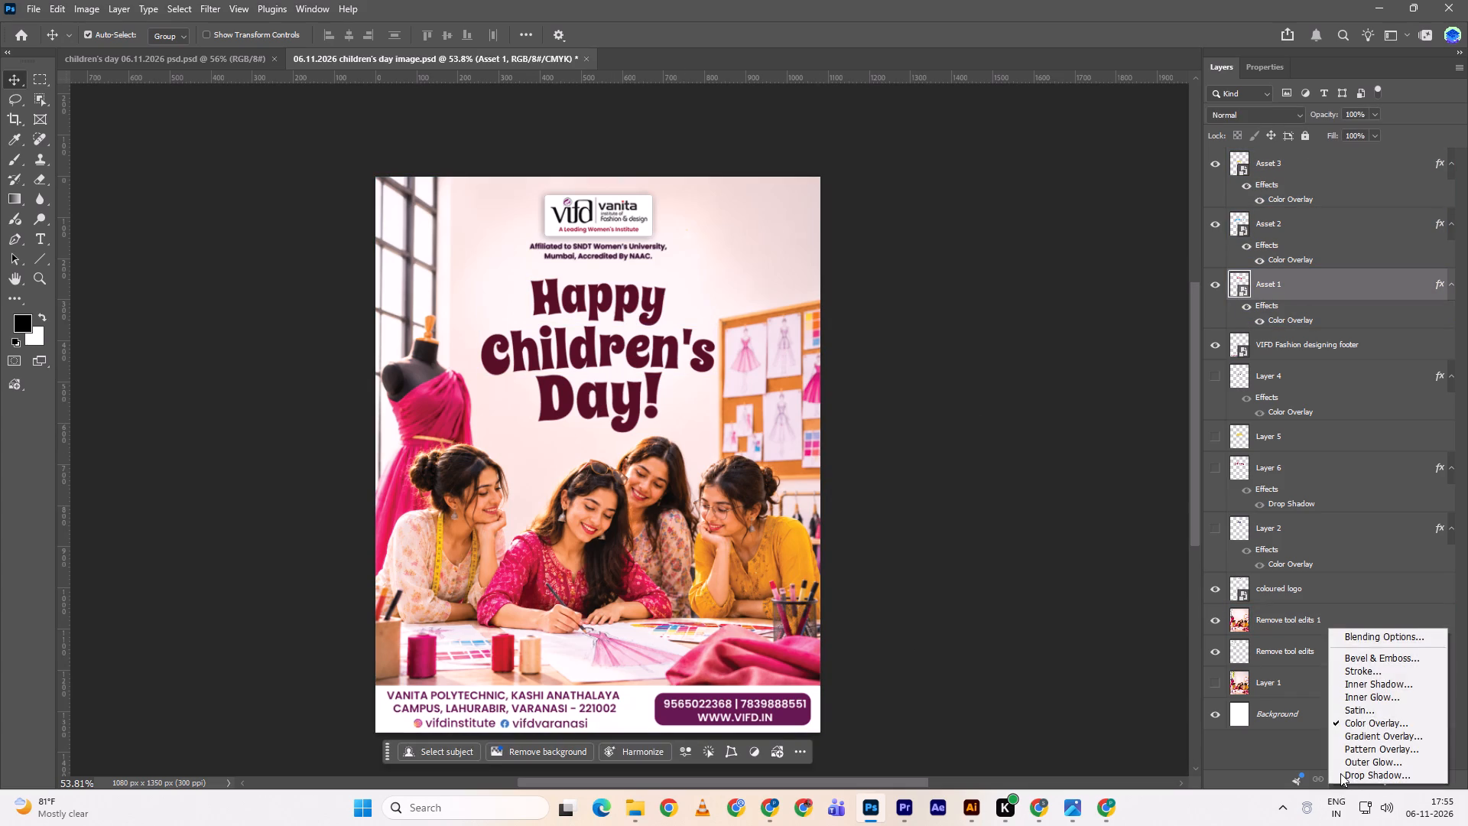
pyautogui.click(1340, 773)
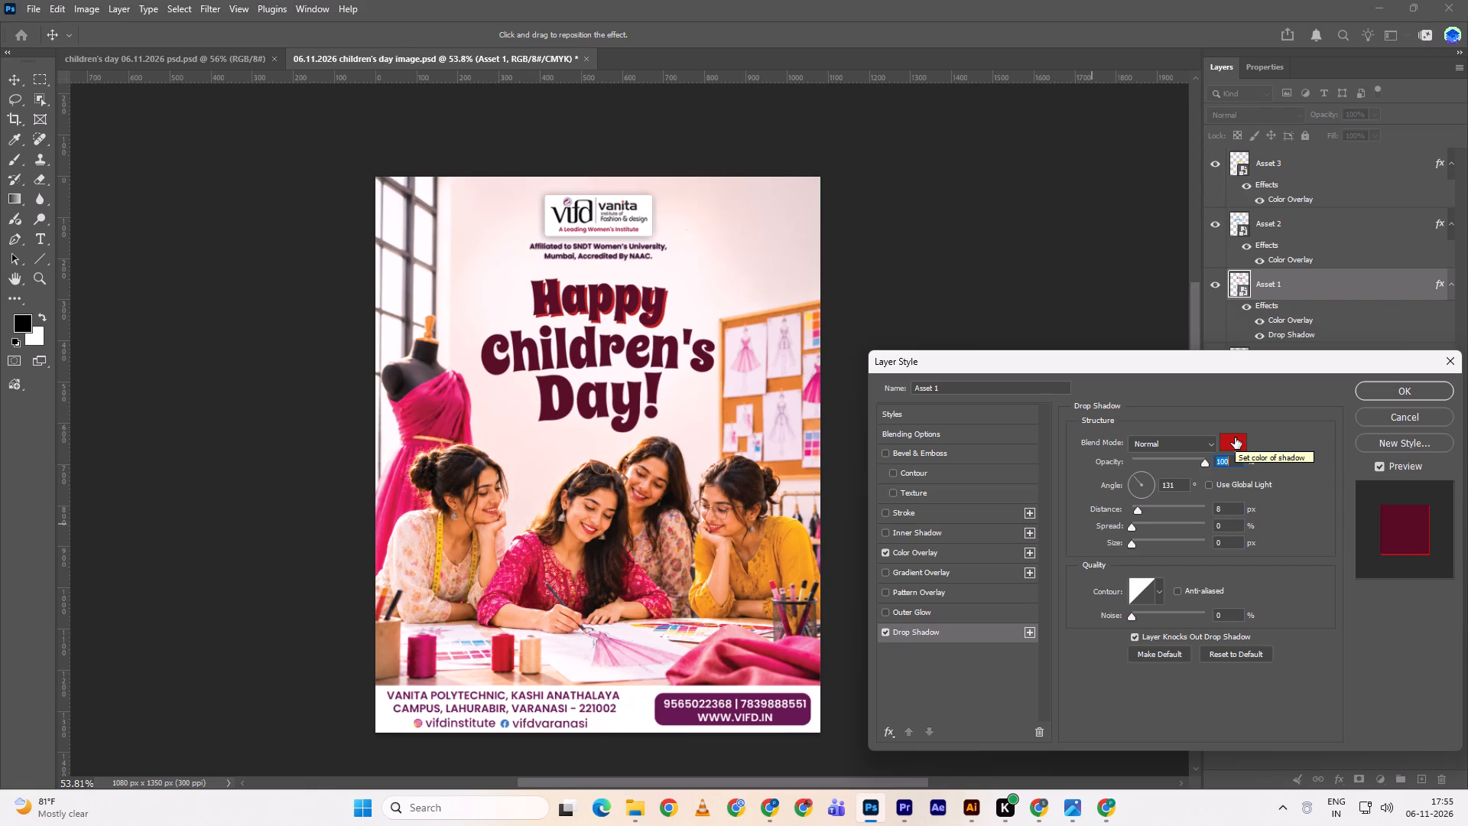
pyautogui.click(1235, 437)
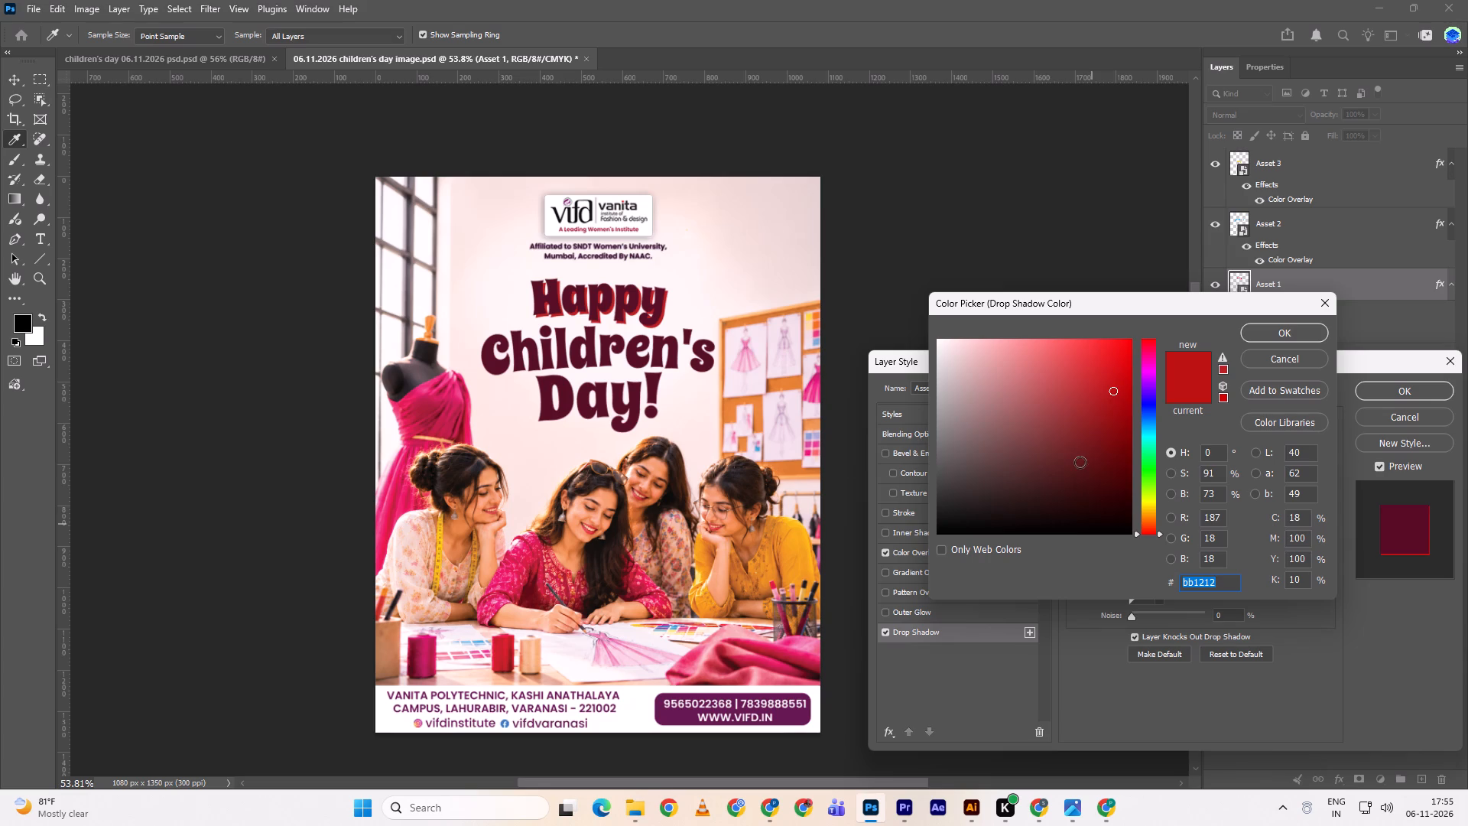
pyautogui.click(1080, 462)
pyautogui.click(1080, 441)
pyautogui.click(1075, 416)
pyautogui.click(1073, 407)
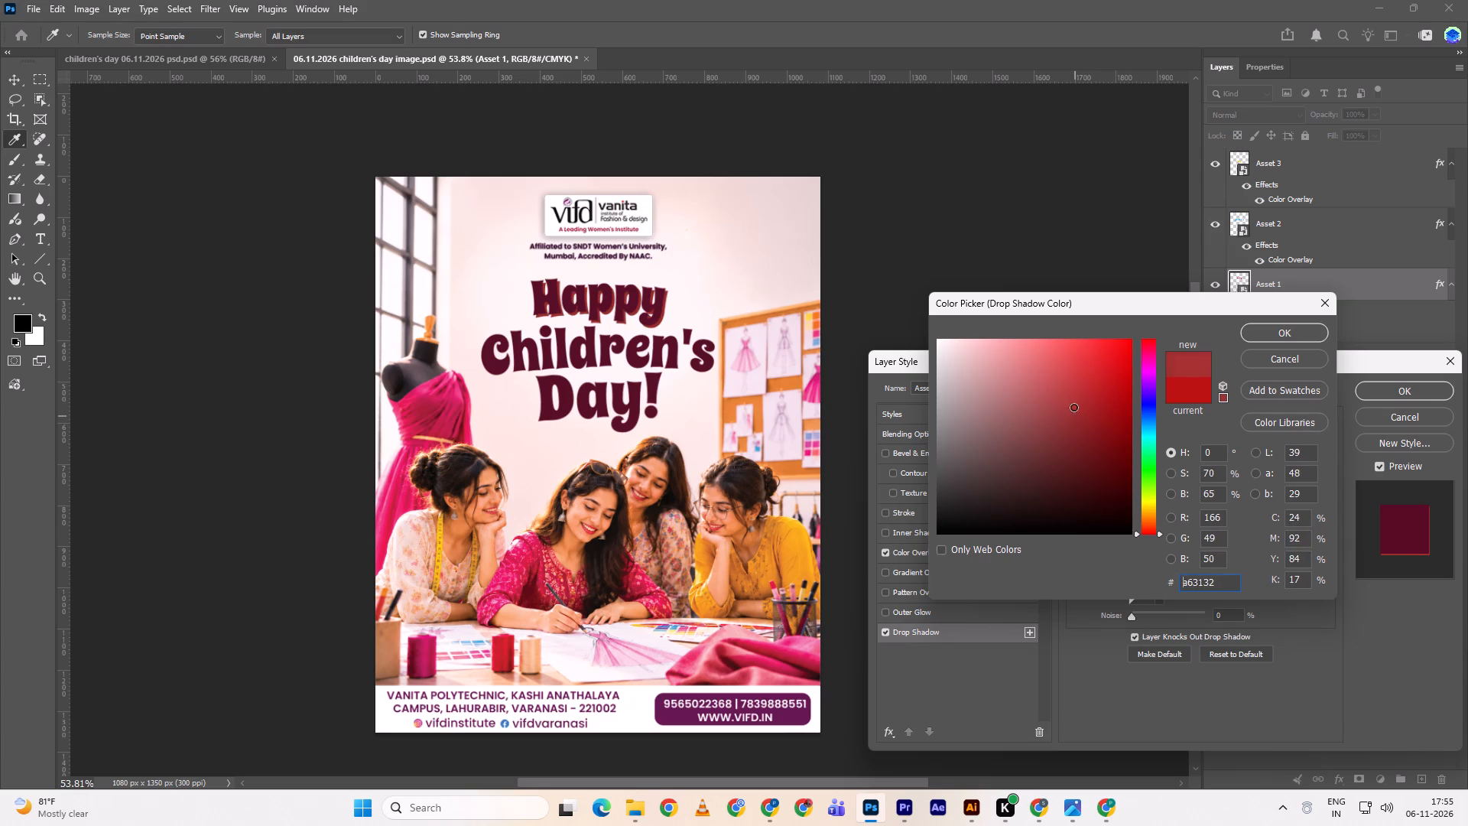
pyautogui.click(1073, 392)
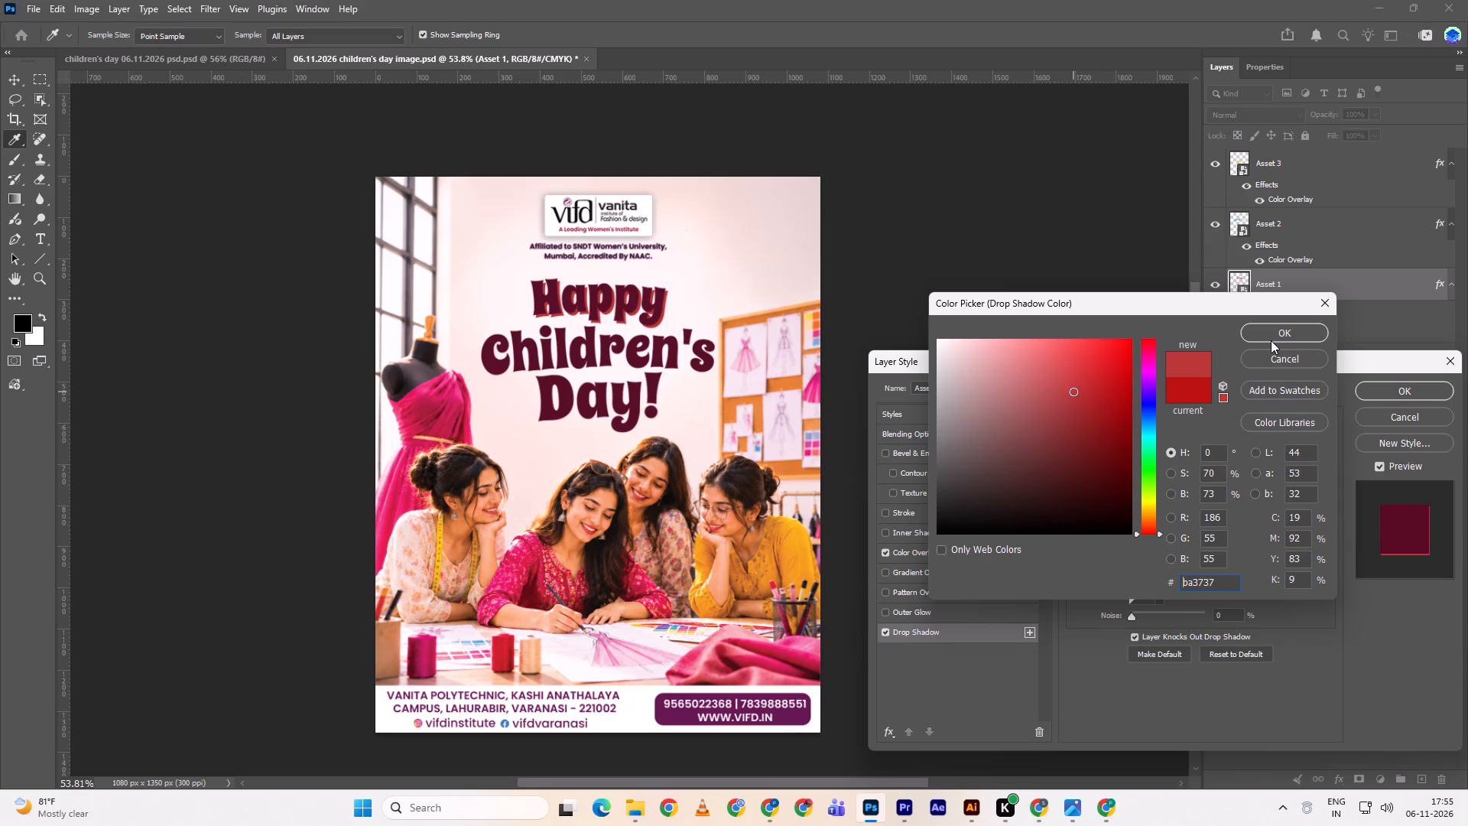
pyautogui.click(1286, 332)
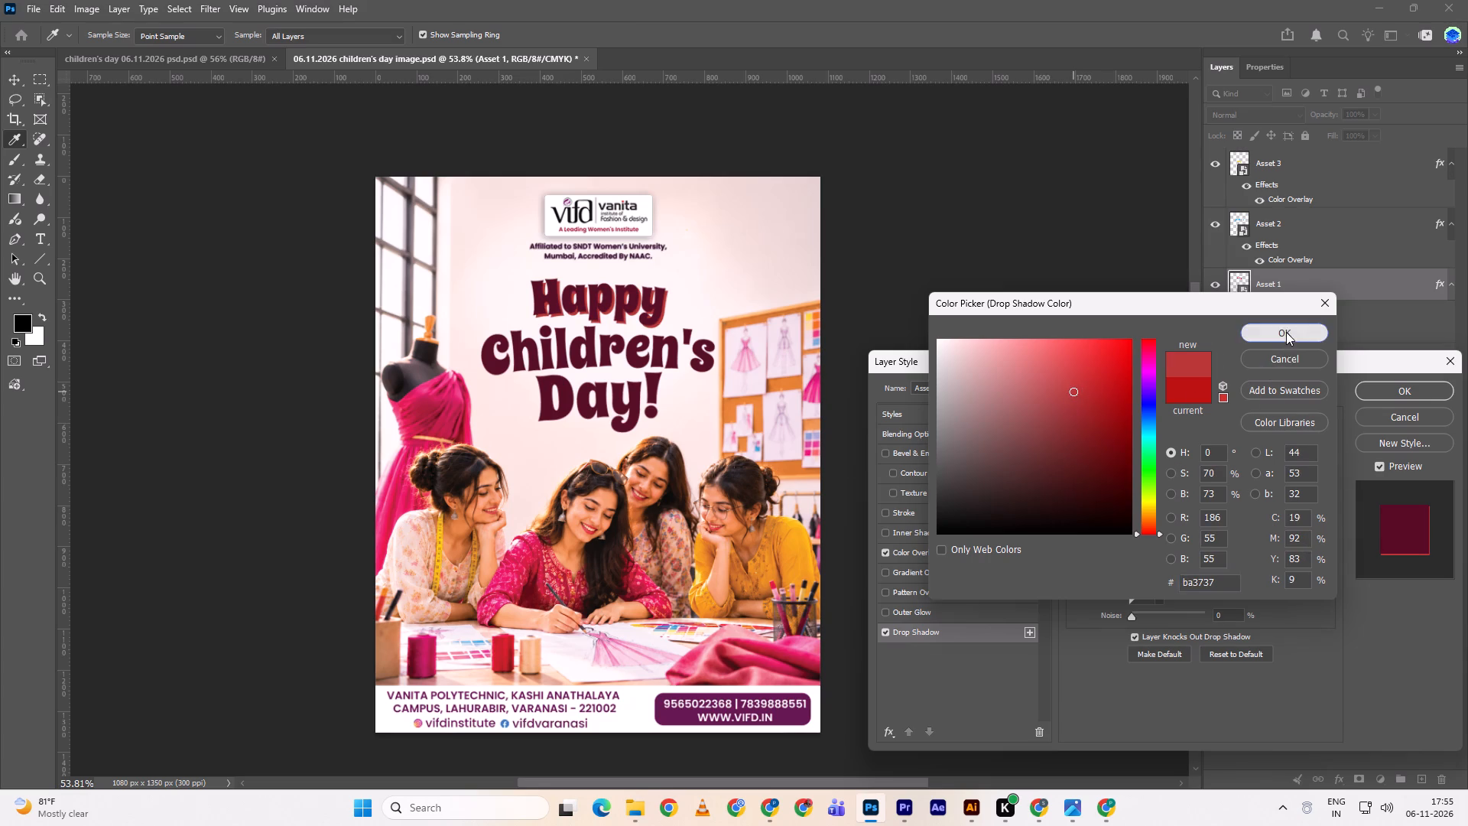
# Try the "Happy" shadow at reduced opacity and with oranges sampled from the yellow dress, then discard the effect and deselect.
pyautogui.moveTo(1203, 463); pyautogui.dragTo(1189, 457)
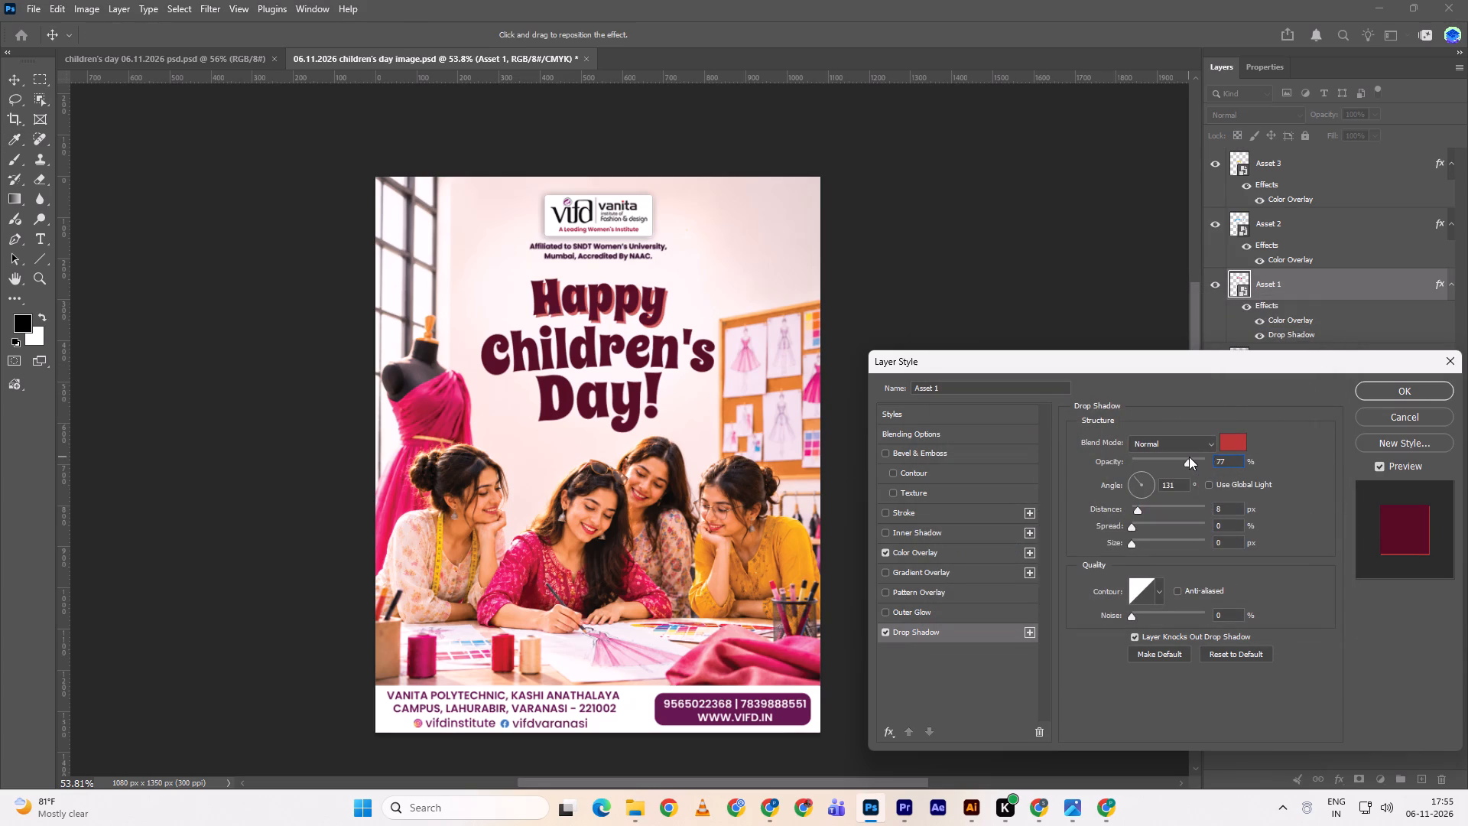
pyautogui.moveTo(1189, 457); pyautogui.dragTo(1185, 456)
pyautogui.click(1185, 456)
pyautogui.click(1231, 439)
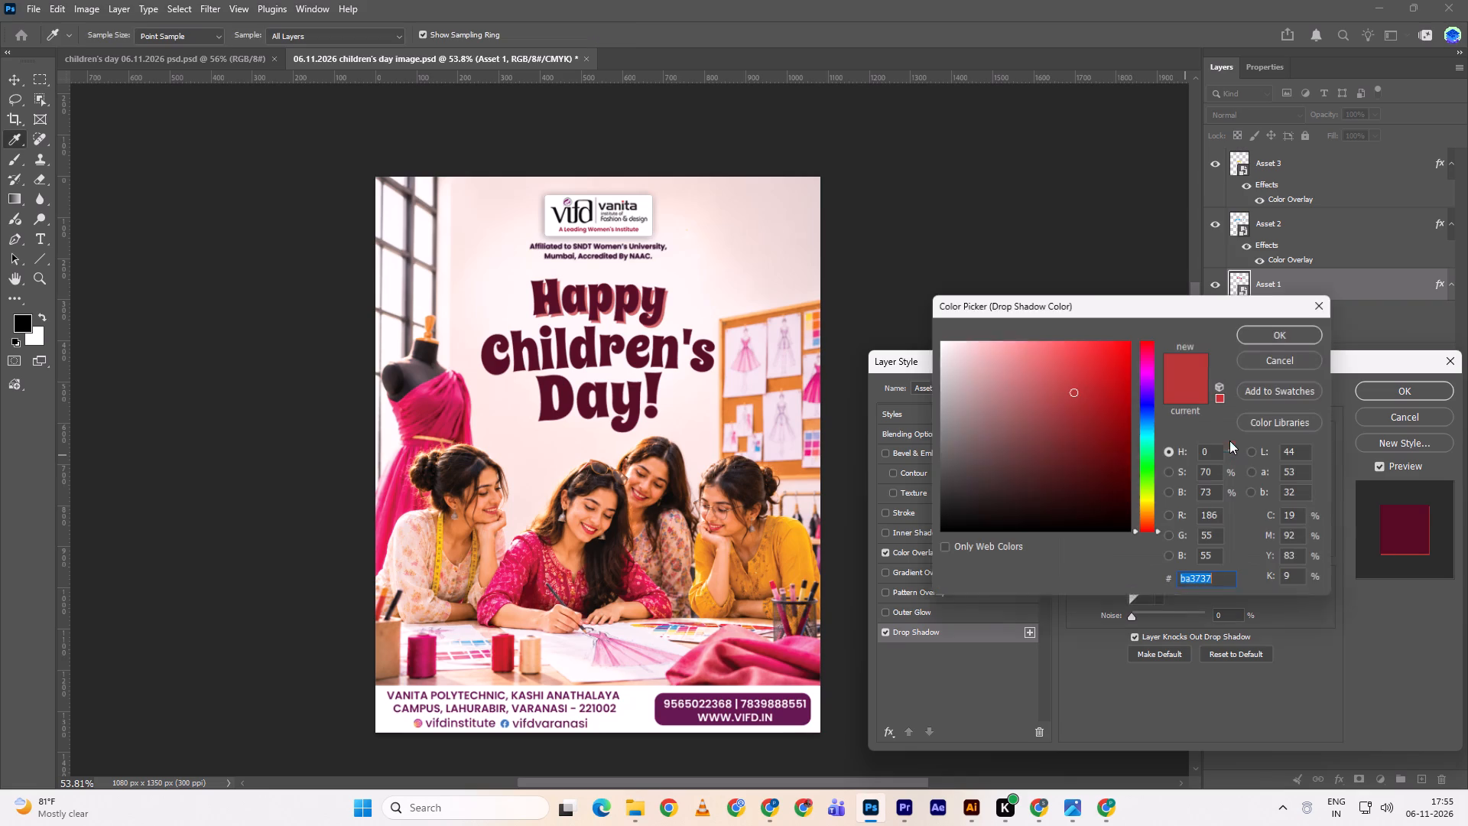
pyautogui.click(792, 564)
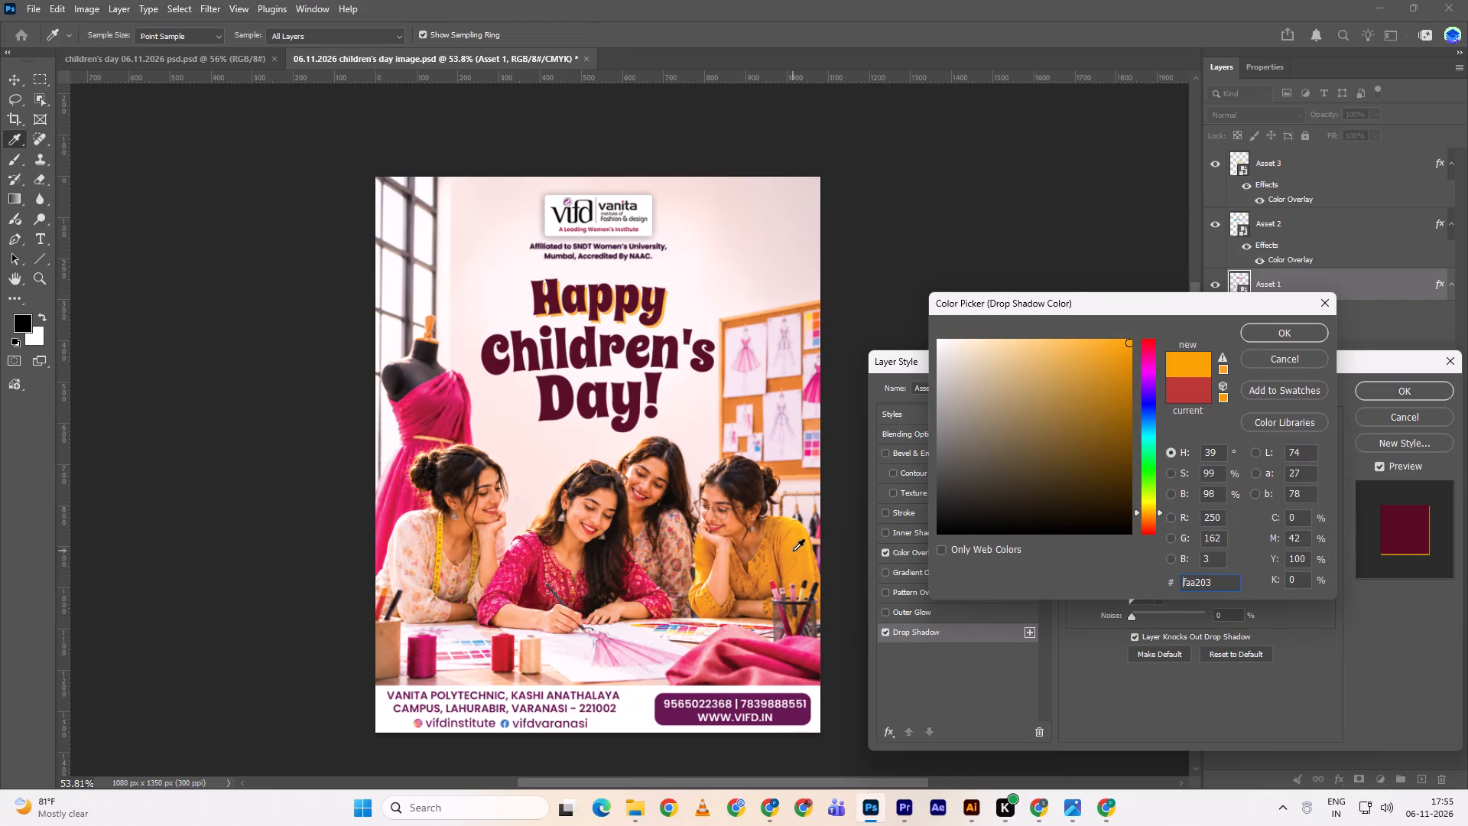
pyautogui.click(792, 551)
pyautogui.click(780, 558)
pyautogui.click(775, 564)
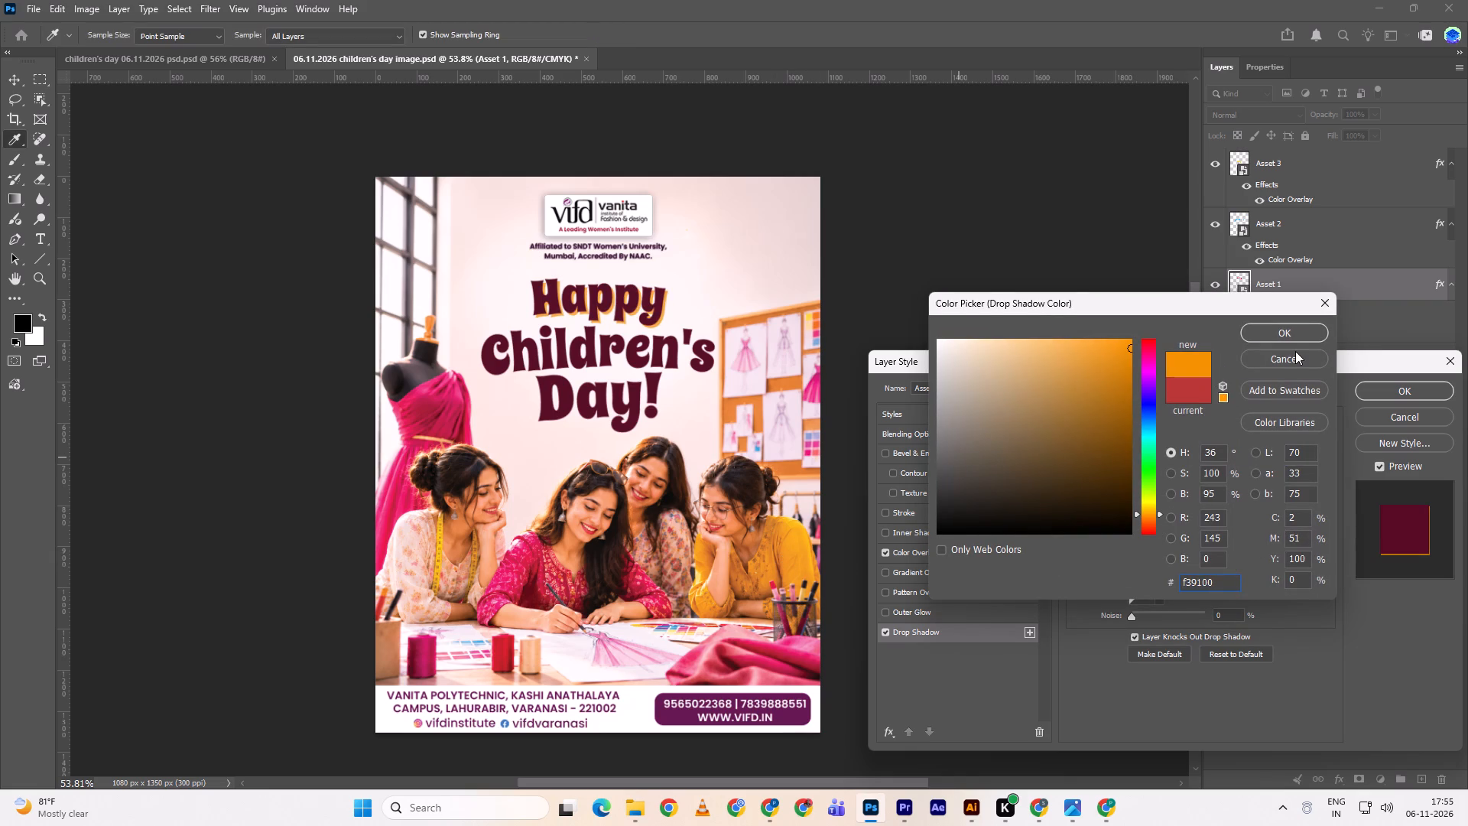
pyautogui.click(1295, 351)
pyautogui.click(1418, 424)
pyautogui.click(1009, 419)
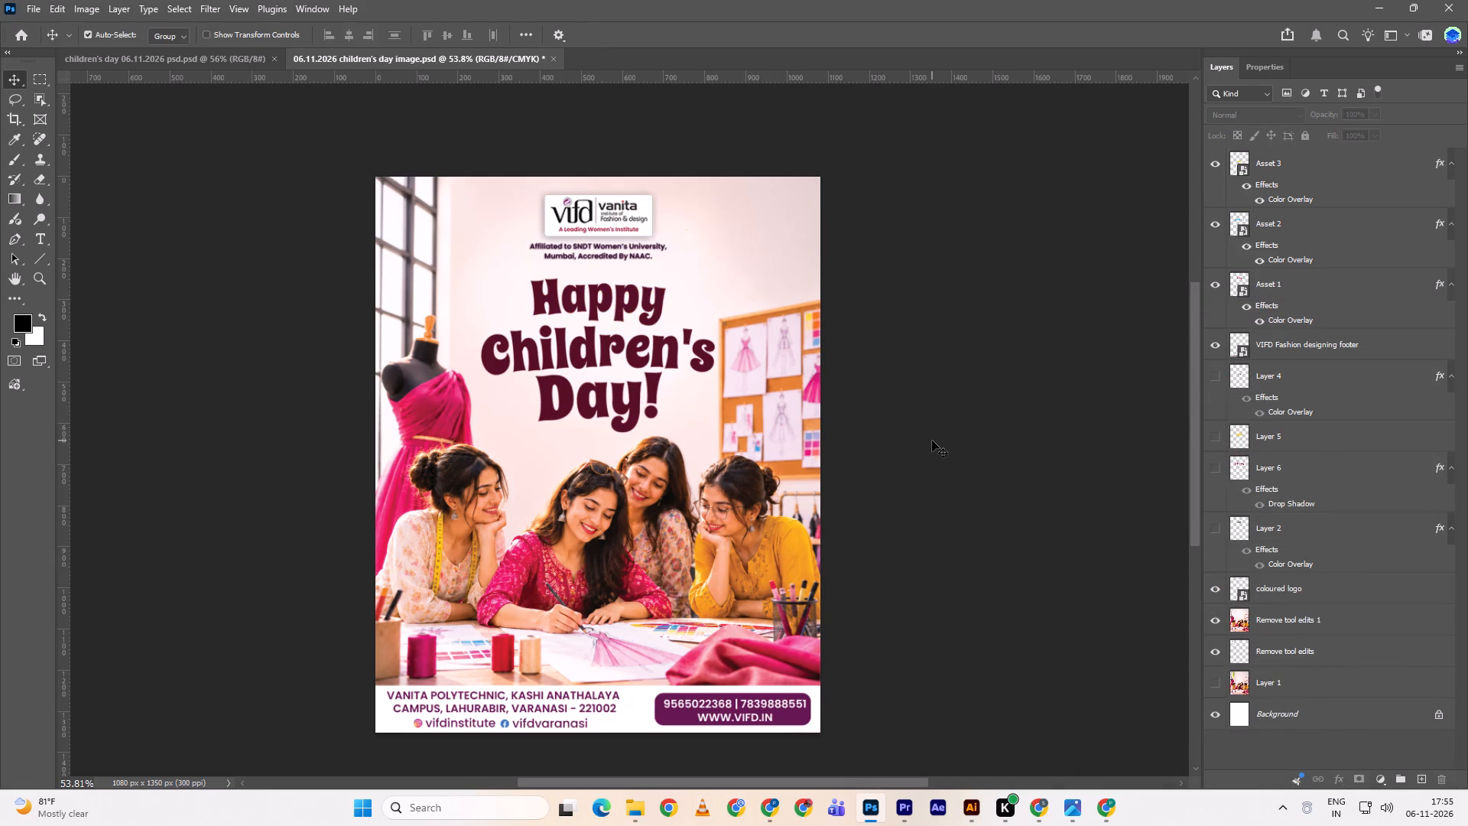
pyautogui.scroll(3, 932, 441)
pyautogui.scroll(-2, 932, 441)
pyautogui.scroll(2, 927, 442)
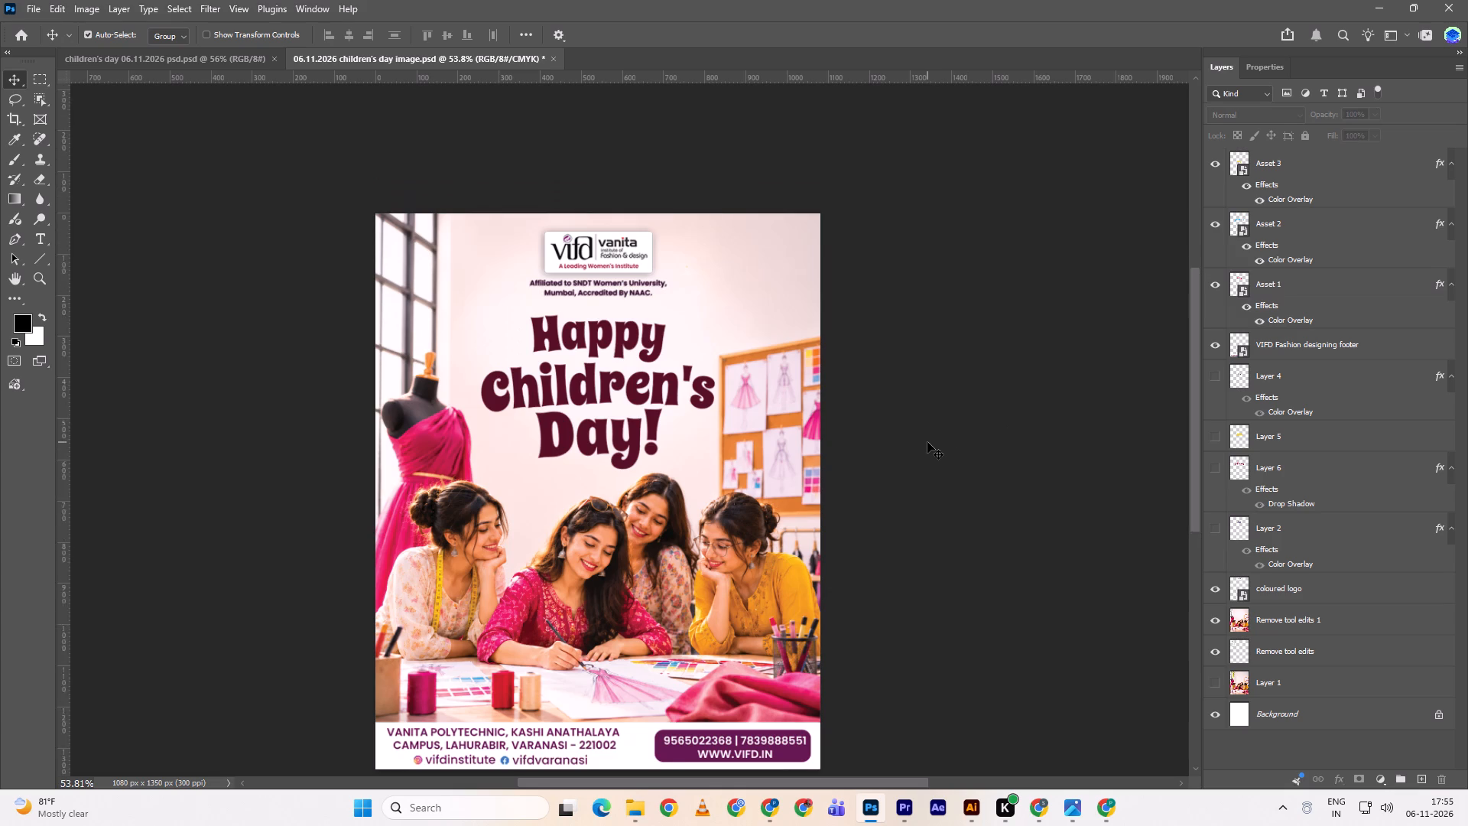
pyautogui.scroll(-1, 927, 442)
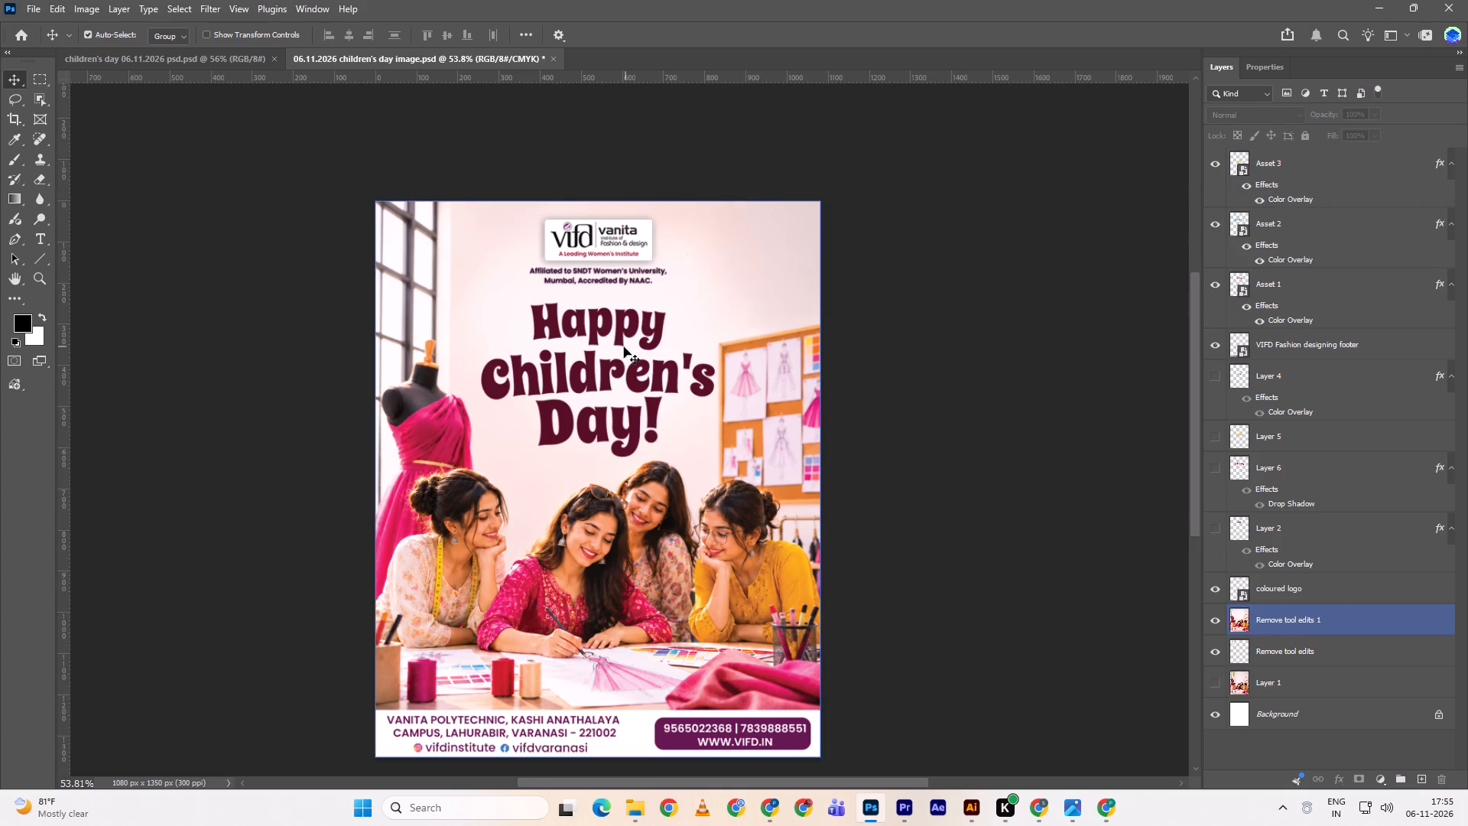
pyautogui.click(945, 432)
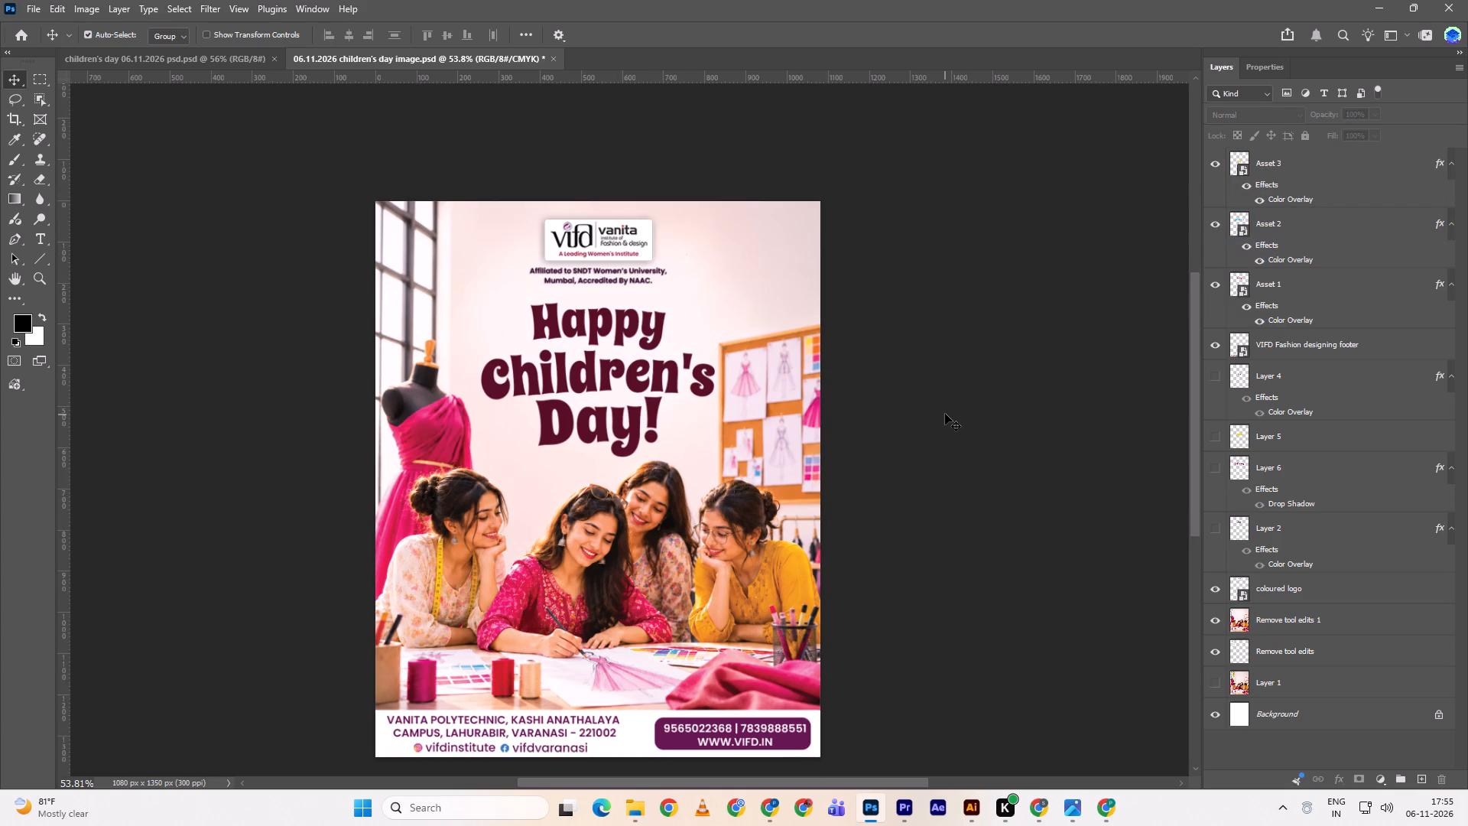
# Scale the word "Happy" down proportionally about its centre to about 28.78%.
pyautogui.click(579, 332)
pyautogui.hotkey('ctrl', 't')
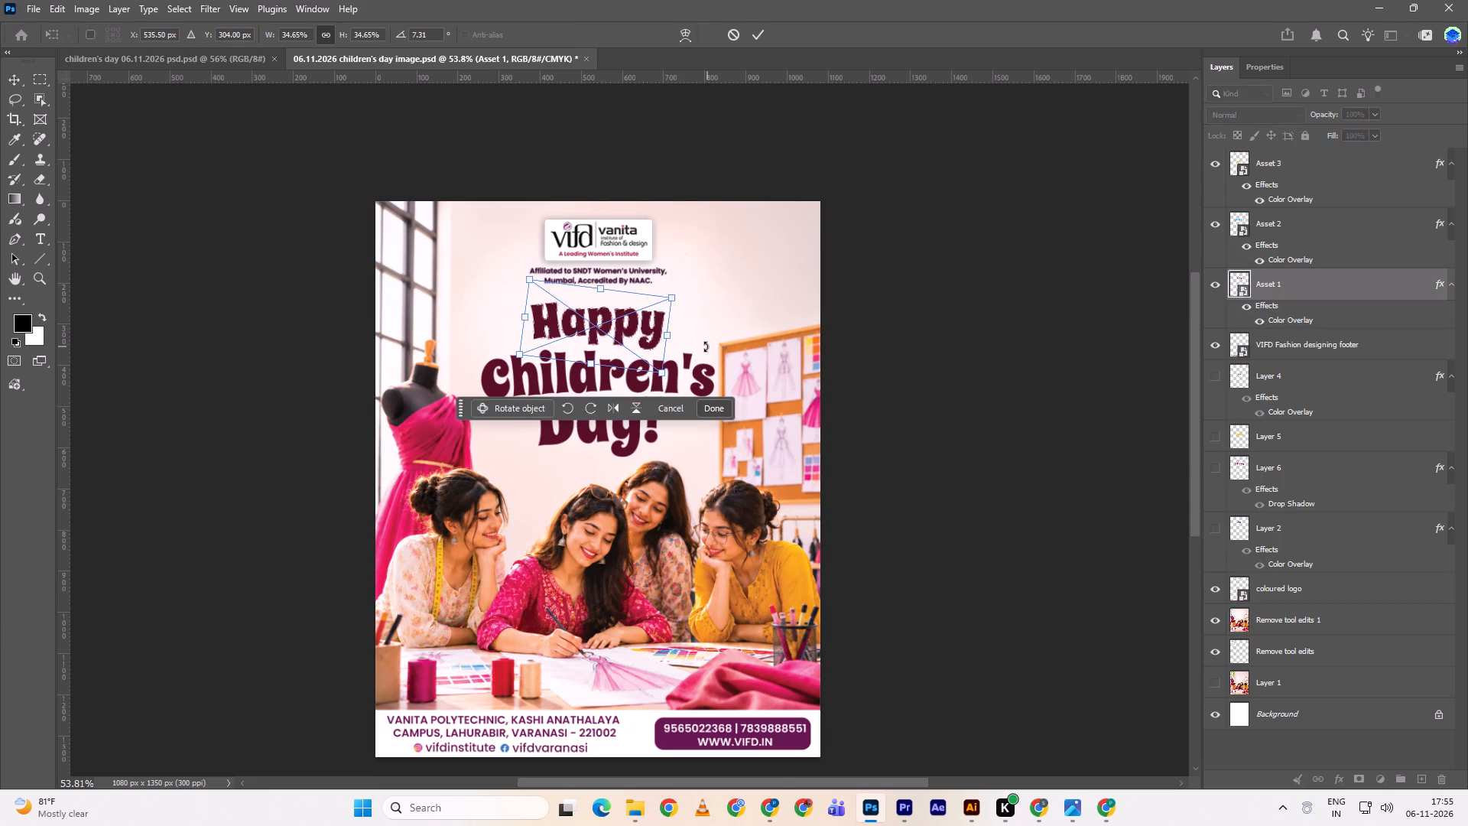
pyautogui.keyDown('alt'); pyautogui.moveTo(667, 341); pyautogui.dragTo(655, 340); pyautogui.keyUp('alt')
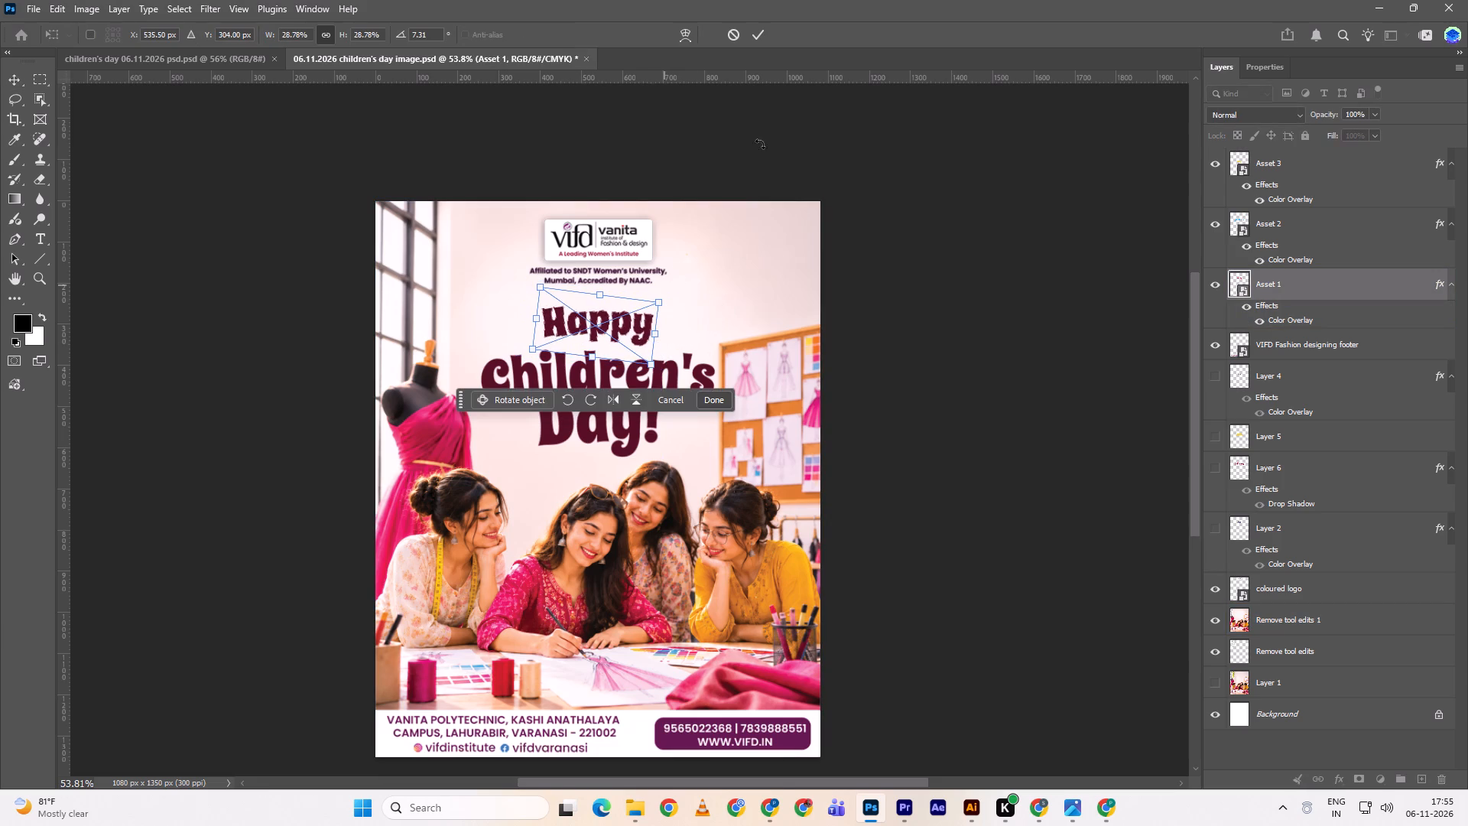
pyautogui.click(756, 30)
# Scale the word "Children's" down slightly about its centre and nudge it up five times, closer to "Happy".
pyautogui.click(654, 367)
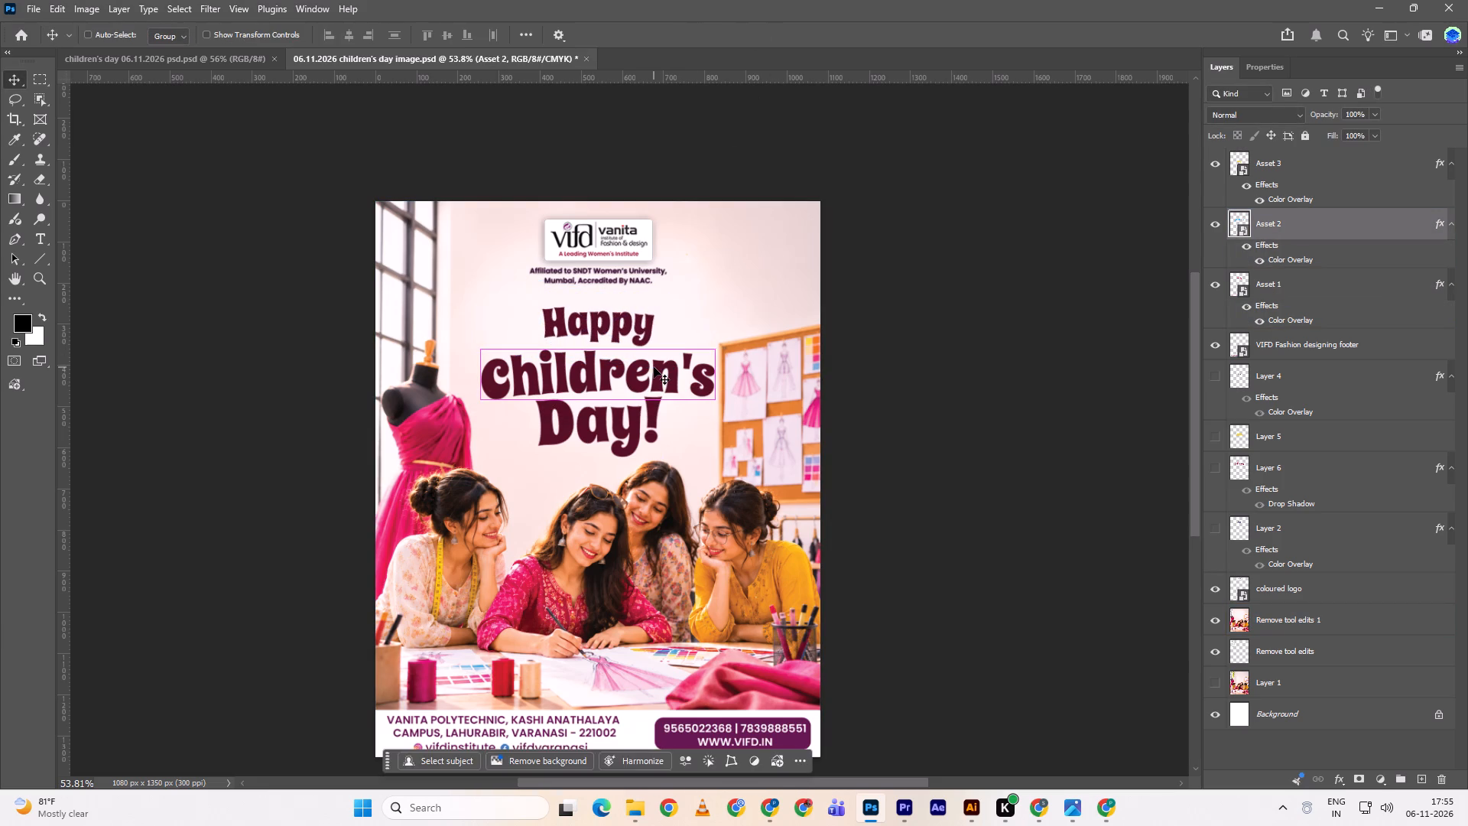
pyautogui.hotkey('ctrl', 't')
pyautogui.keyDown('alt'); pyautogui.moveTo(715, 389); pyautogui.dragTo(732, 379); pyautogui.keyUp('alt')
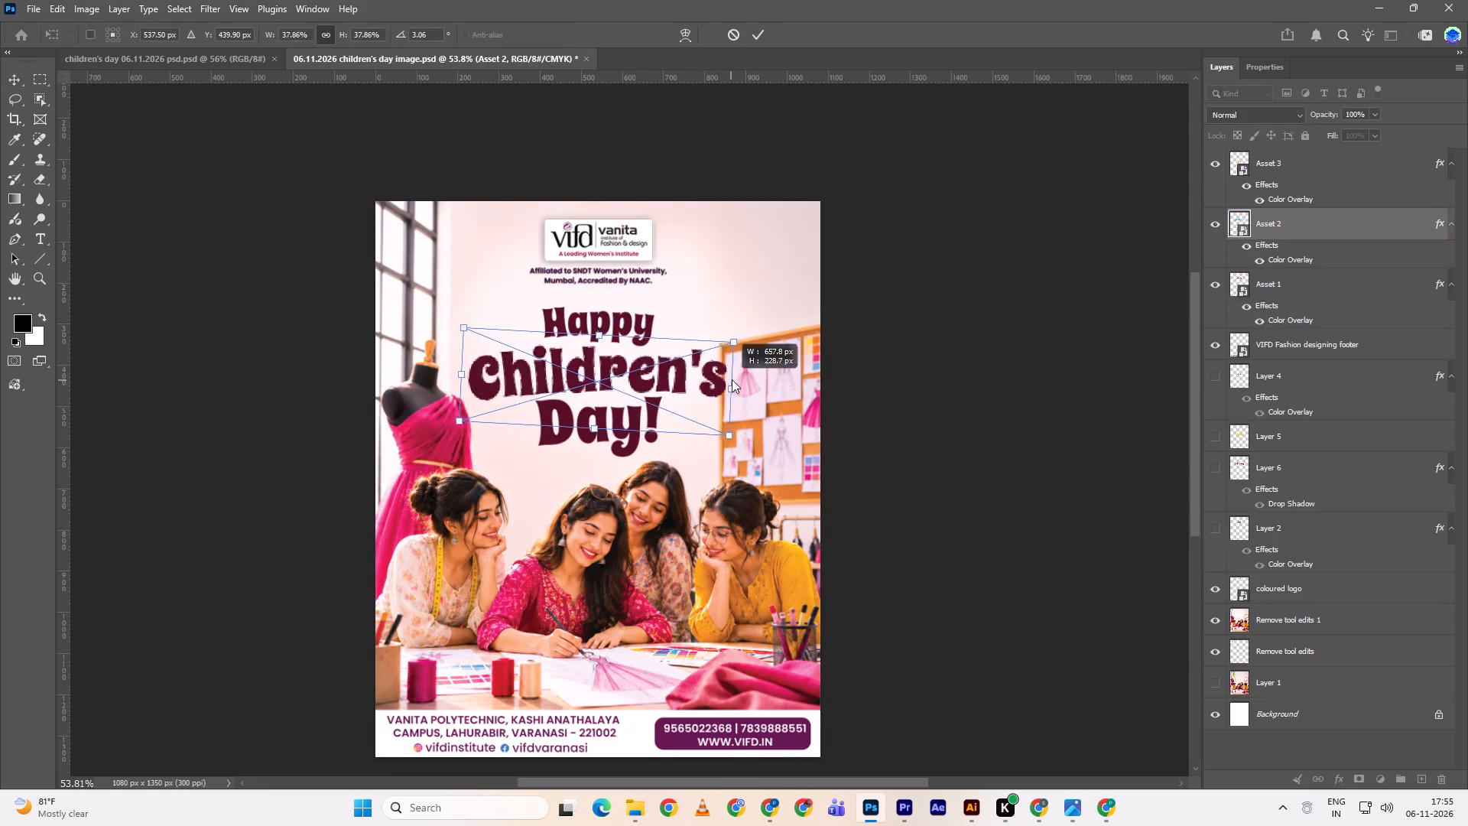
pyautogui.keyDown('alt'); pyautogui.moveTo(732, 379); pyautogui.dragTo(710, 372); pyautogui.keyUp('alt')
pyautogui.keyDown('alt'); pyautogui.click(710, 372); pyautogui.keyUp('alt')
pyautogui.click(752, 37)
pyautogui.press('Up')
pyautogui.press('Up')
pyautogui.press('Up')
pyautogui.press('Up')
pyautogui.press('Up')
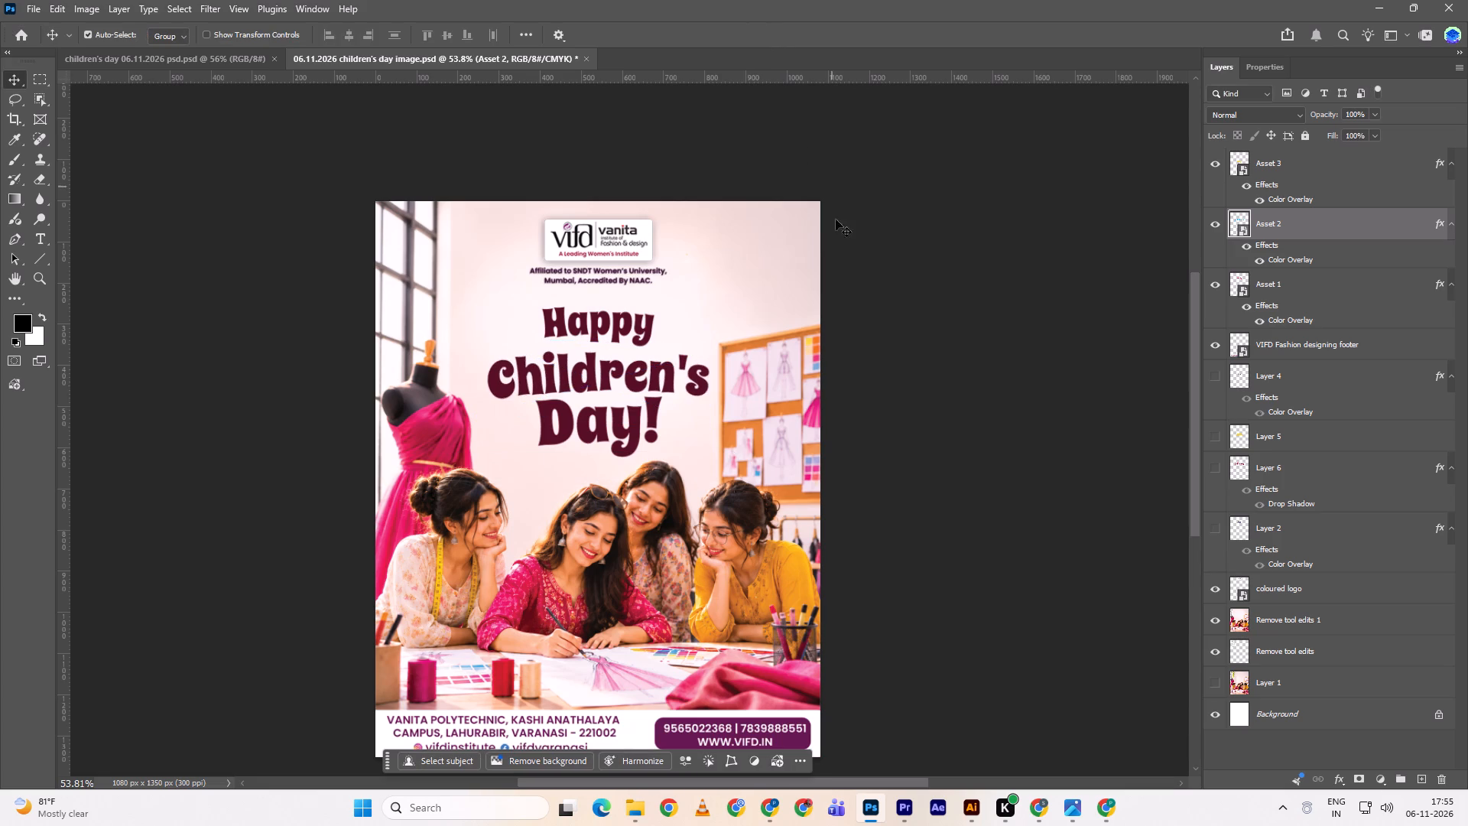
# Undo the last scaling and upward nudges of the word "Children's" in the poster heading.
pyautogui.click(619, 422)
pyautogui.click(885, 446)
pyautogui.hotkey('ctrl', 'z')
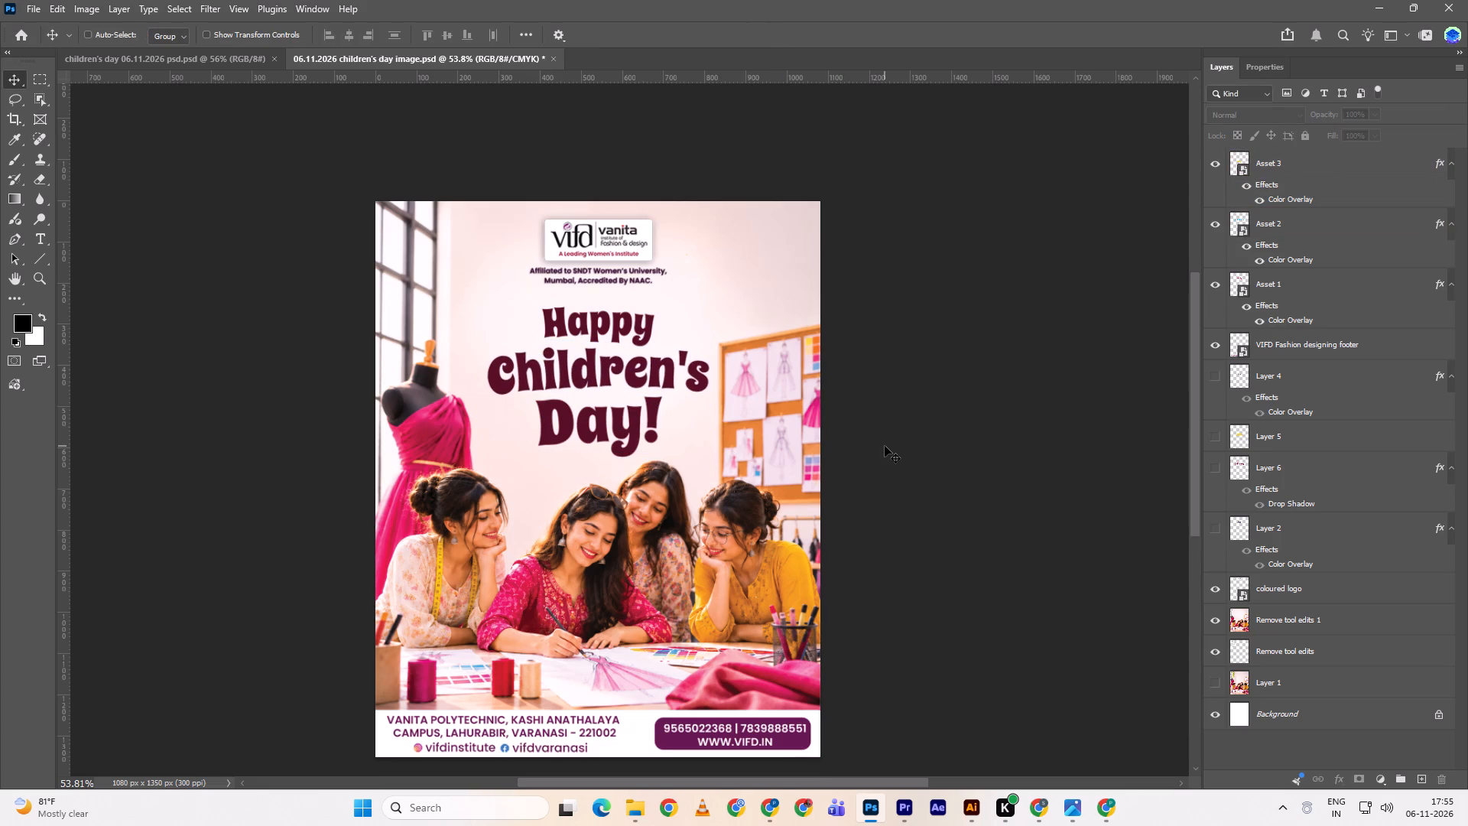
pyautogui.hotkey('ctrl', 'z')
pyautogui.hotkey('ctrl', 'z')
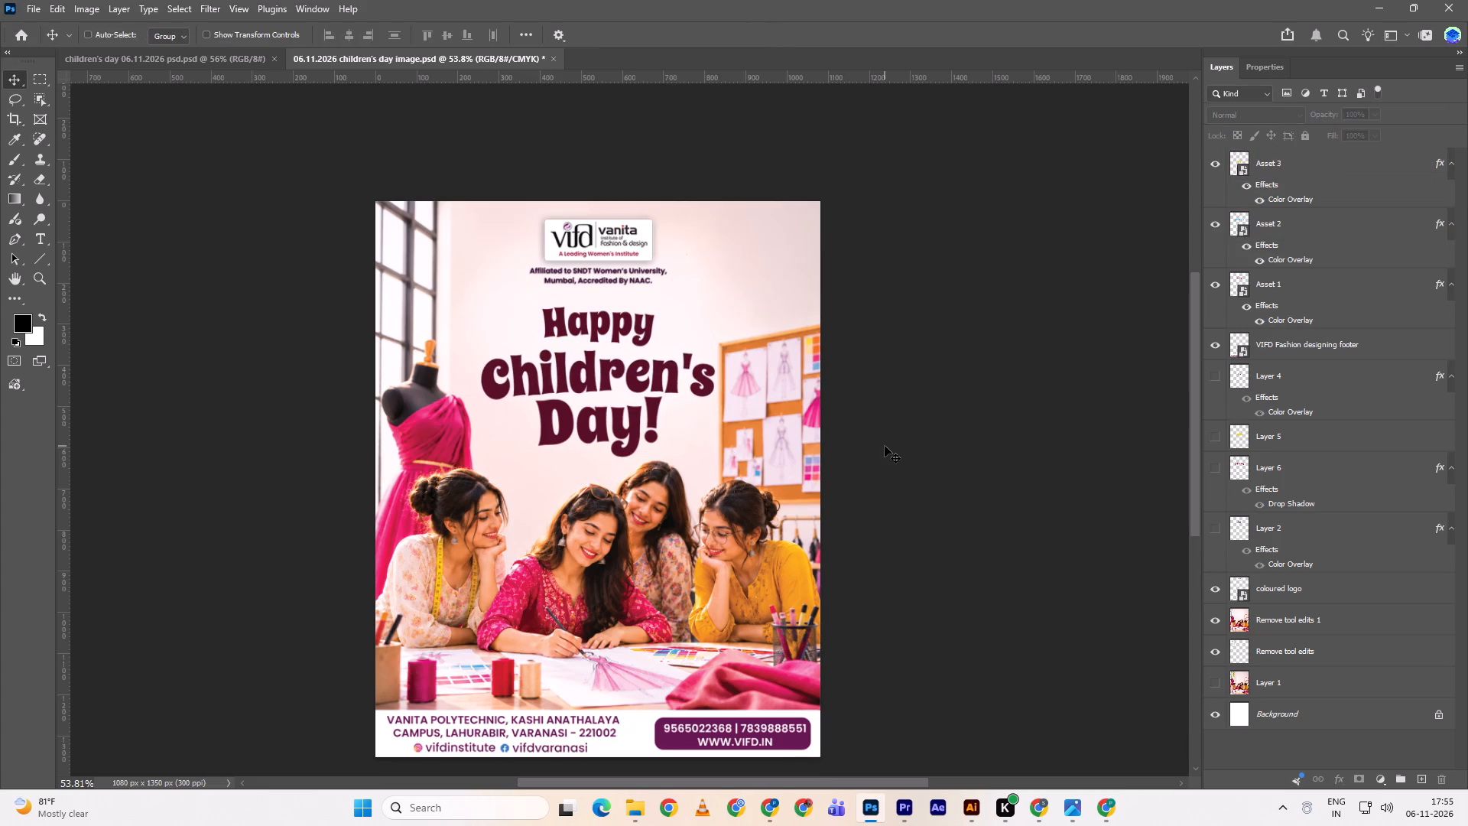
pyautogui.scroll(1, 885, 446)
pyautogui.scroll(-1, 885, 446)
# Switch to Chrome and examine Pinterest's "children's day creative ads" results for poster design references, then return to the first results.
pyautogui.hotkey('alt', 'Tab')
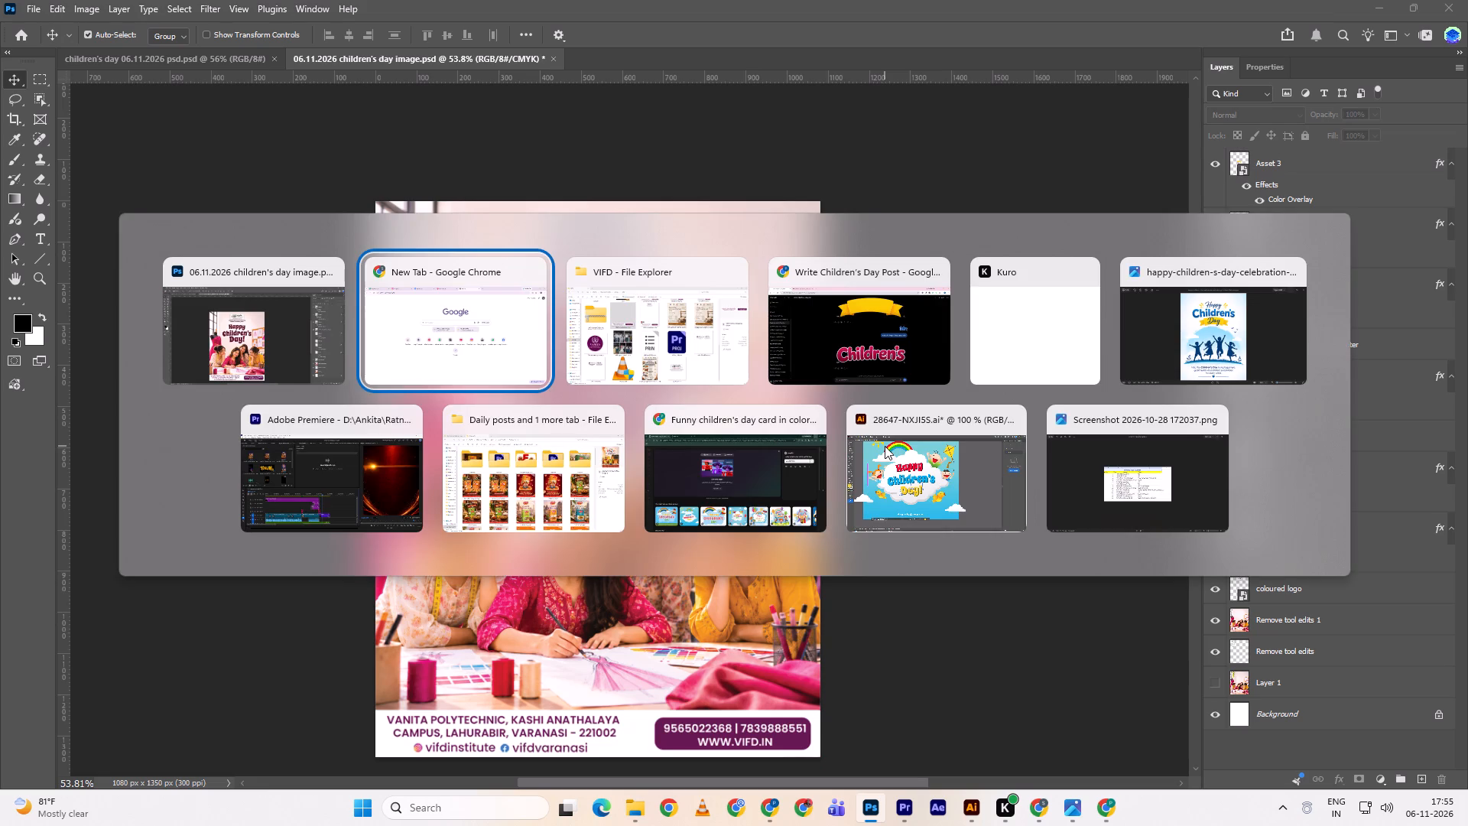
pyautogui.hotkey('alt', 'Tab')
pyautogui.hotkey('alt', 'Tab')
pyautogui.hotkey('alt', 'Tab')
pyautogui.hotkey('alt', 'Tab')
pyautogui.hotkey('alt', 'Tab')
pyautogui.hotkey('alt', 'Tab')
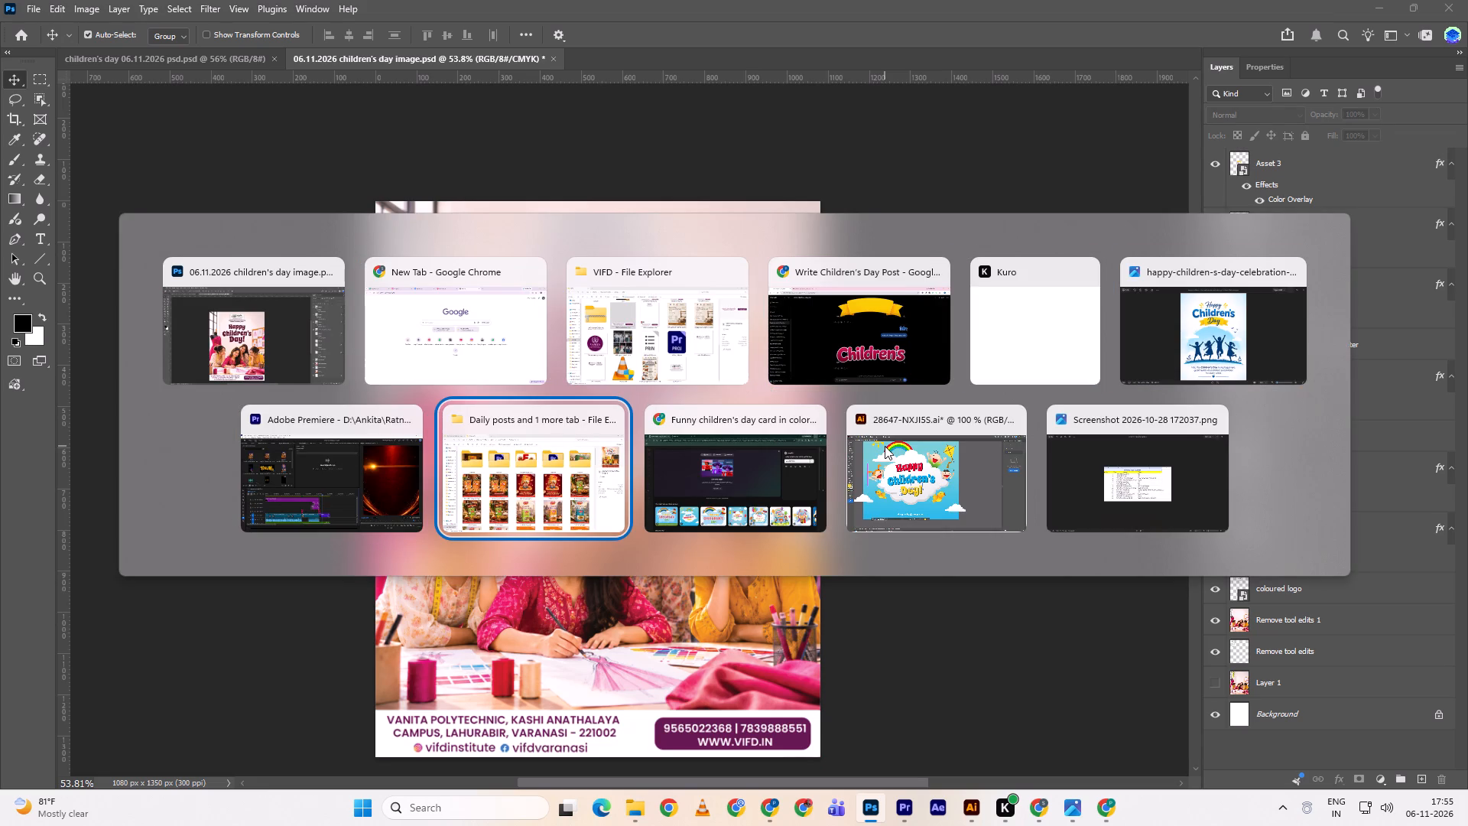
pyautogui.hotkey('alt', 'Tab')
pyautogui.hotkey('alt', 'Tab')
pyautogui.hotkey('alt', 'Tab')
pyautogui.hotkey('alt', 'Tab')
pyautogui.hotkey('alt', 'Tab')
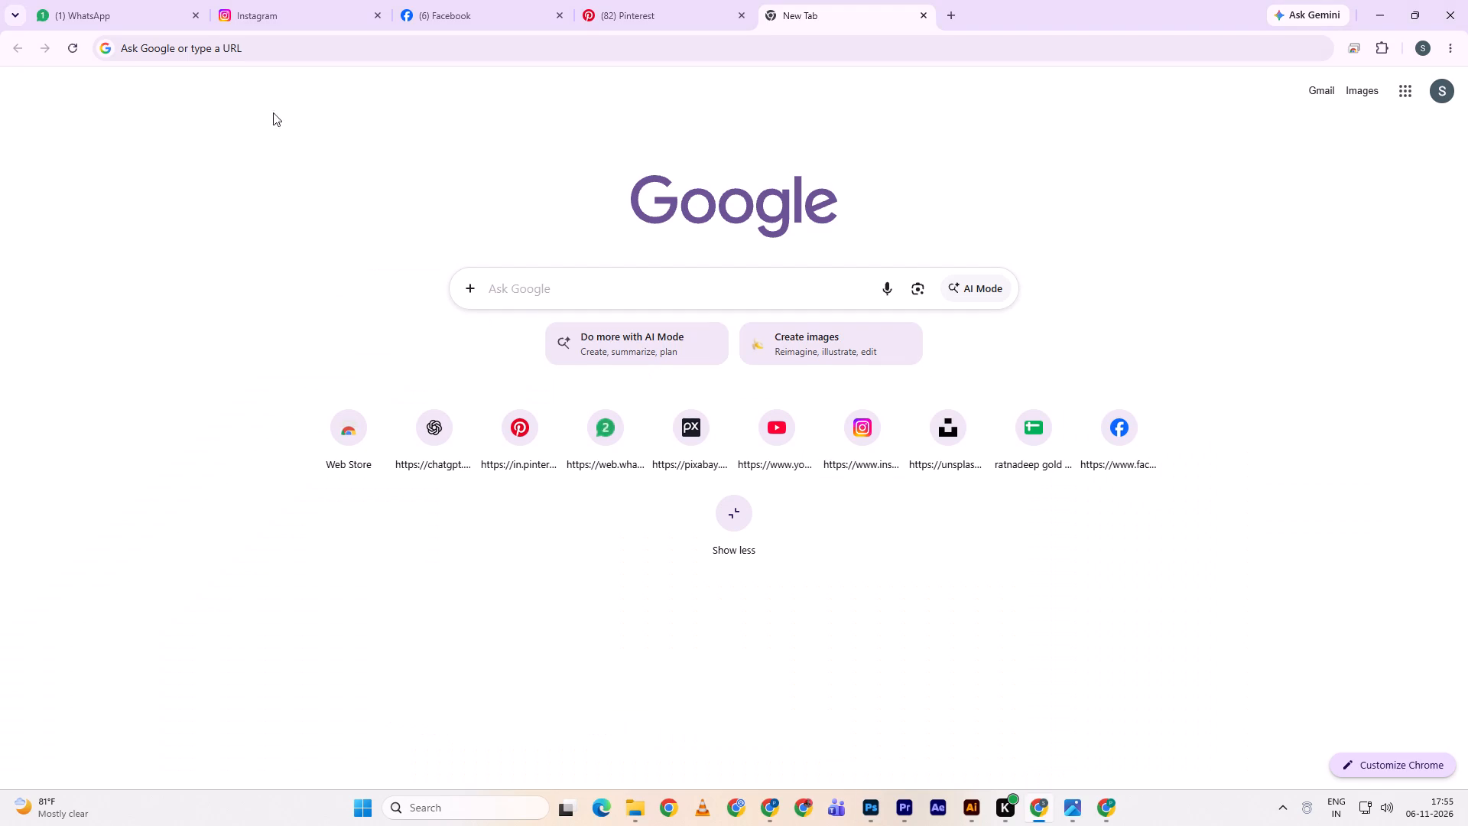
pyautogui.click(640, 0)
pyautogui.scroll(-7, 735, 552)
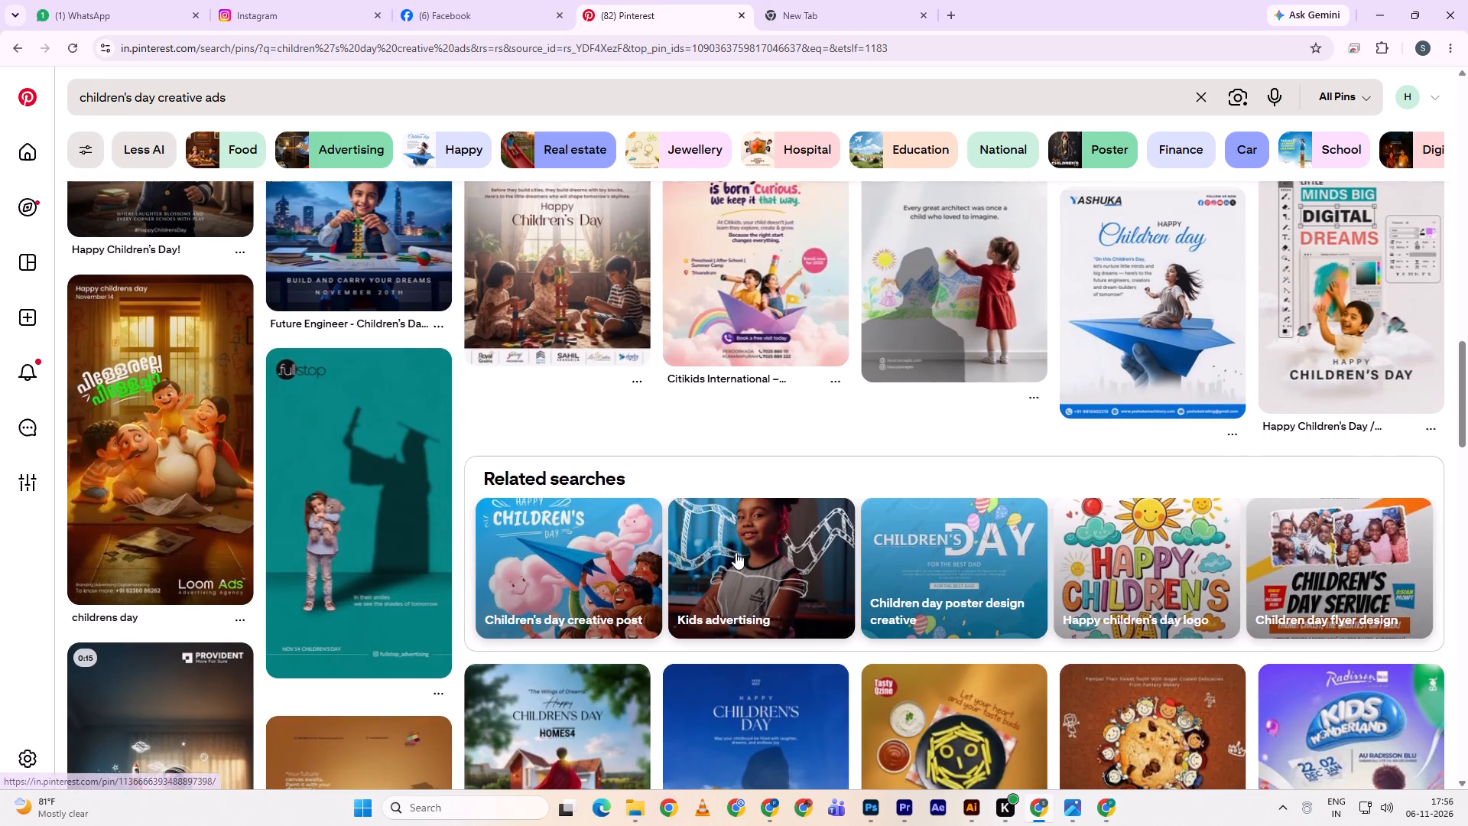
pyautogui.scroll(-4, 736, 552)
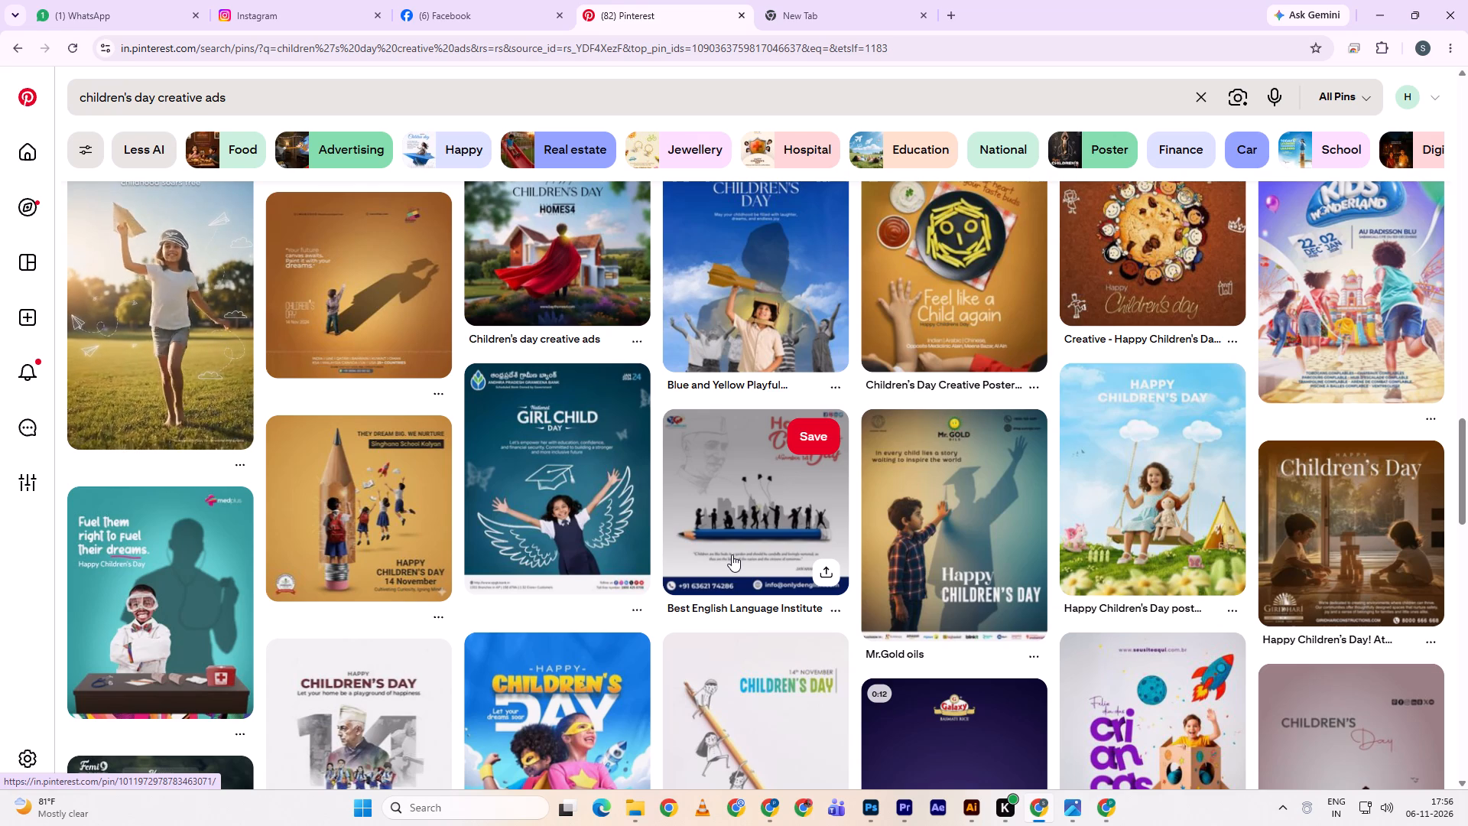
pyautogui.scroll(-3, 804, 560)
pyautogui.scroll(-4, 1349, 713)
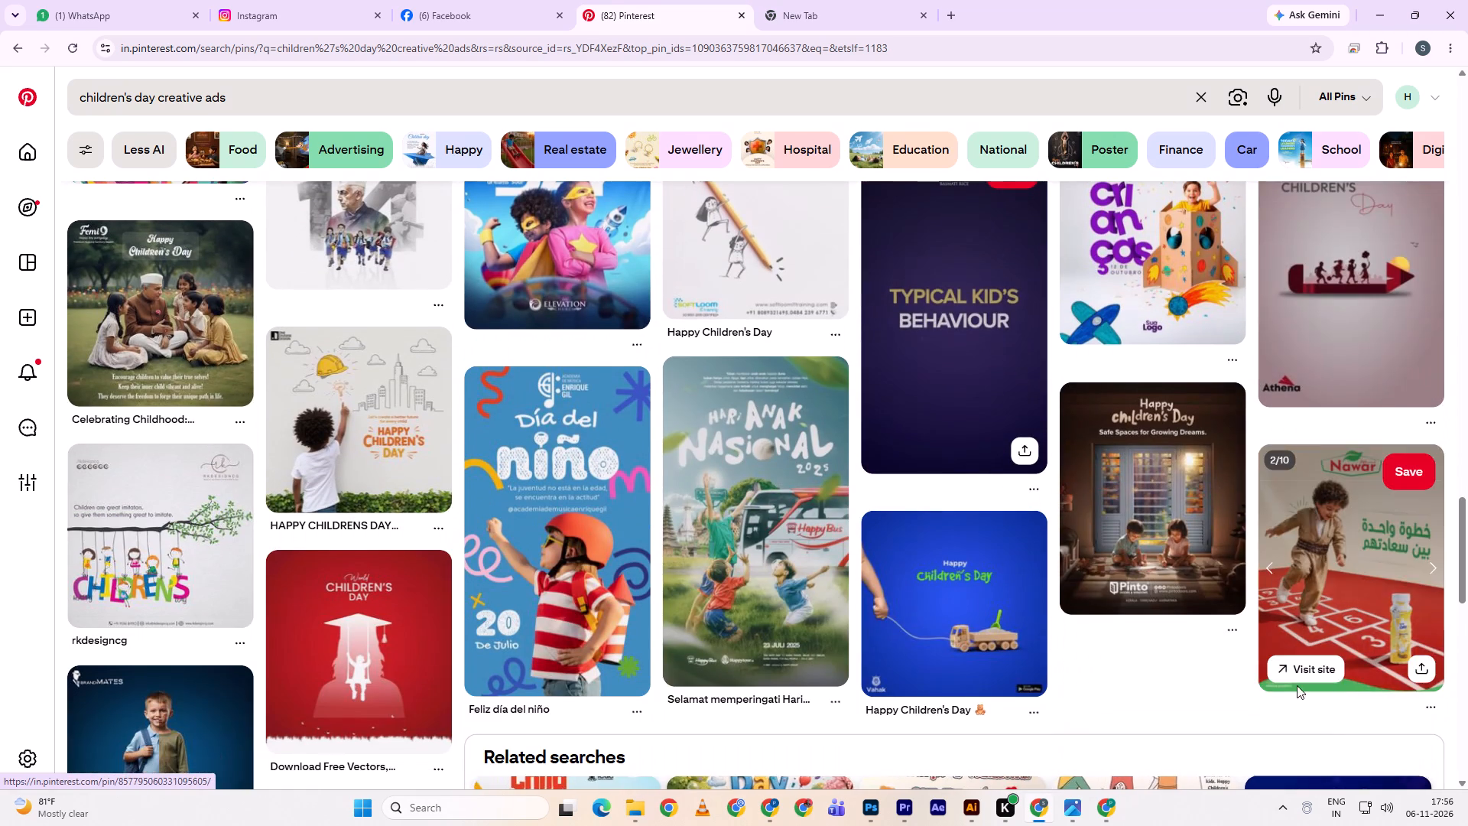
pyautogui.scroll(-3, 1093, 550)
pyautogui.scroll(-4, 1045, 490)
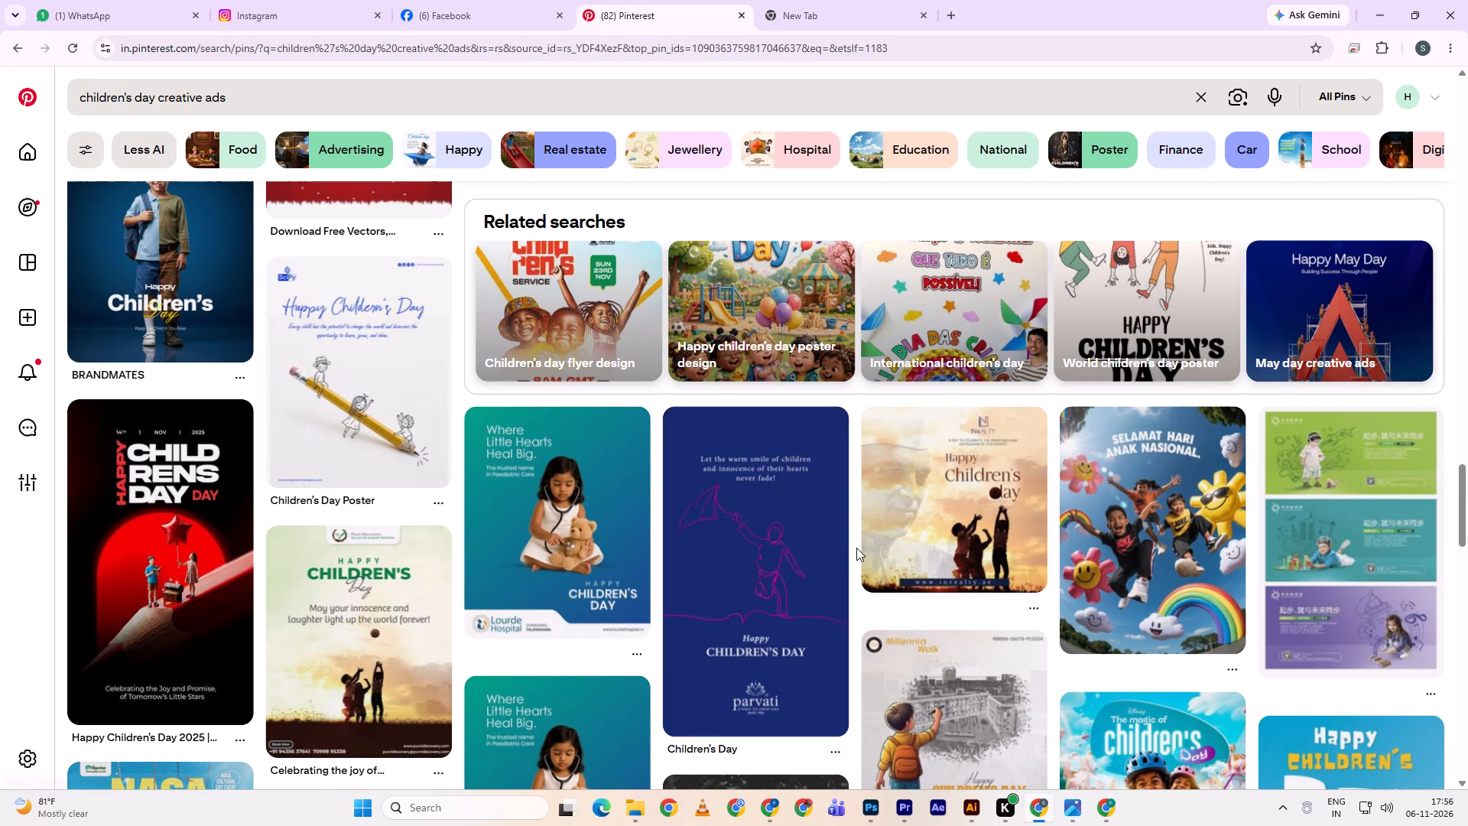
pyautogui.scroll(-7, 856, 548)
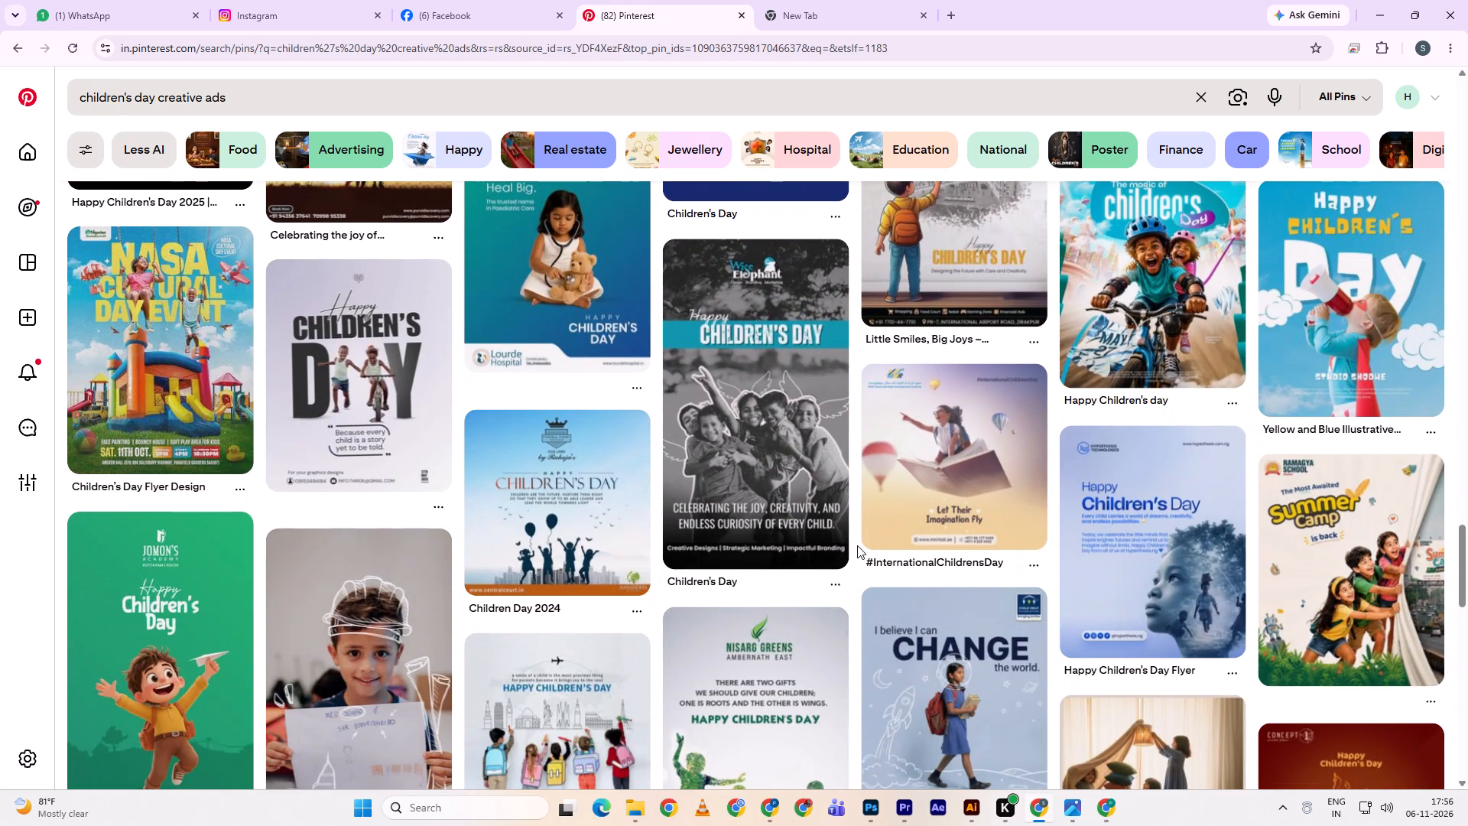
pyautogui.scroll(5, 856, 543)
pyautogui.scroll(2, 687, 453)
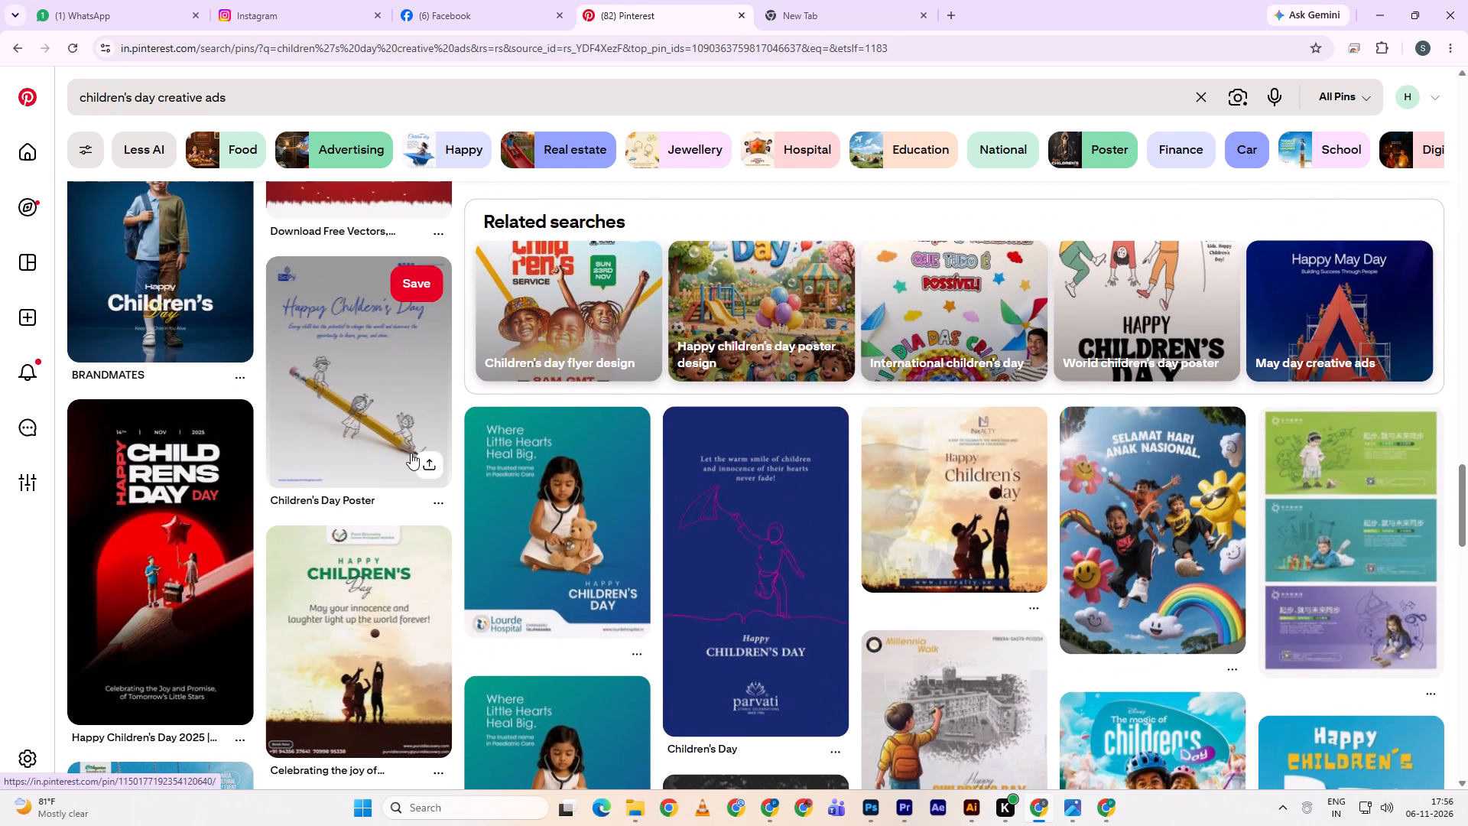
pyautogui.scroll(5, 411, 453)
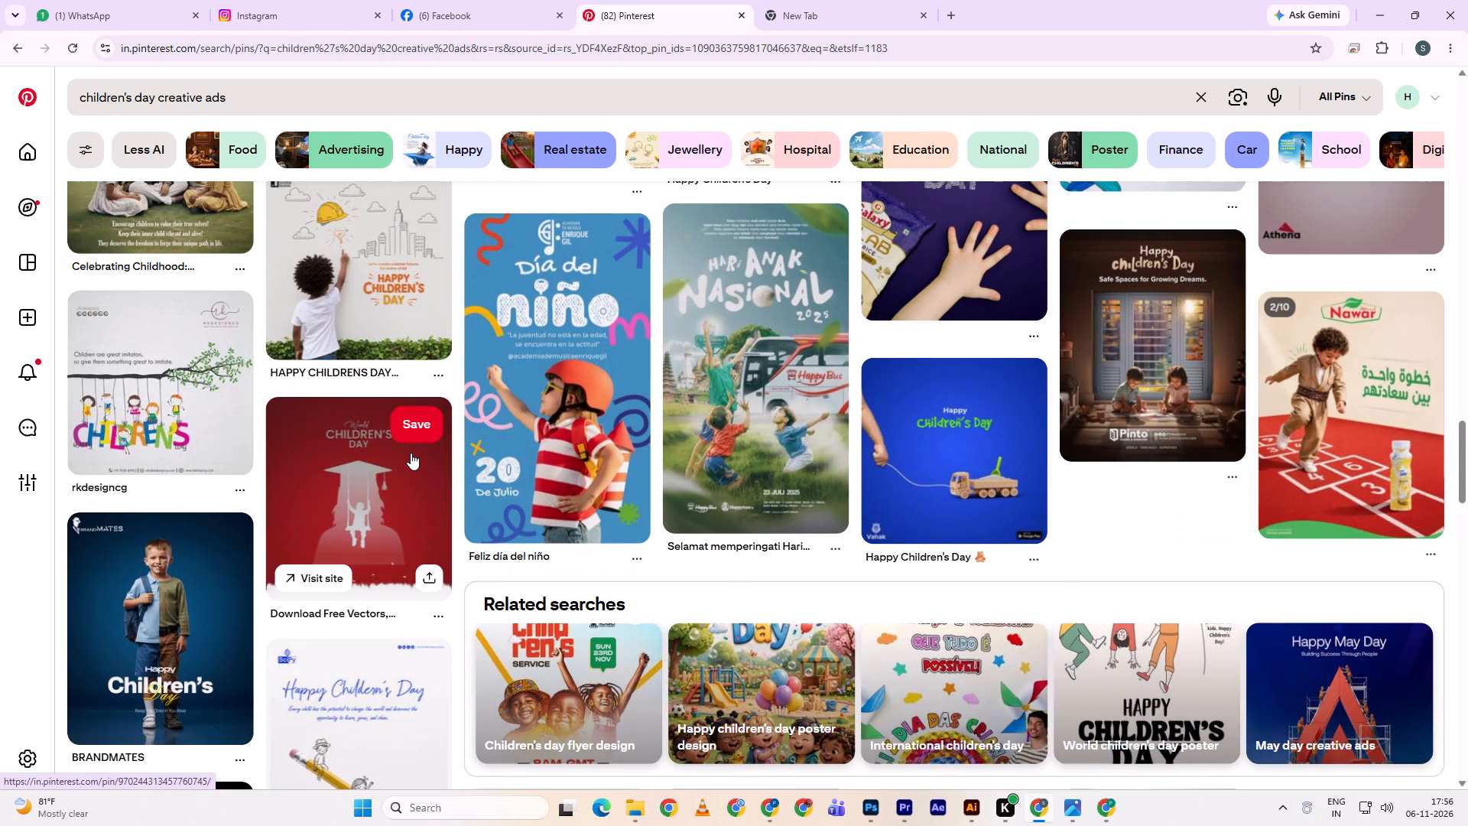
pyautogui.scroll(5, 411, 453)
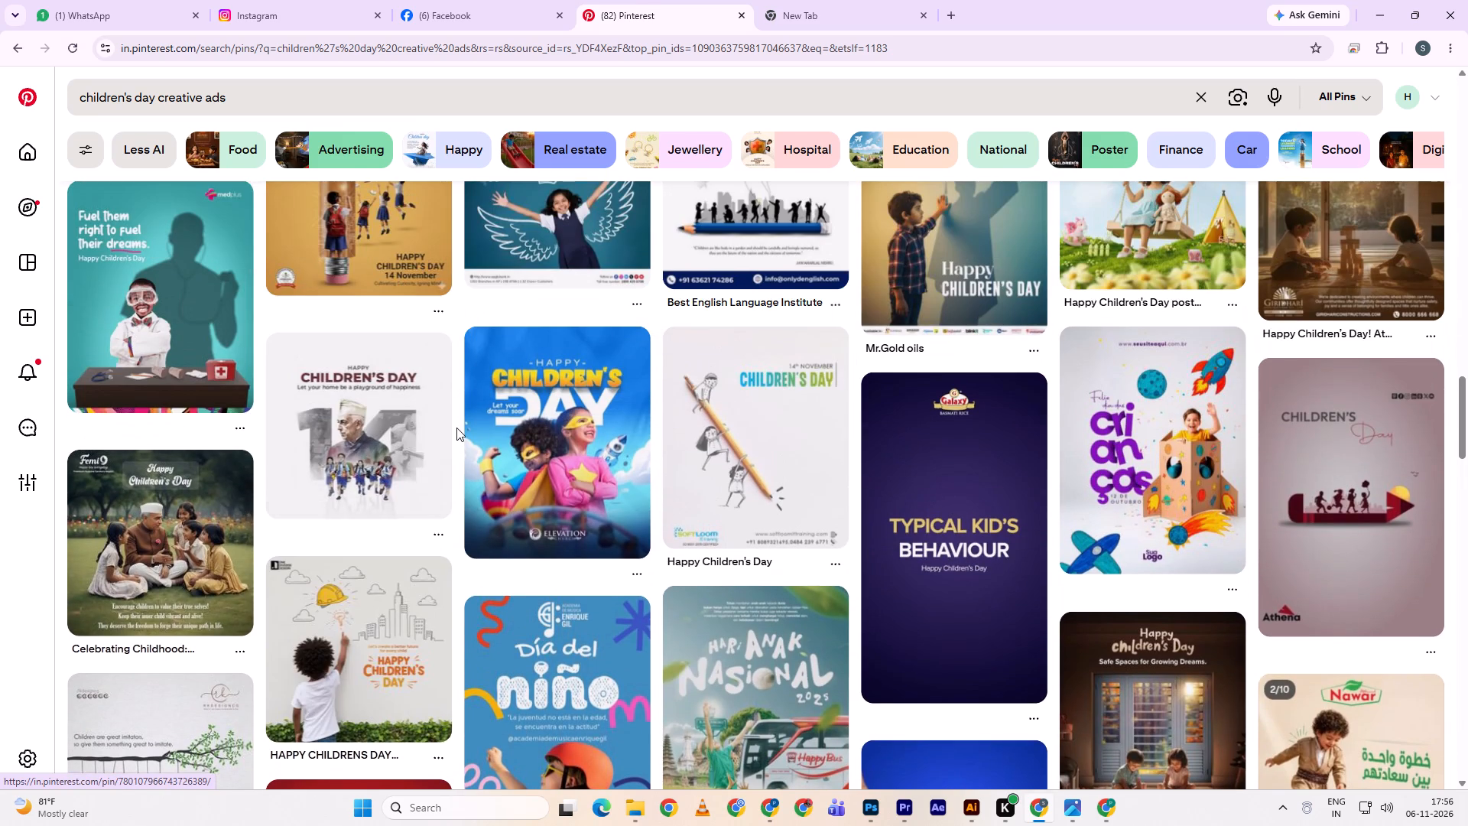
pyautogui.scroll(4, 456, 428)
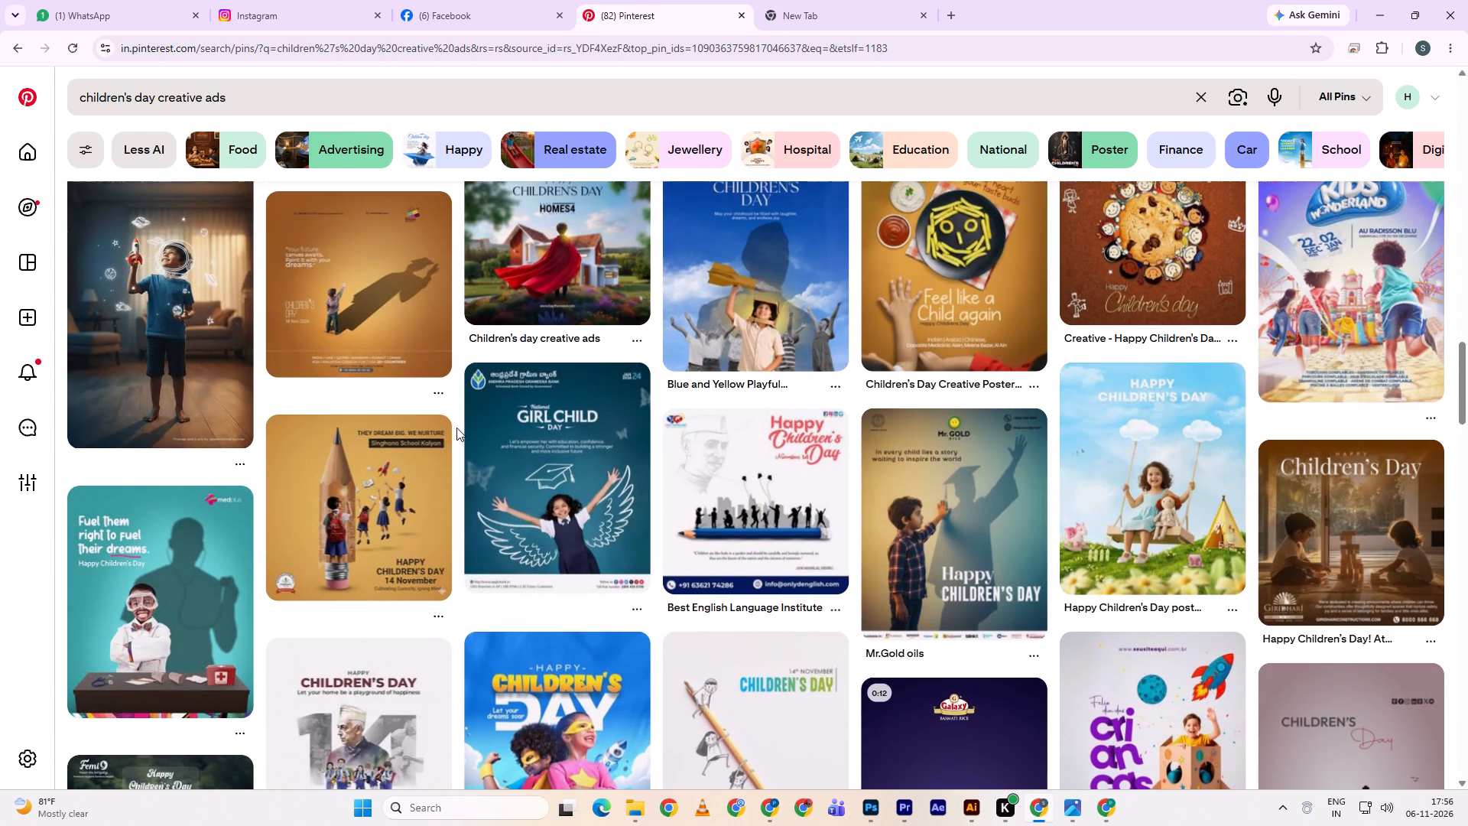
pyautogui.scroll(3, 456, 427)
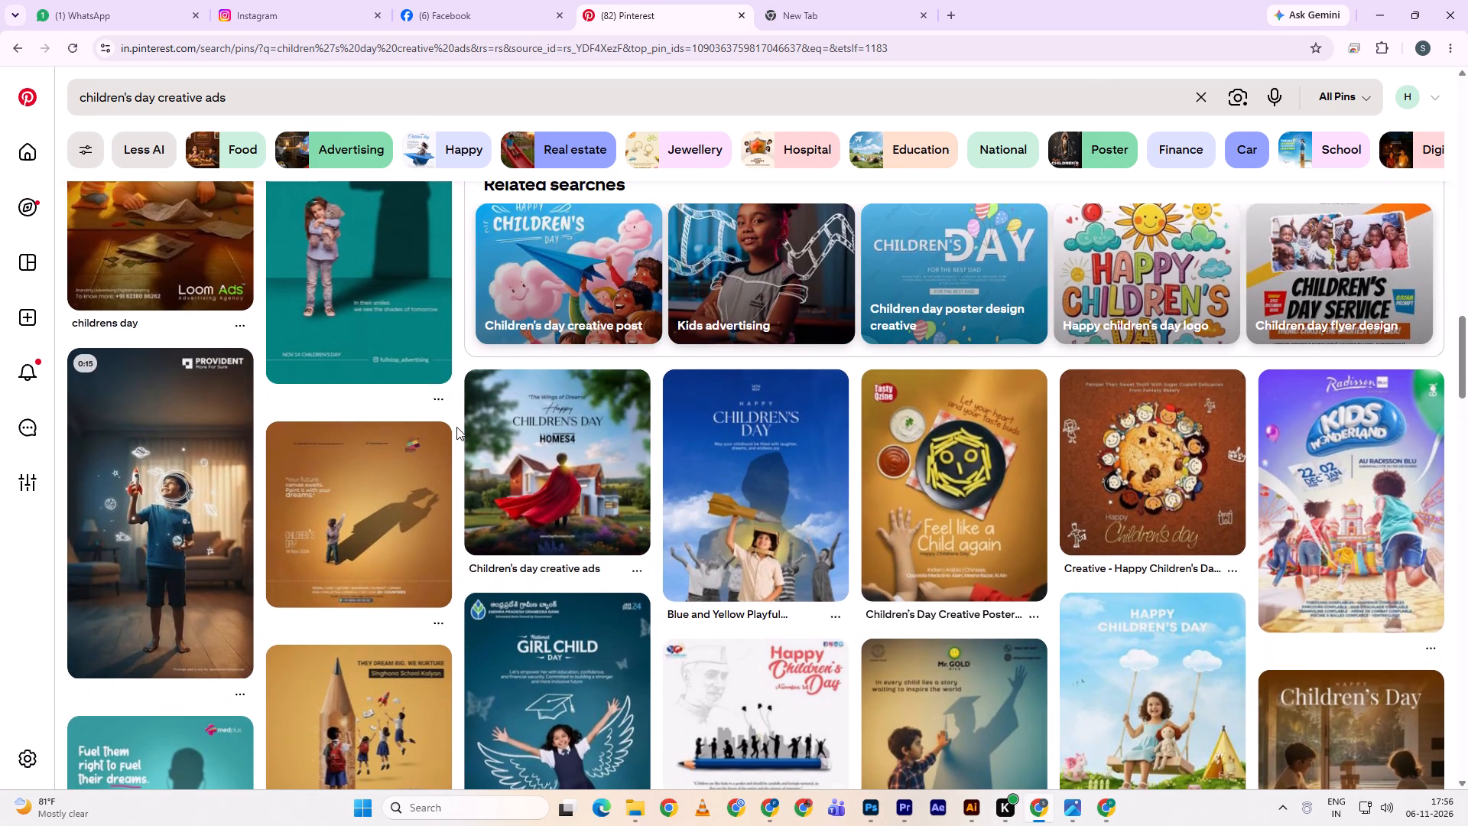
pyautogui.scroll(4, 460, 426)
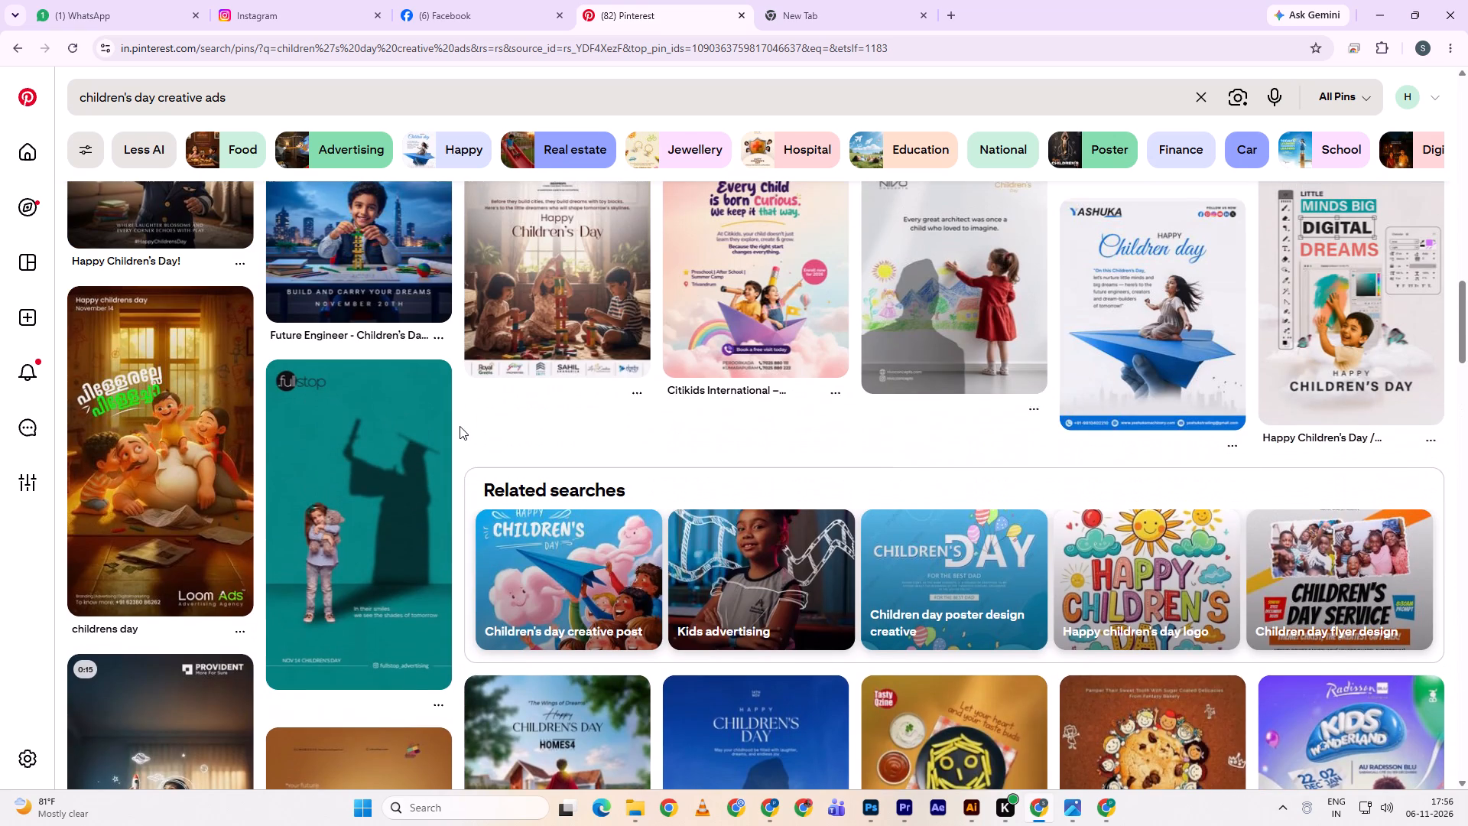
pyautogui.scroll(3, 460, 426)
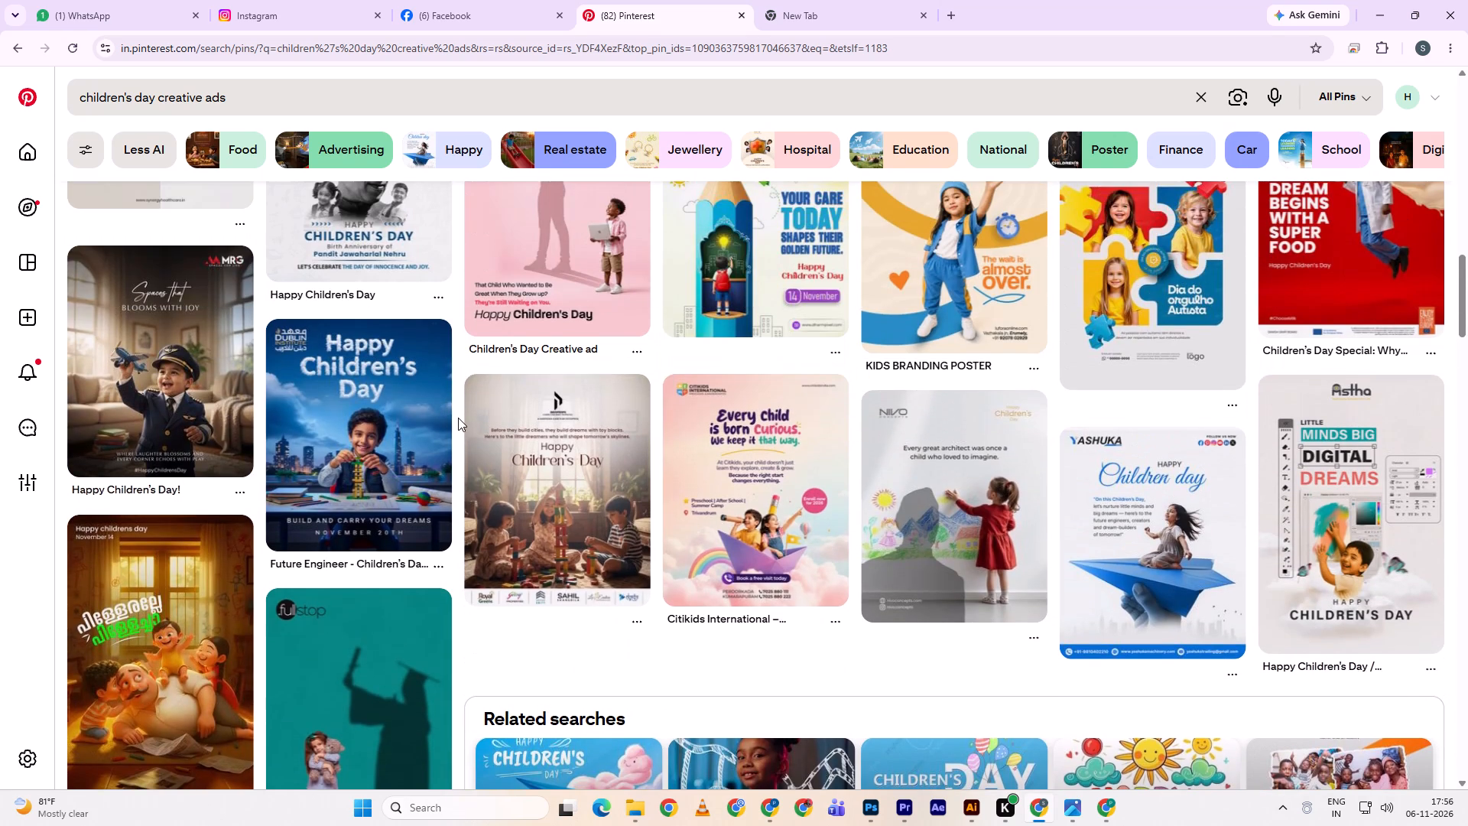
pyautogui.scroll(11, 458, 418)
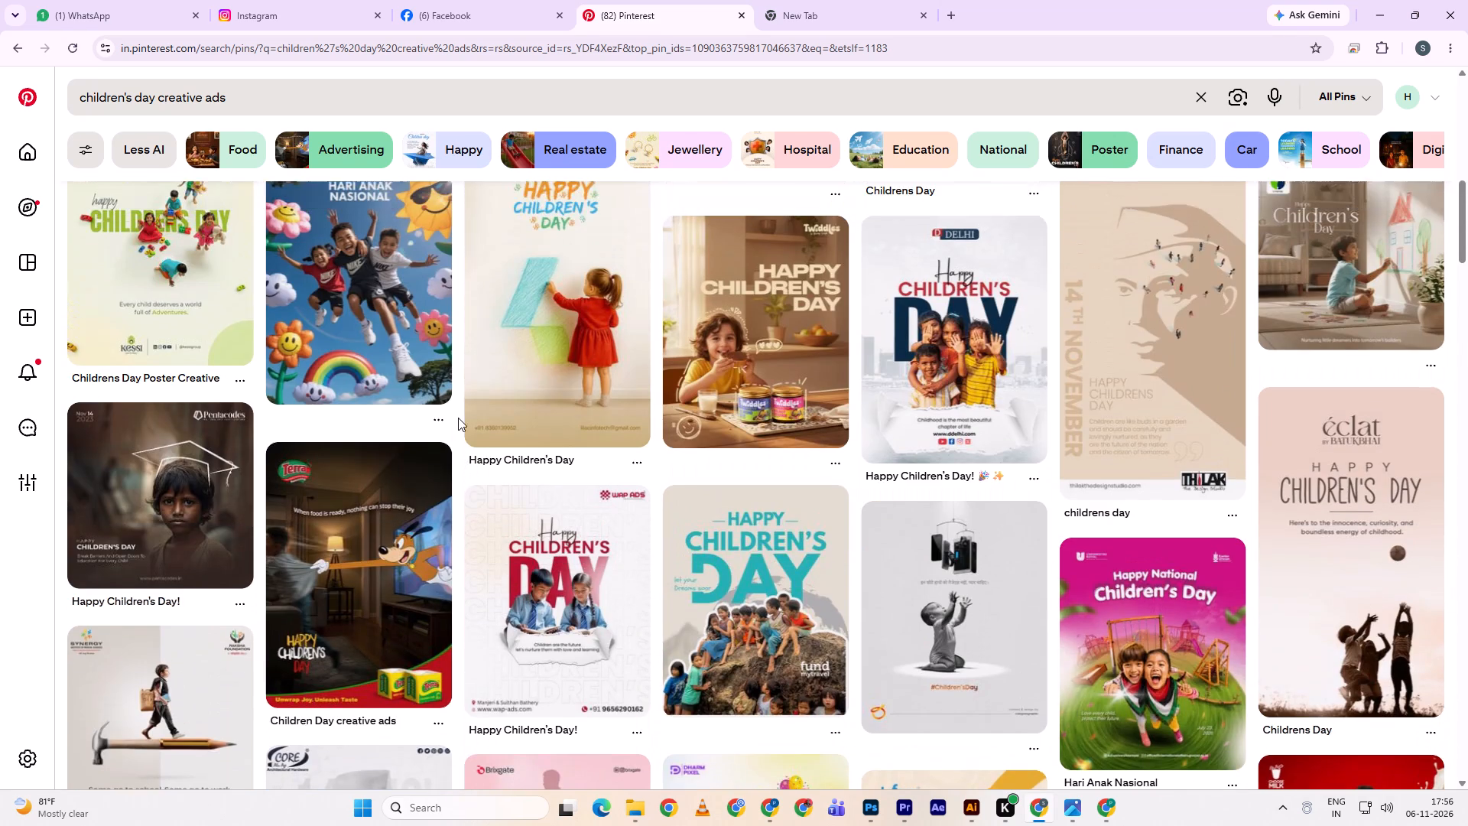
pyautogui.scroll(6, 458, 418)
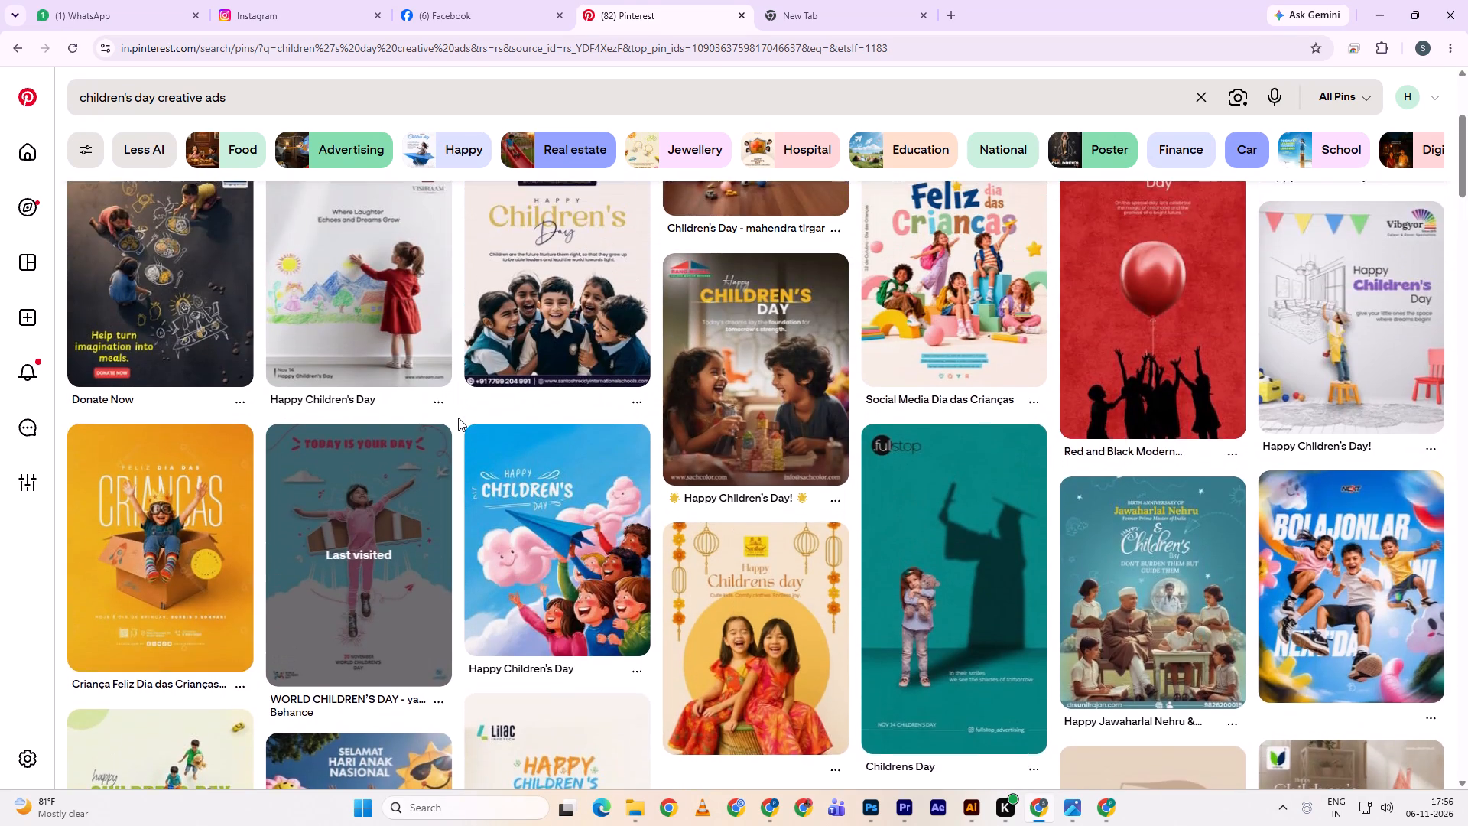
pyautogui.scroll(5, 458, 418)
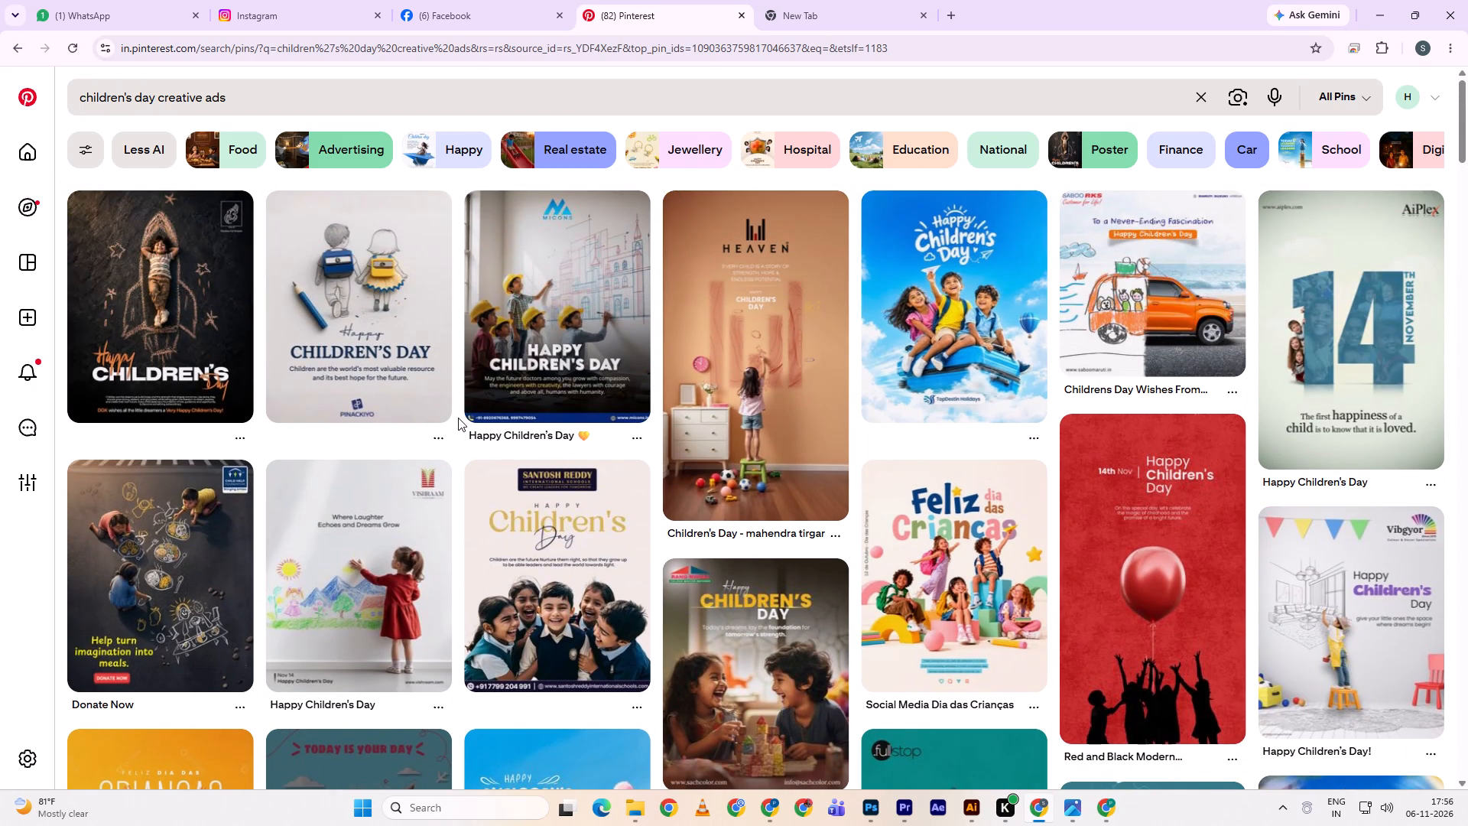
pyautogui.scroll(2, 458, 417)
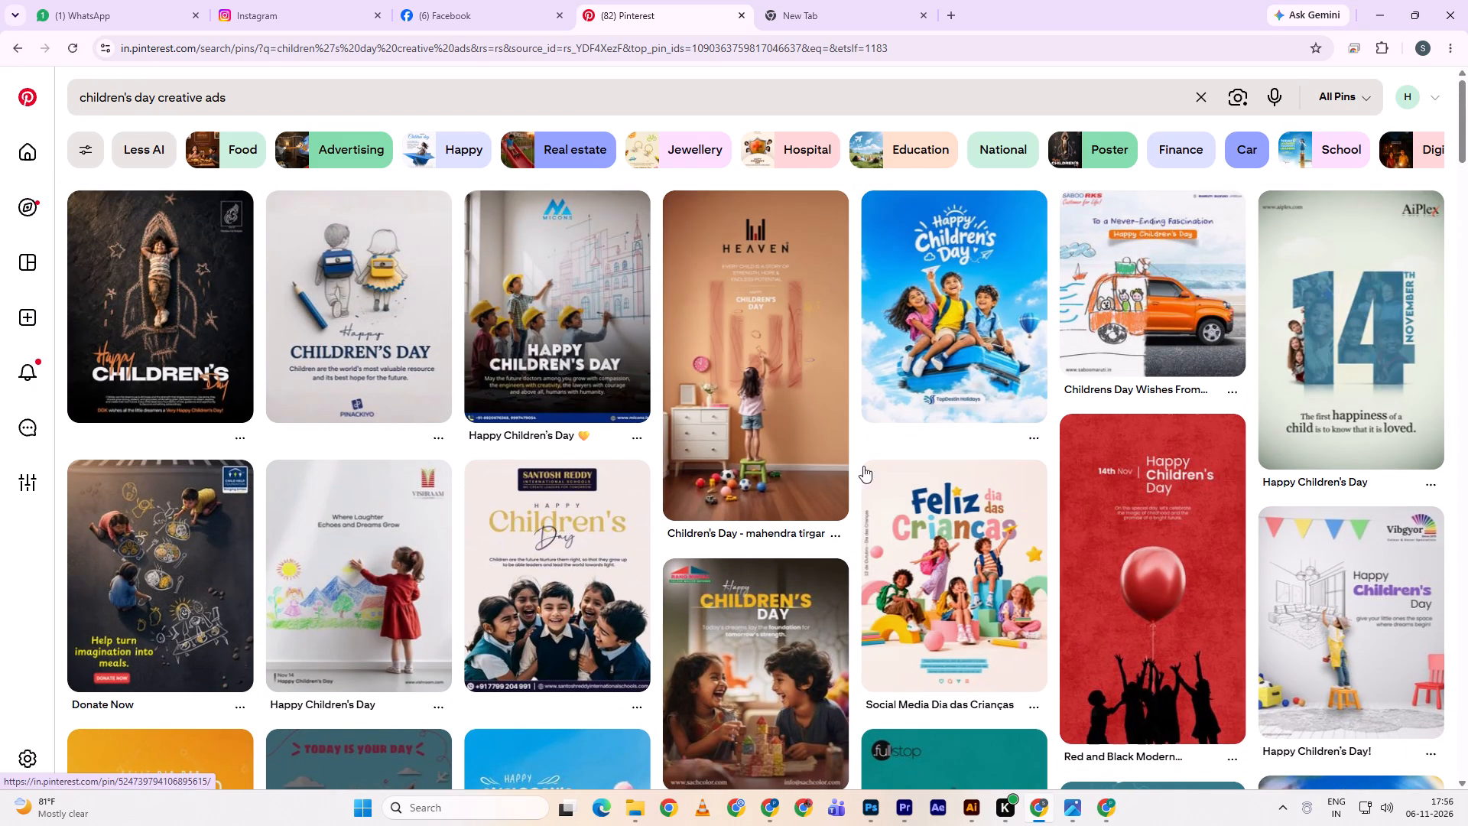
# Go through the "children's day creative ads" pins again from the beginning, comparing their headings and layouts.
pyautogui.scroll(-3, 853, 470)
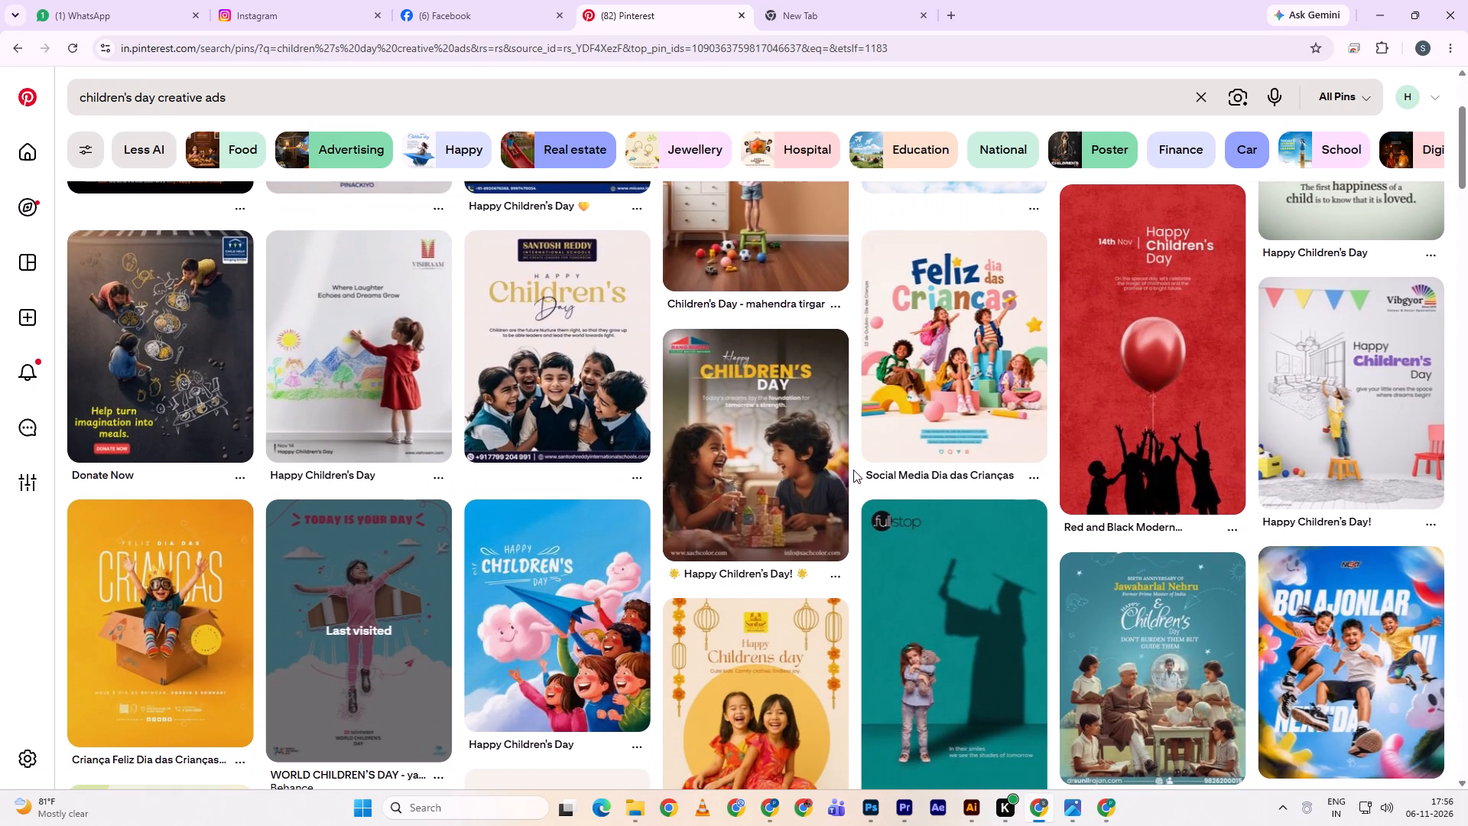
pyautogui.scroll(-4, 853, 470)
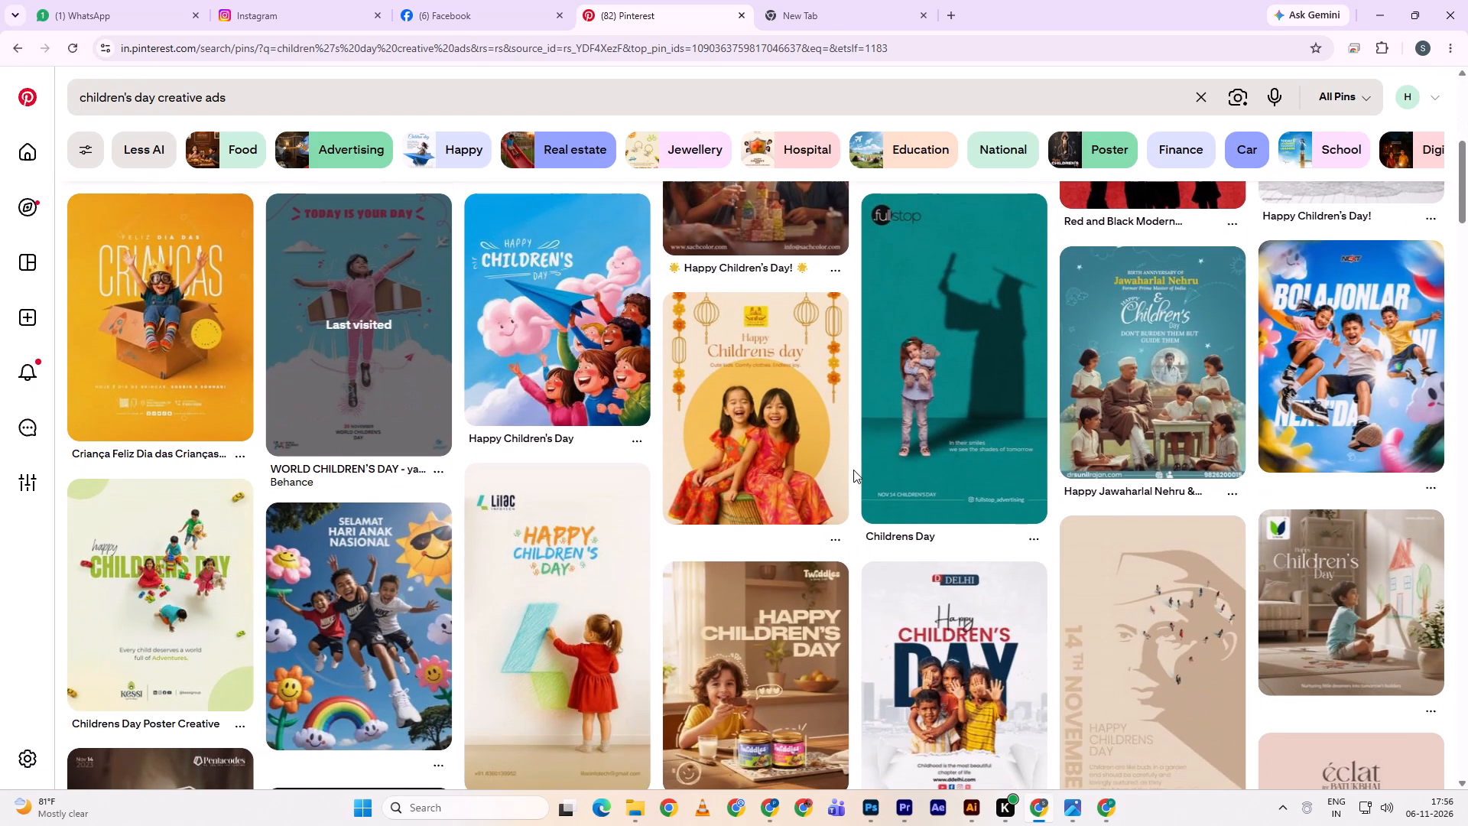
pyautogui.scroll(-7, 853, 470)
pyautogui.scroll(3, 853, 470)
pyautogui.scroll(-5, 853, 470)
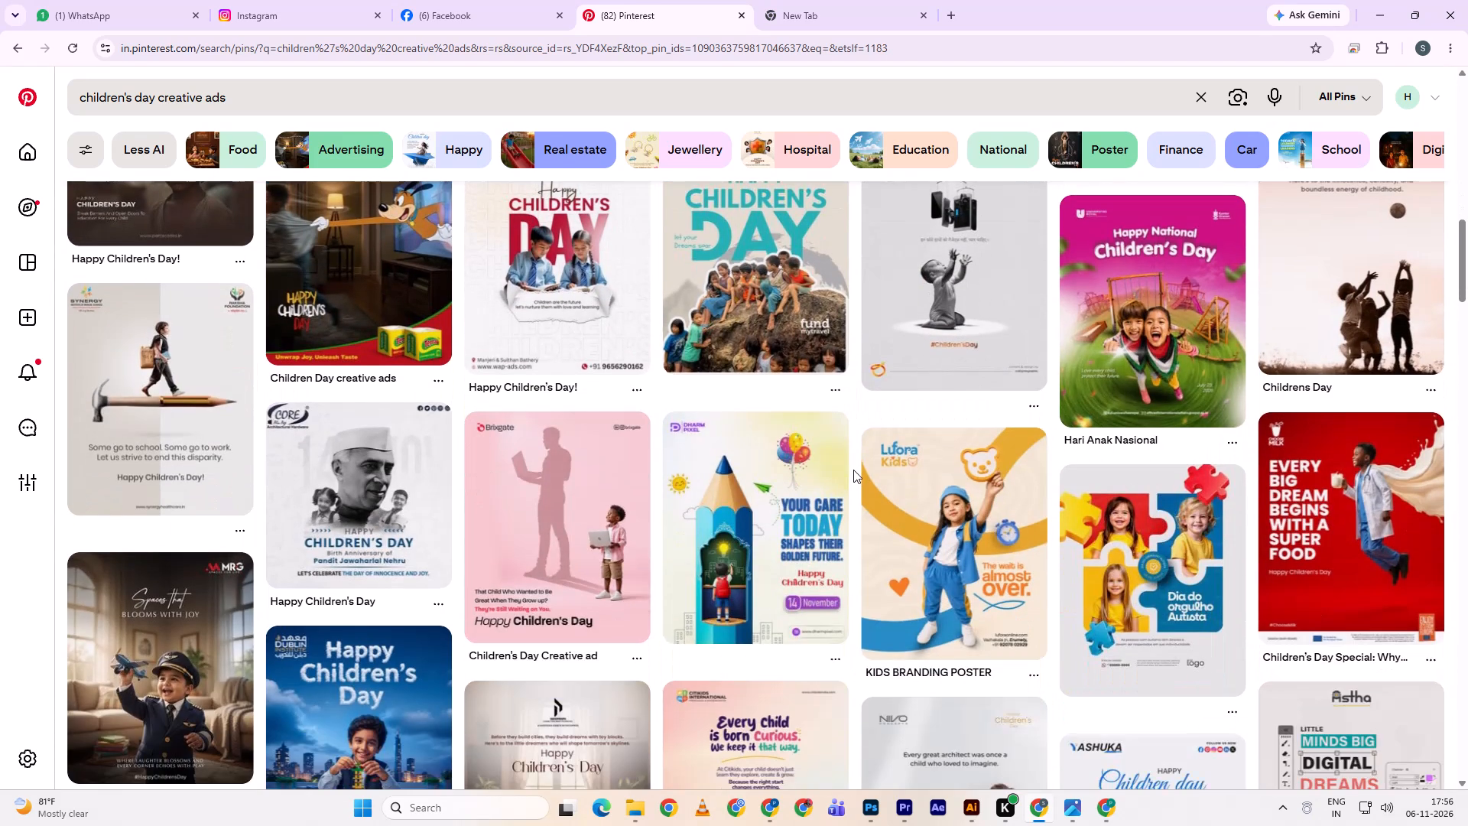
pyautogui.scroll(8, 853, 470)
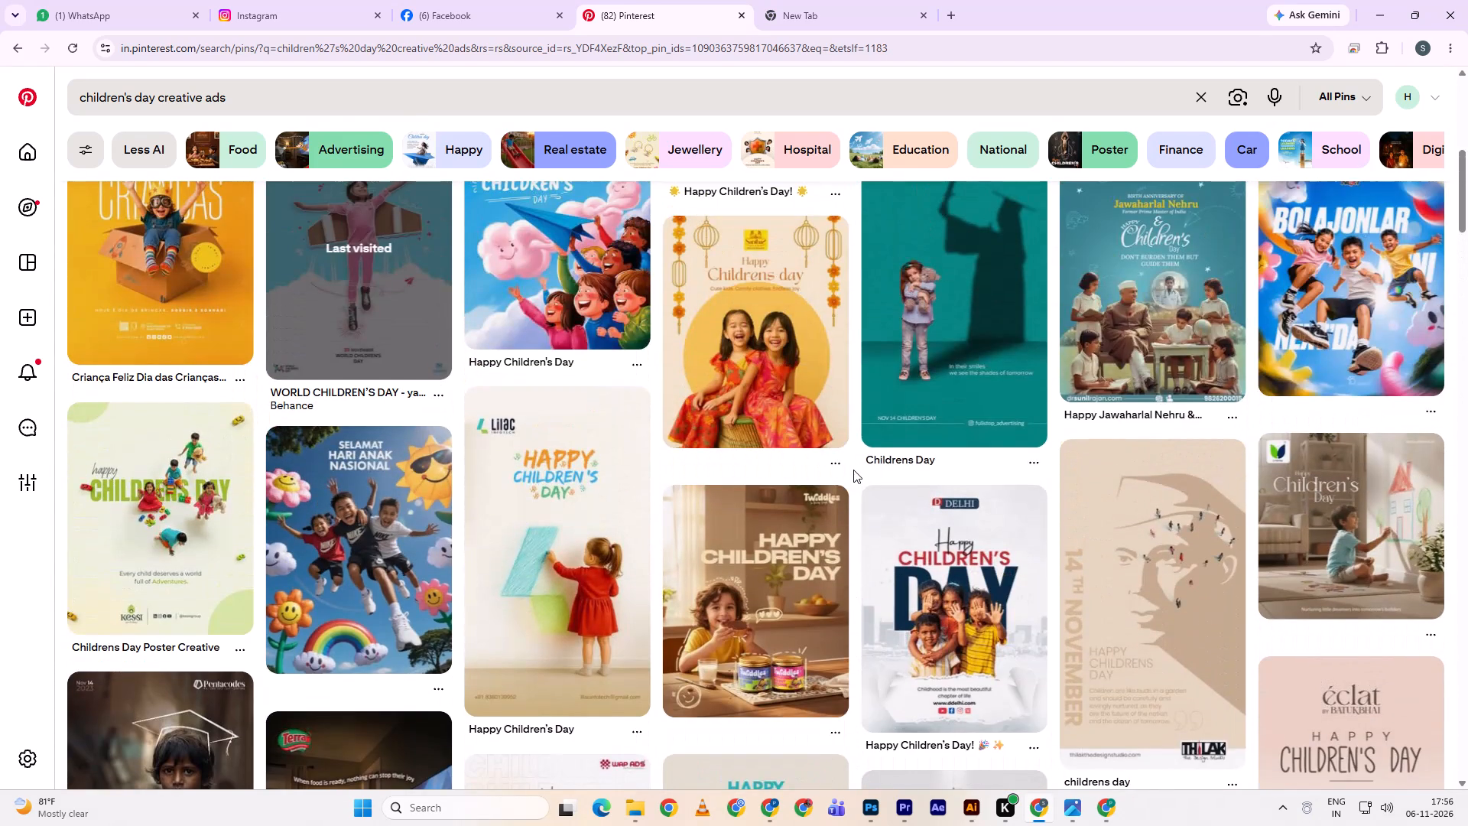
pyautogui.scroll(-2, 853, 470)
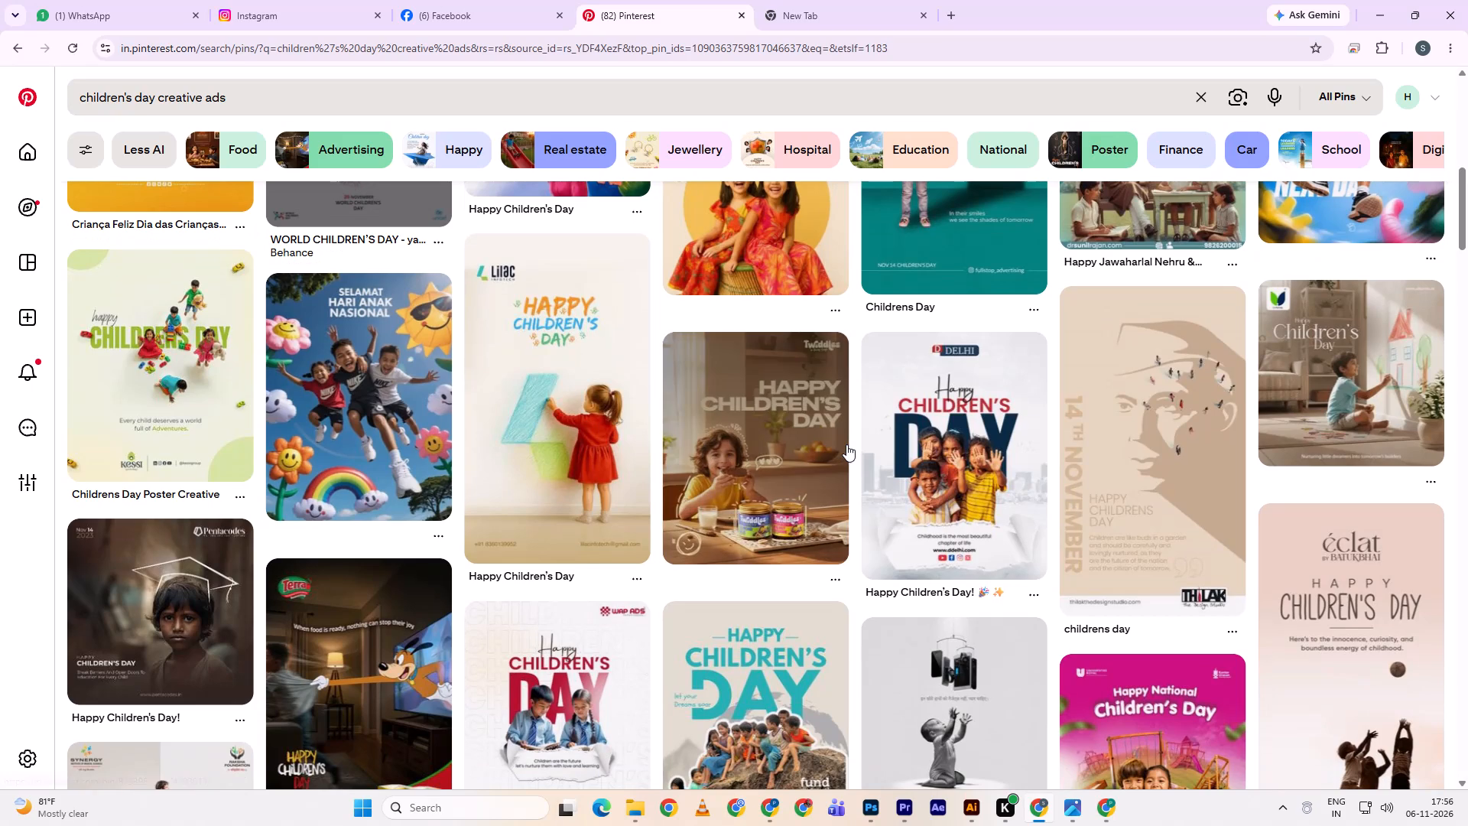
pyautogui.scroll(-4, 846, 447)
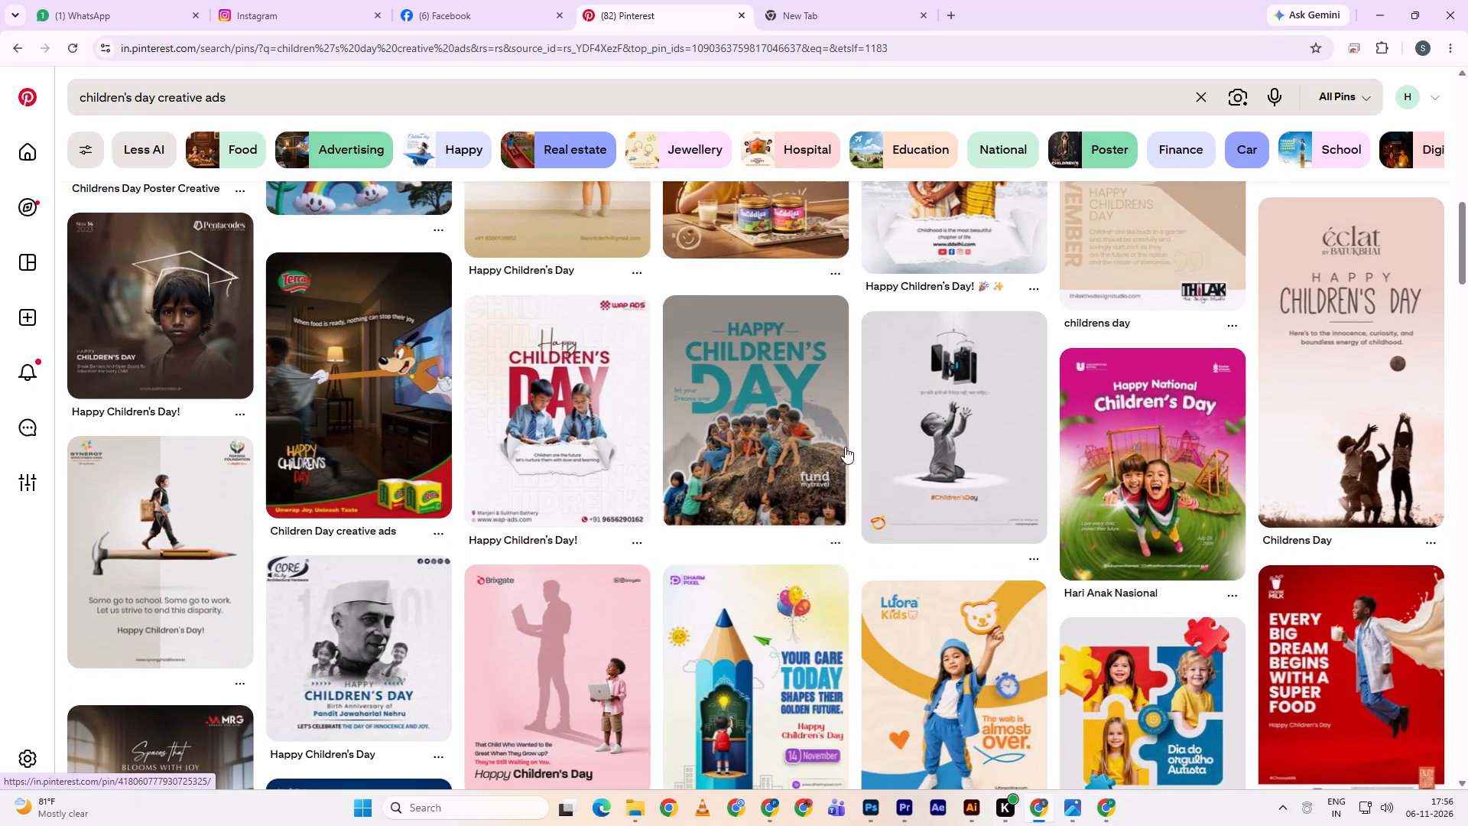
pyautogui.scroll(-6, 845, 447)
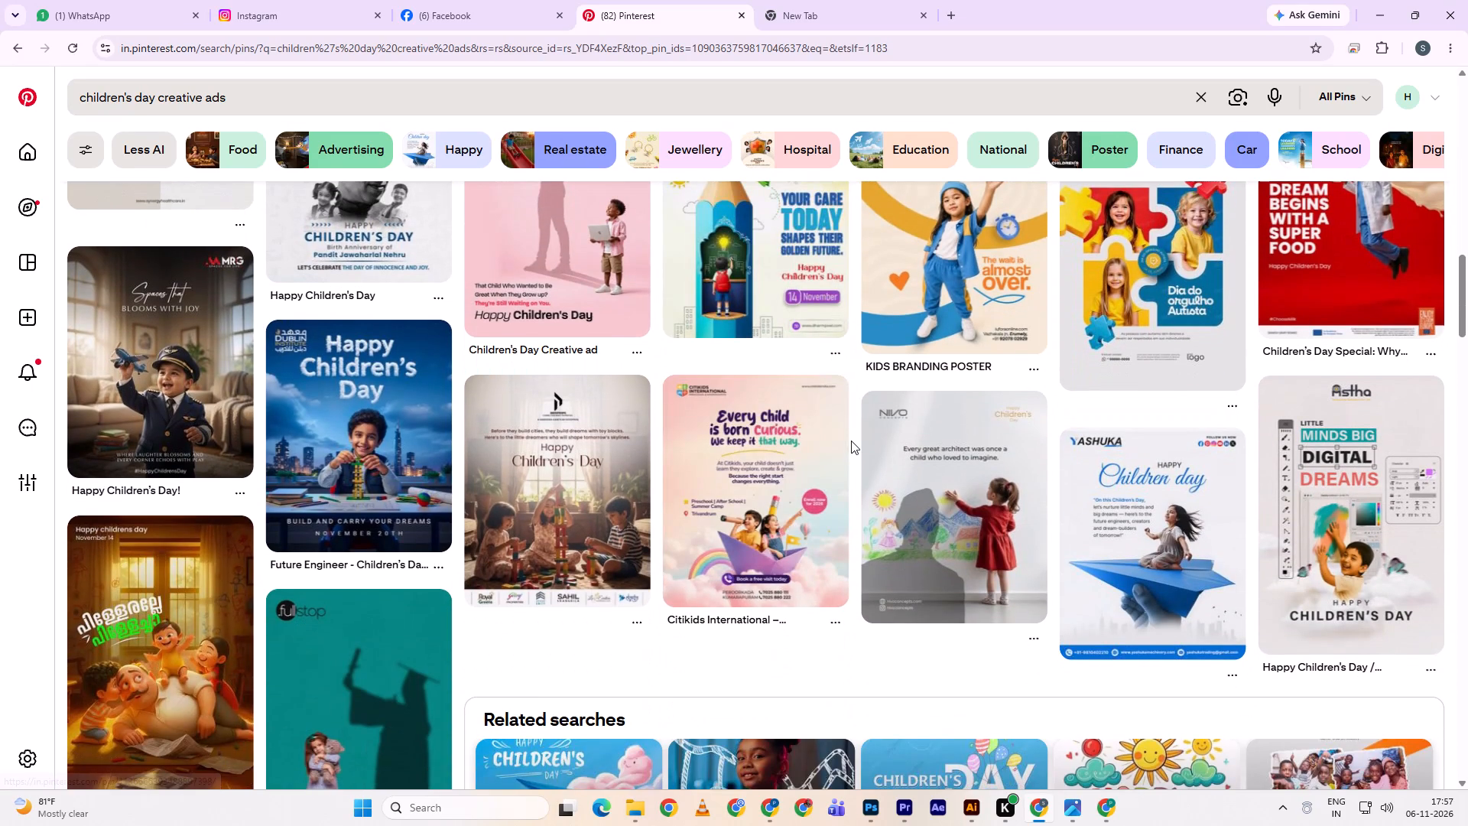
pyautogui.scroll(-9, 851, 441)
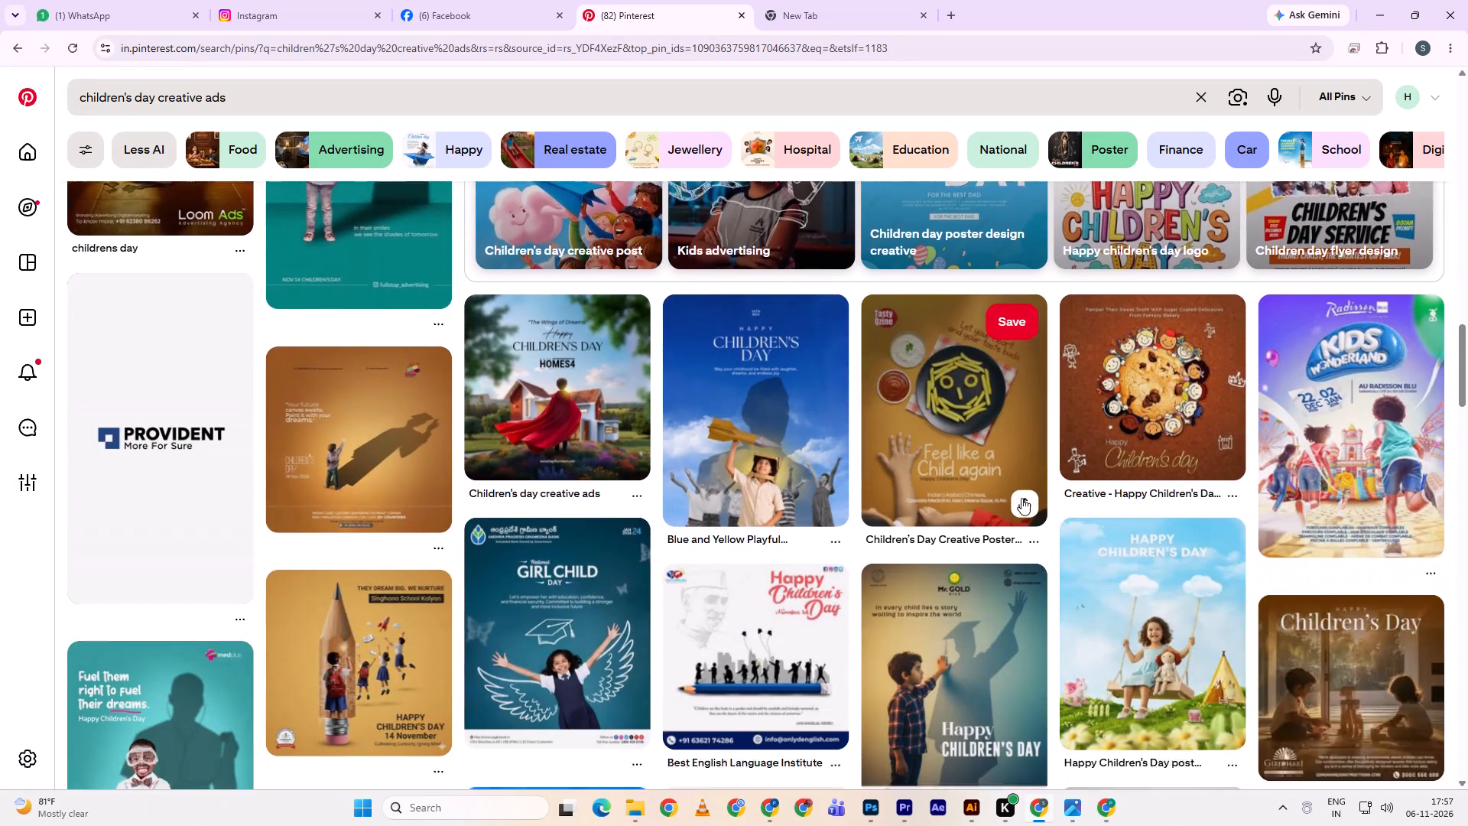
pyautogui.scroll(-4, 1051, 560)
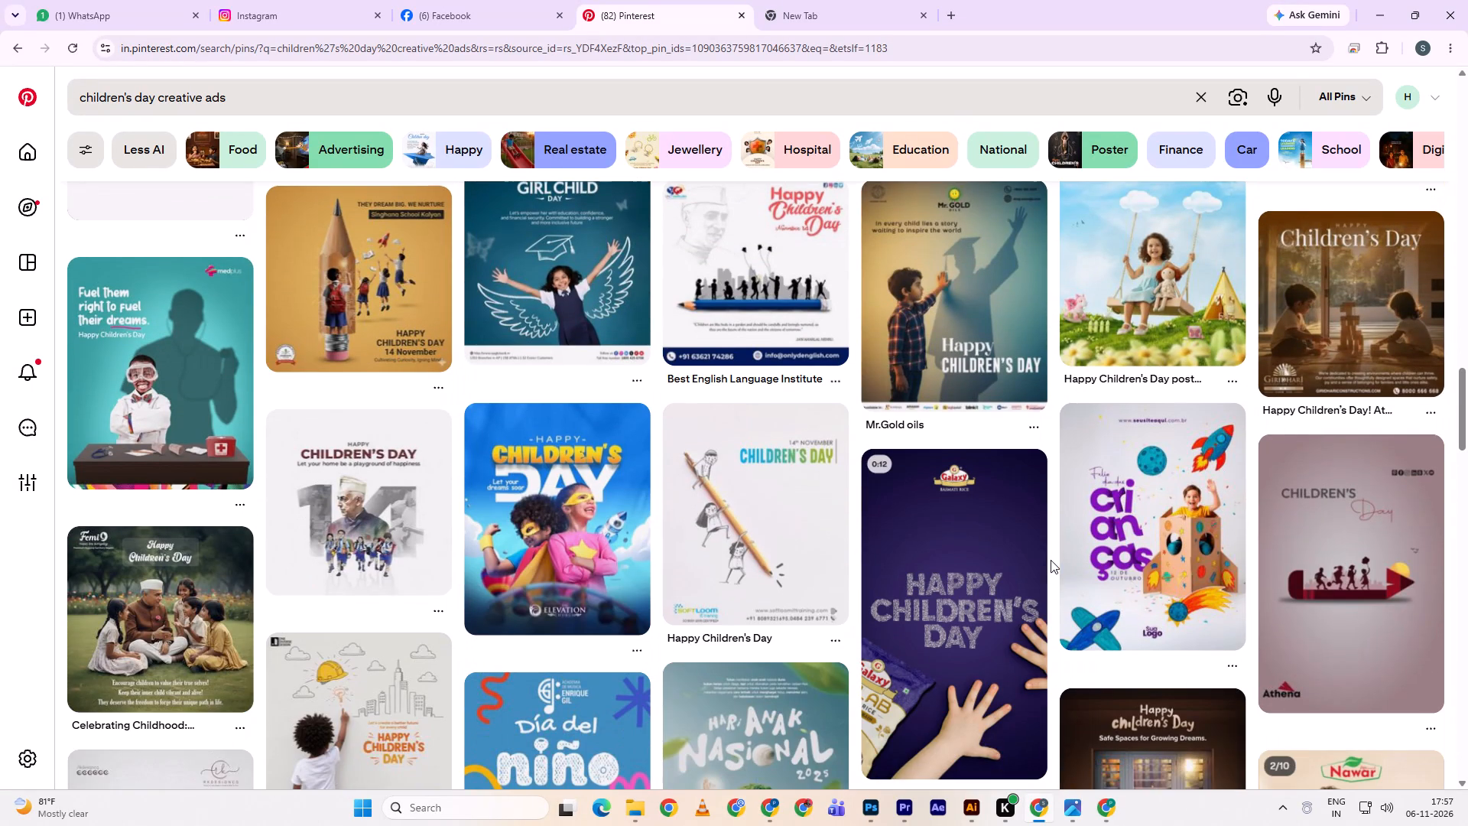
pyautogui.scroll(-5, 1051, 560)
pyautogui.scroll(4, 1051, 560)
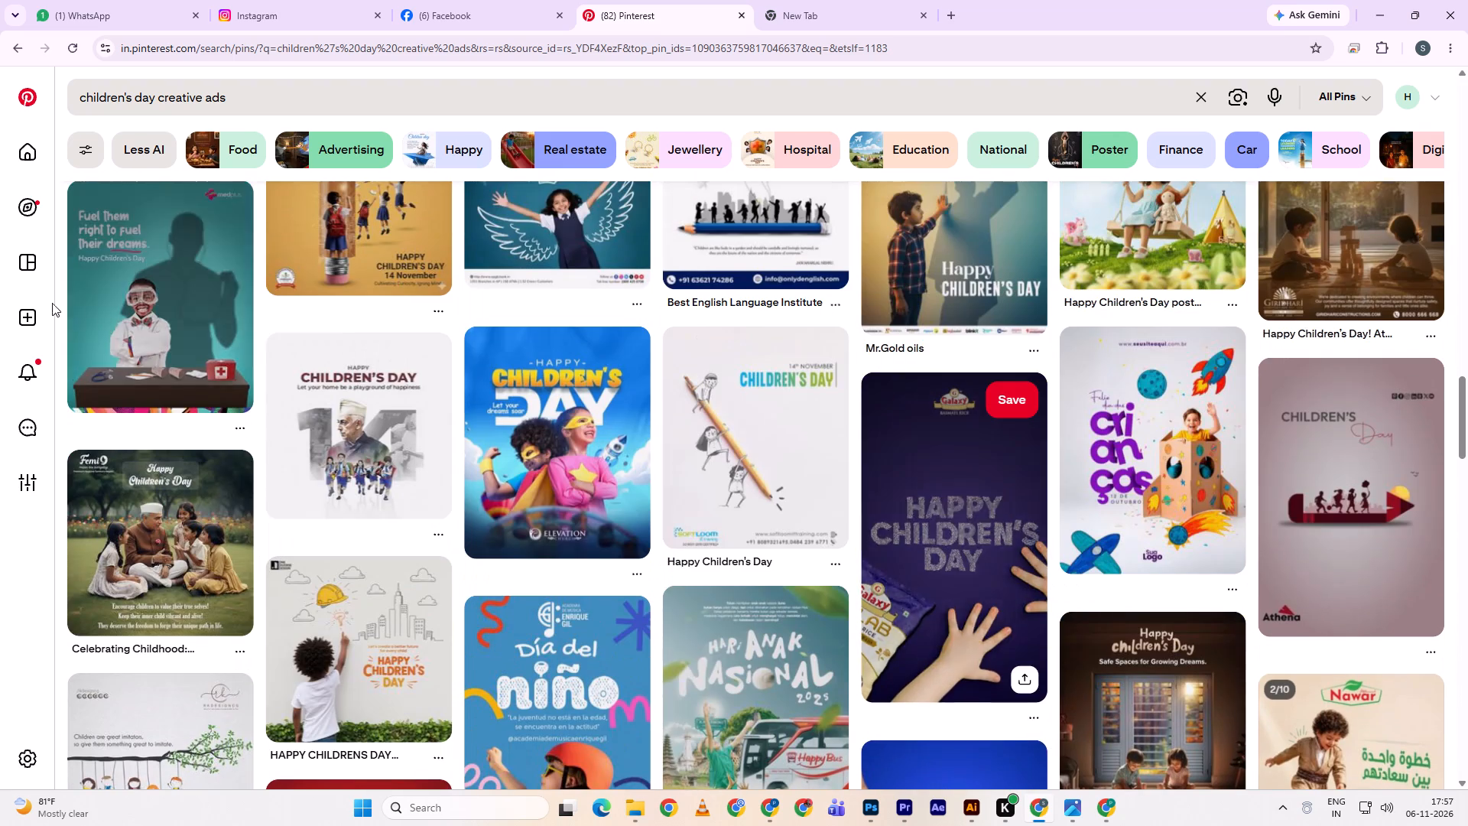
# Refine the Pinterest search to "children's day creative ads poster".
pyautogui.click(213, 101)
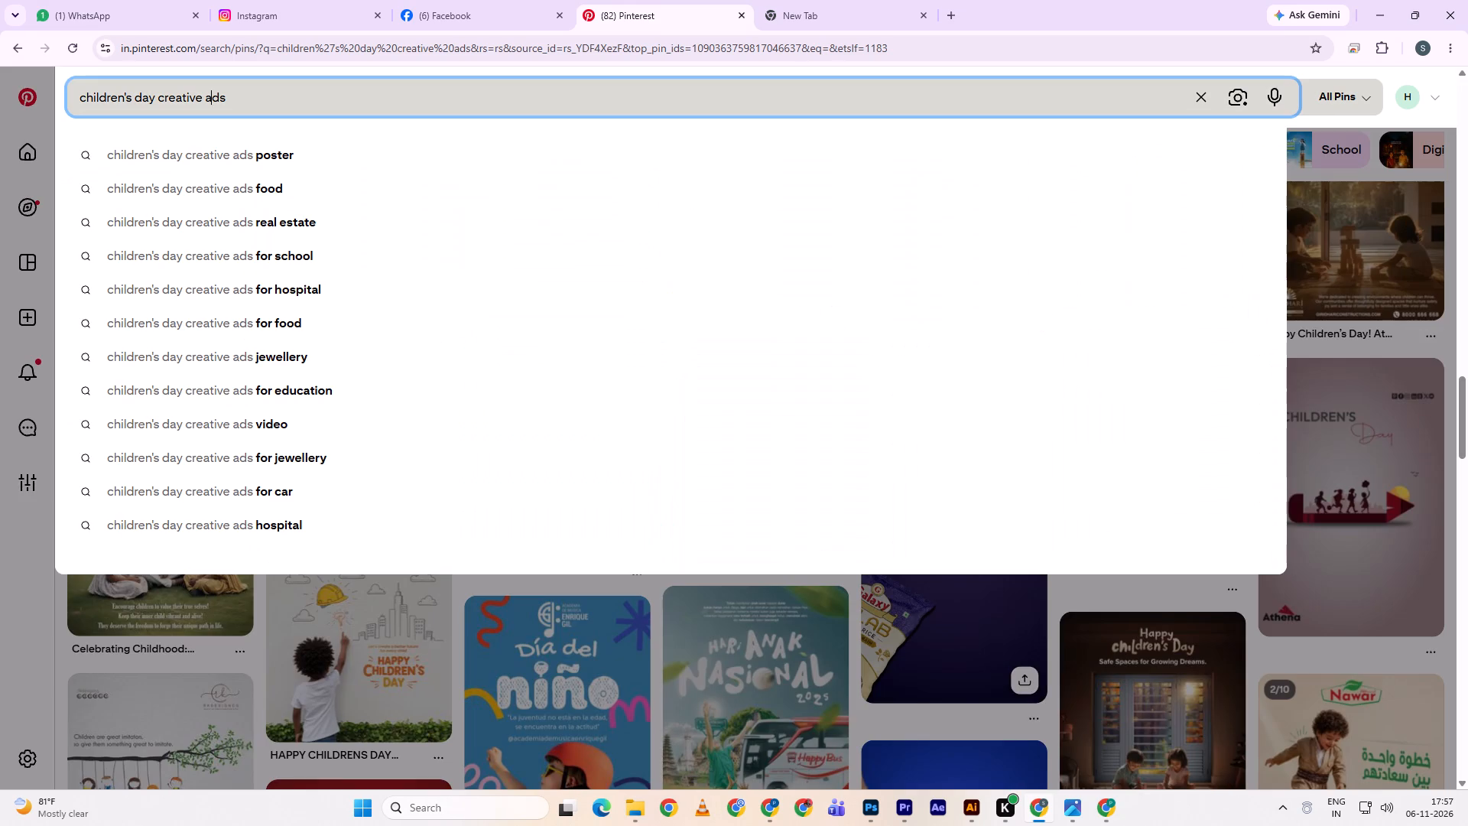
pyautogui.click(252, 168)
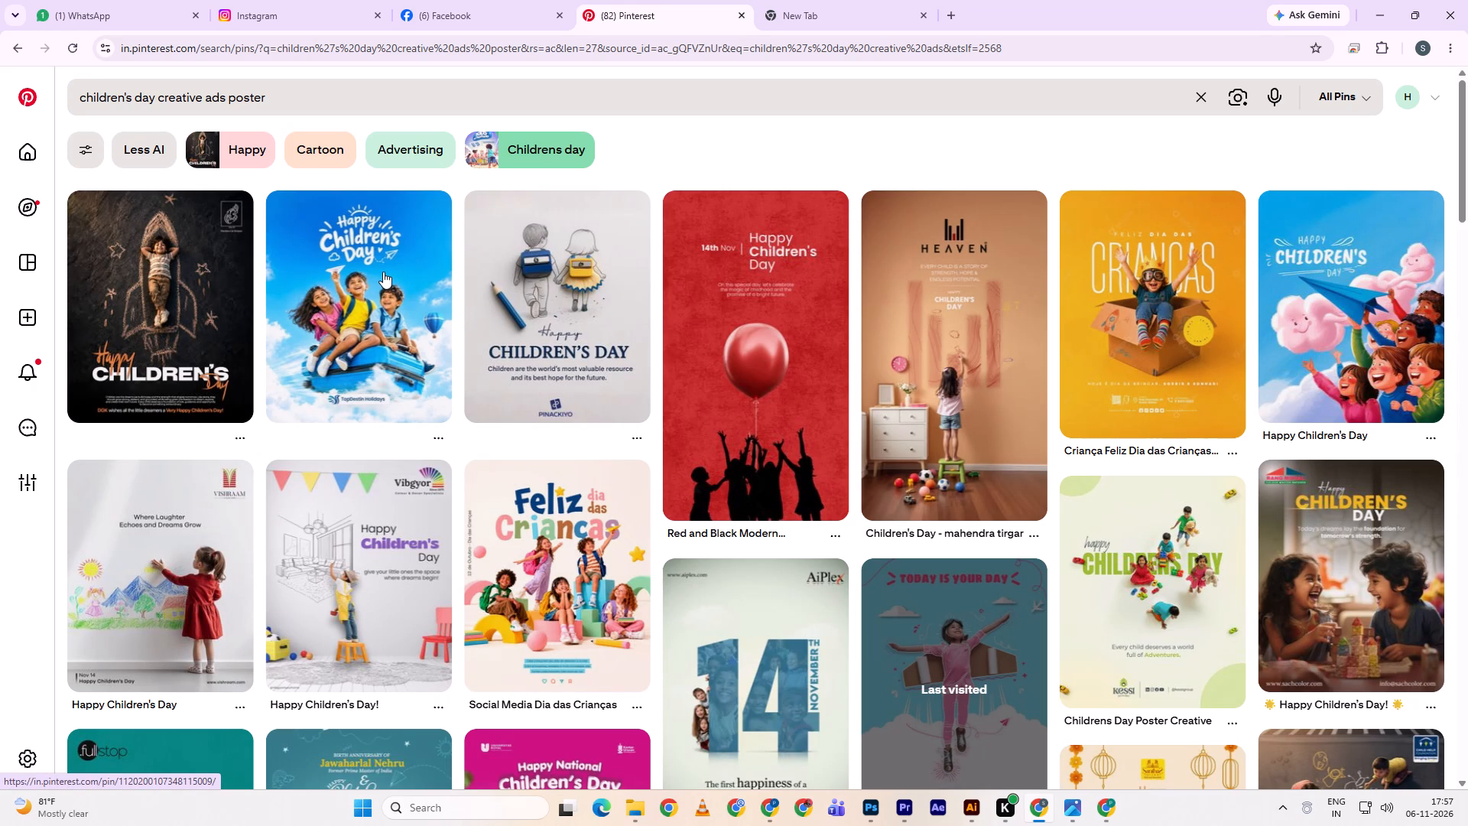
# Examine the "children's day creative ads poster" pins for heading styles and layout ideas for the poster.
pyautogui.scroll(-2, 383, 272)
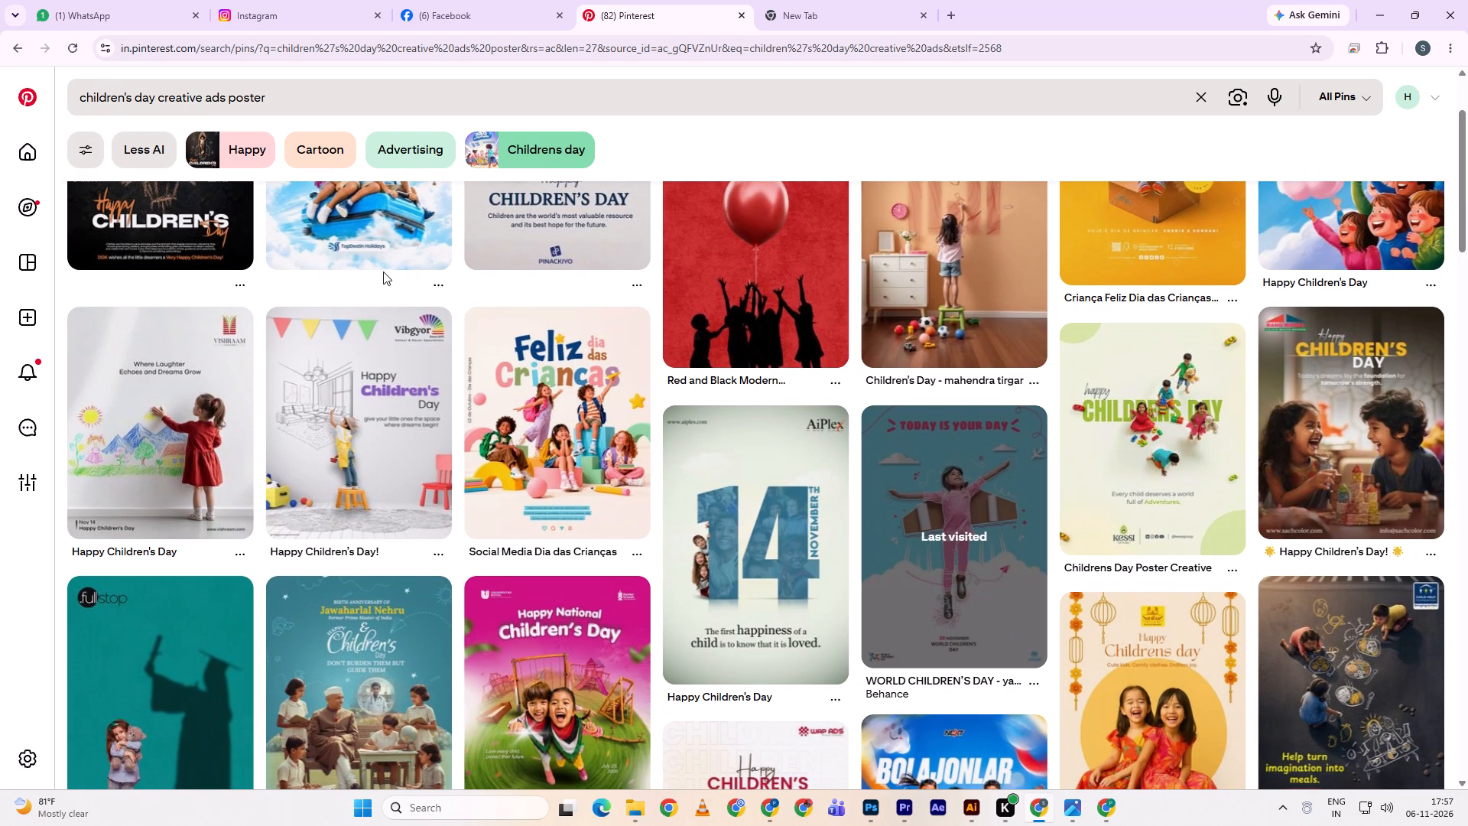
pyautogui.scroll(-3, 383, 272)
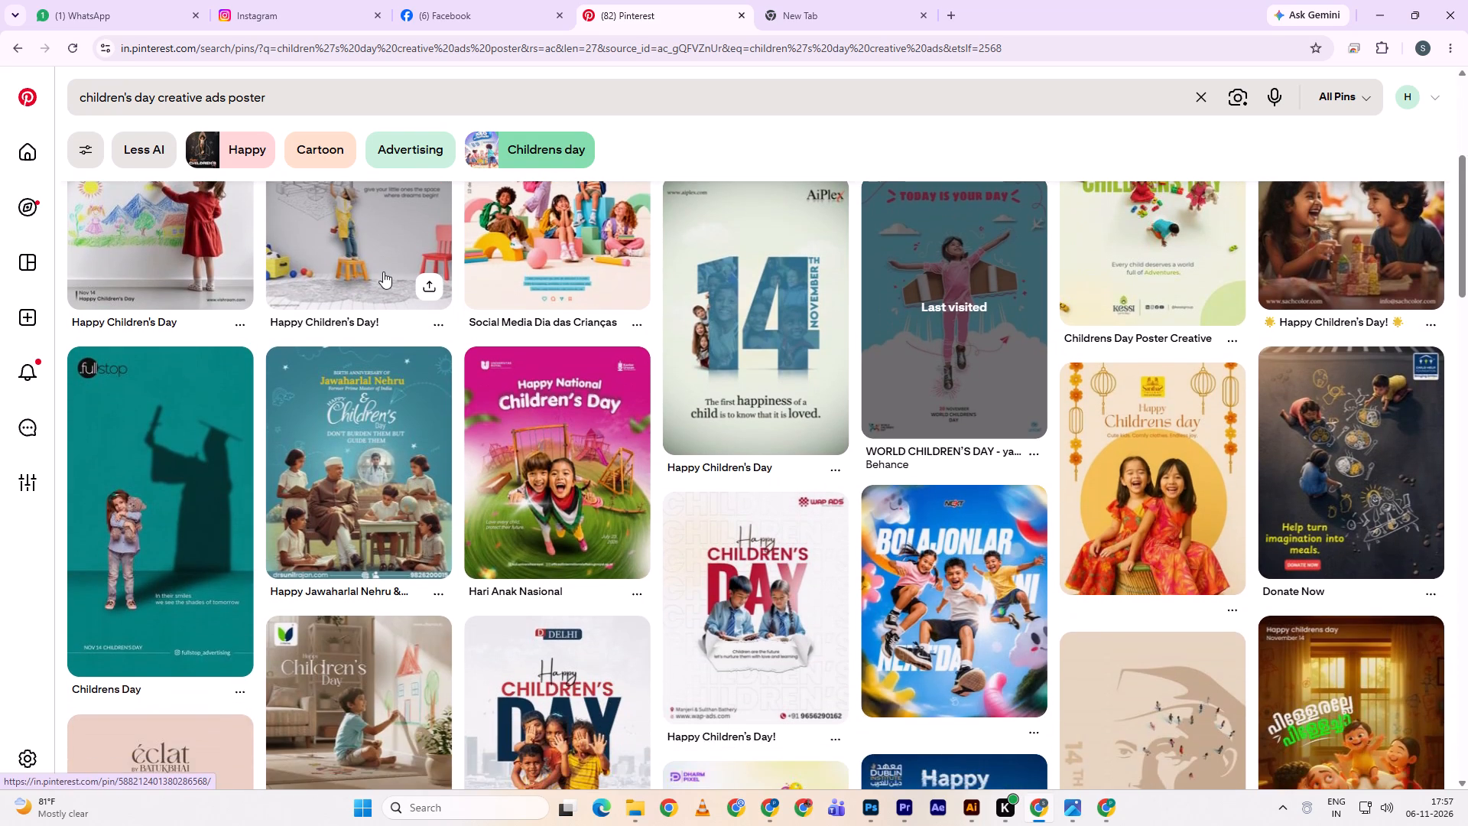
pyautogui.scroll(-4, 383, 272)
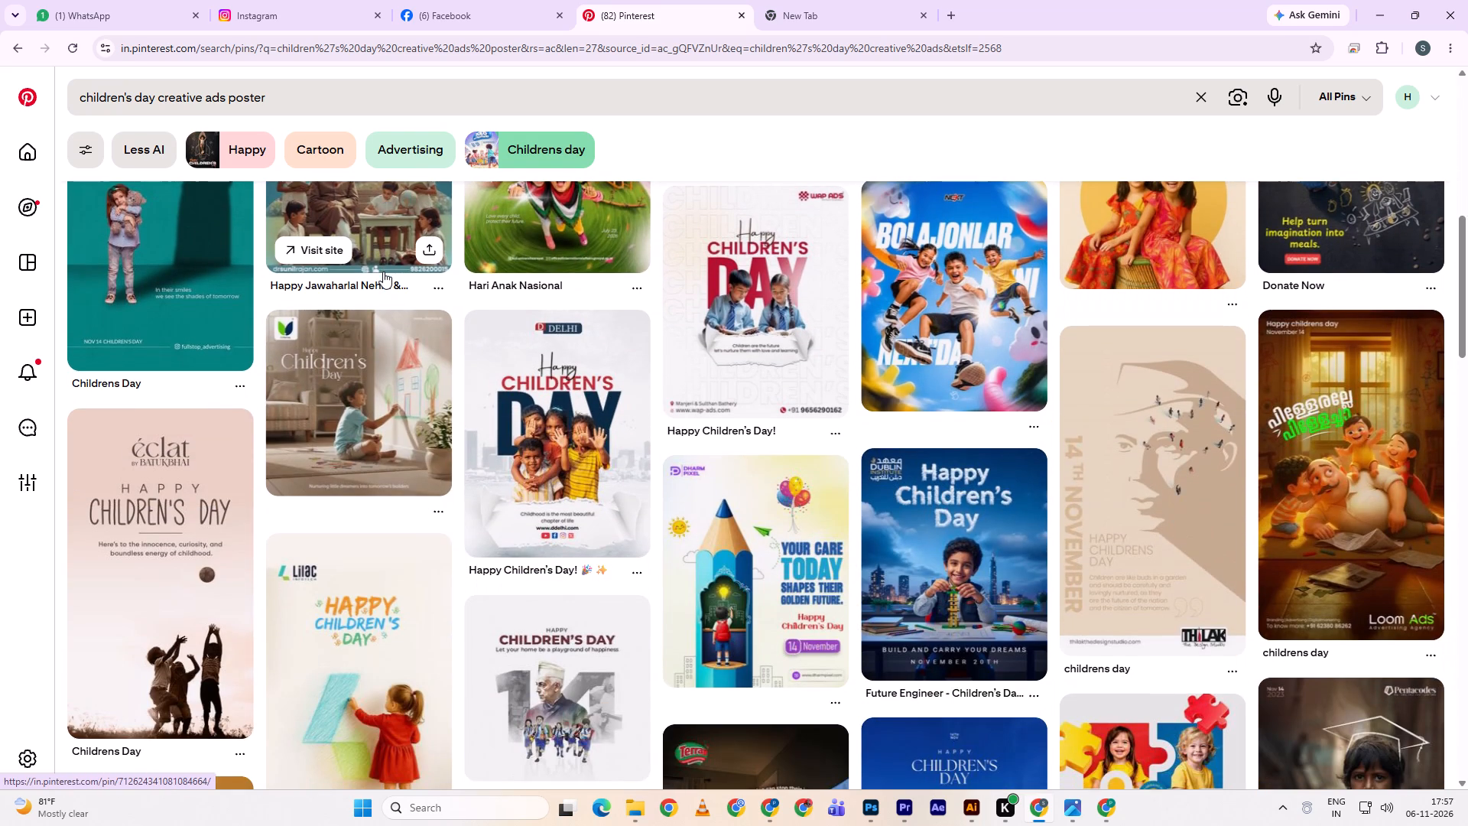
pyautogui.scroll(-2, 383, 272)
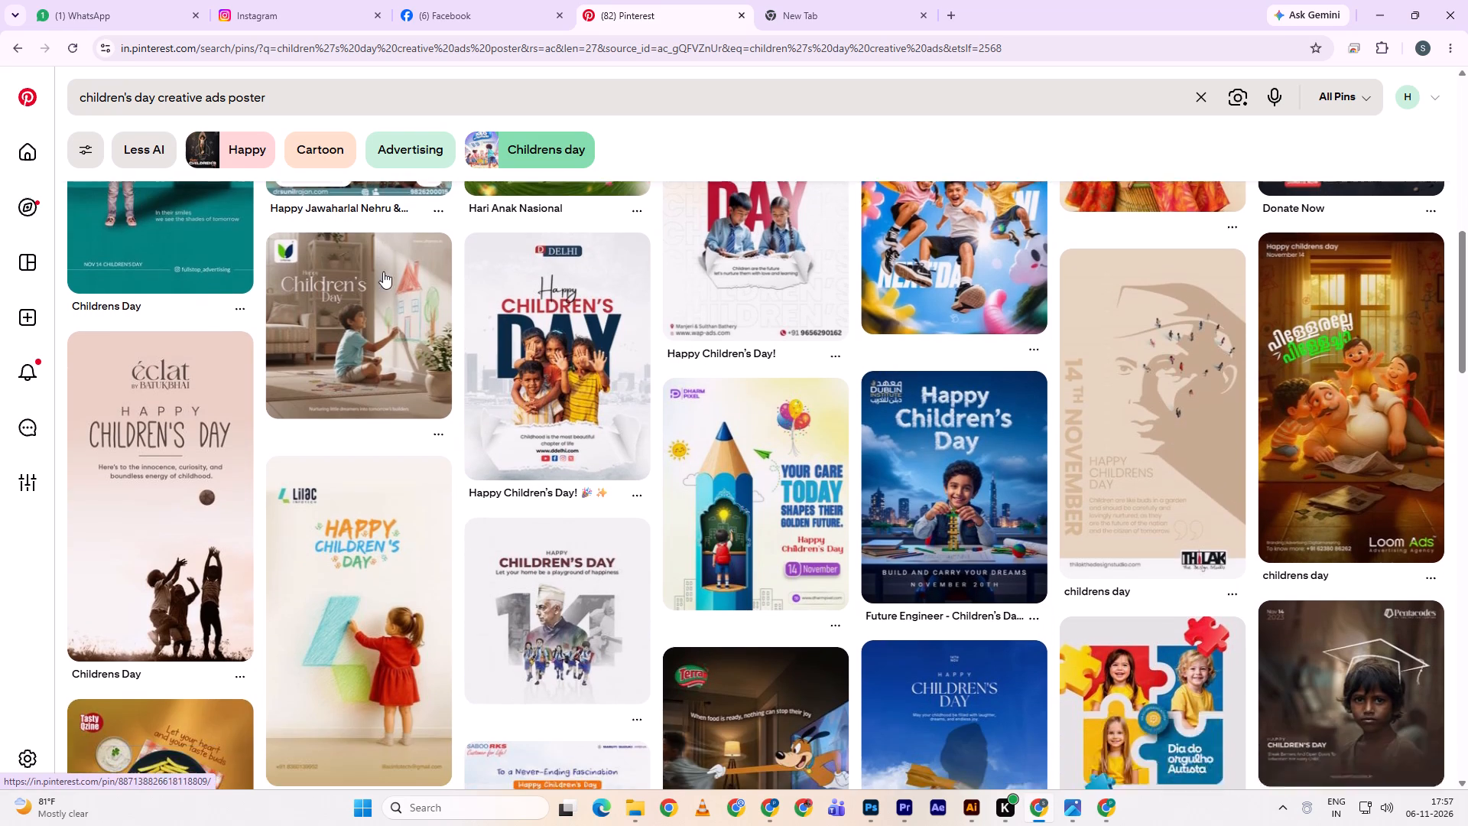
pyautogui.scroll(-3, 383, 272)
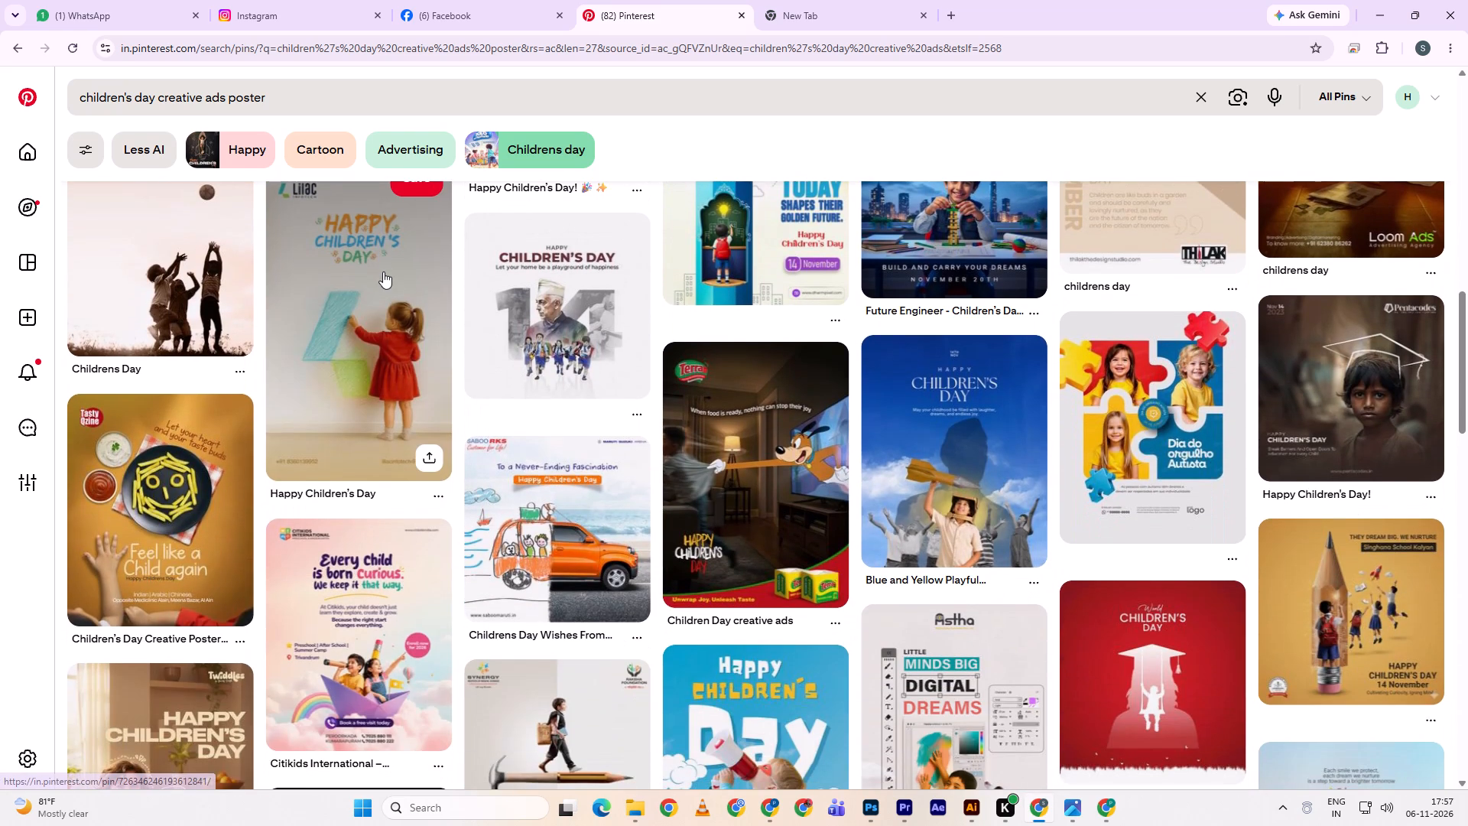
pyautogui.scroll(-5, 383, 272)
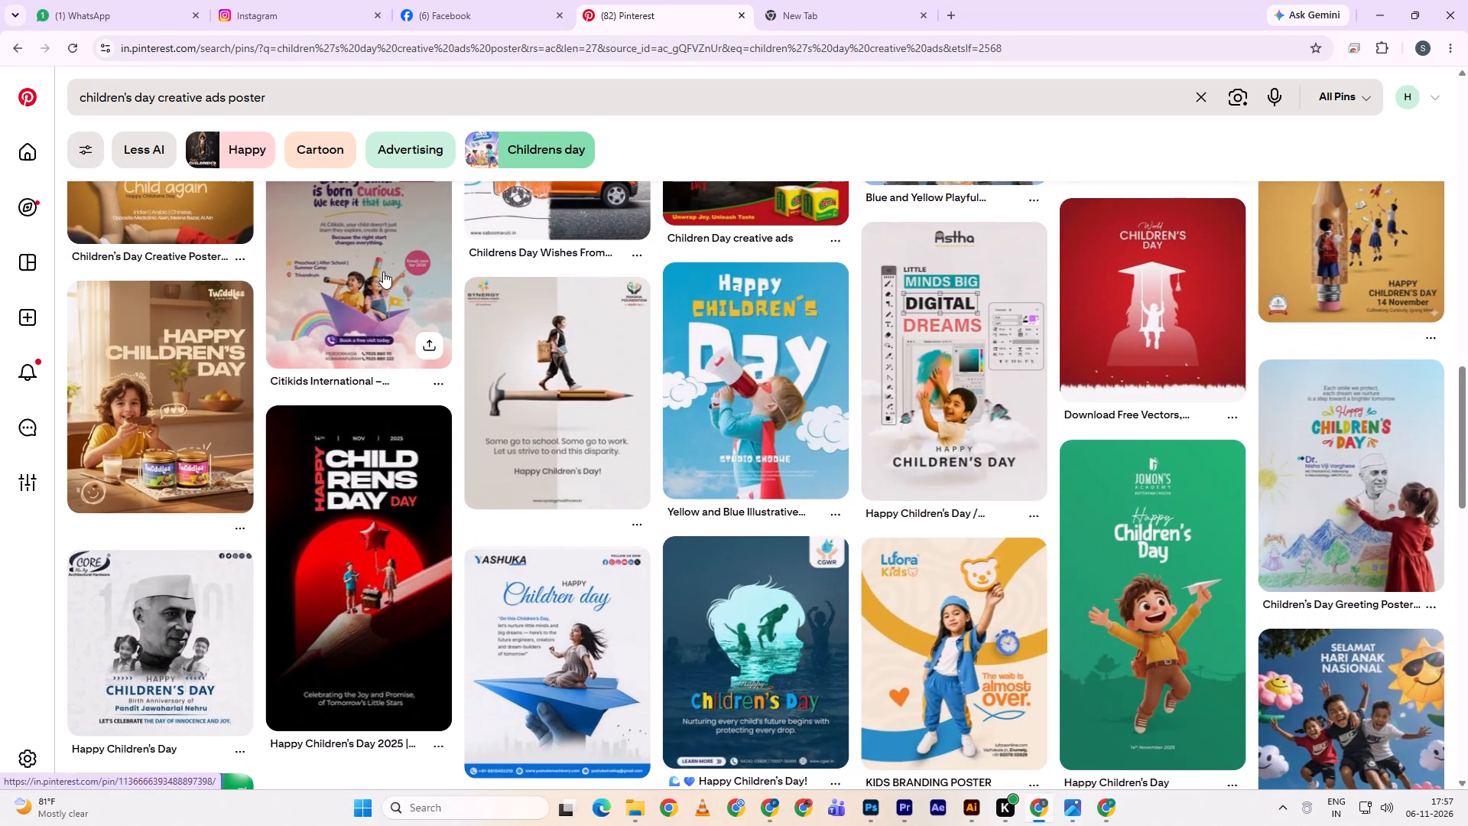
pyautogui.scroll(-3, 383, 272)
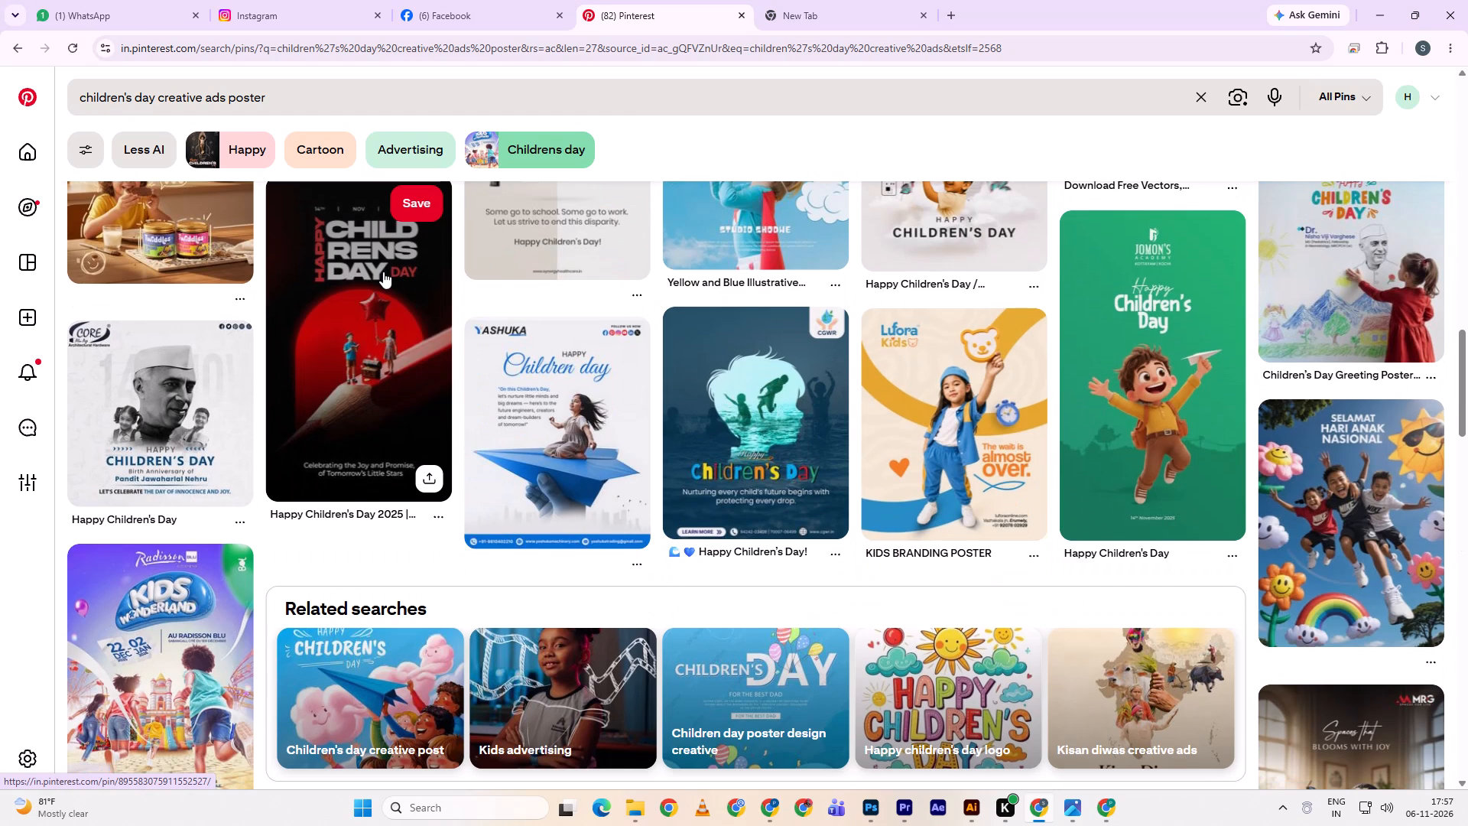
pyautogui.scroll(-4, 383, 272)
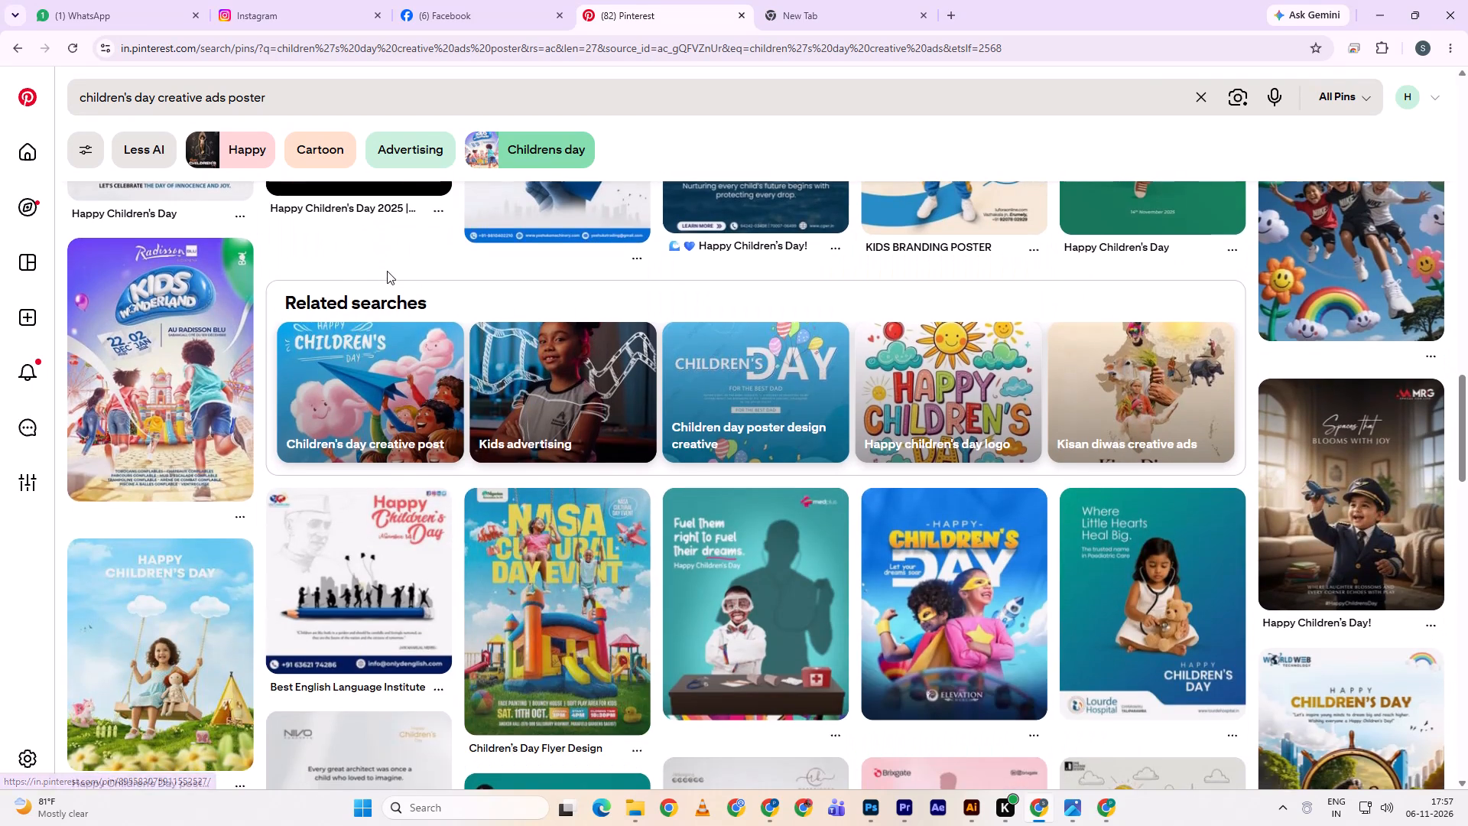
pyautogui.scroll(-4, 420, 262)
pyautogui.scroll(-5, 519, 272)
pyautogui.scroll(-3, 667, 414)
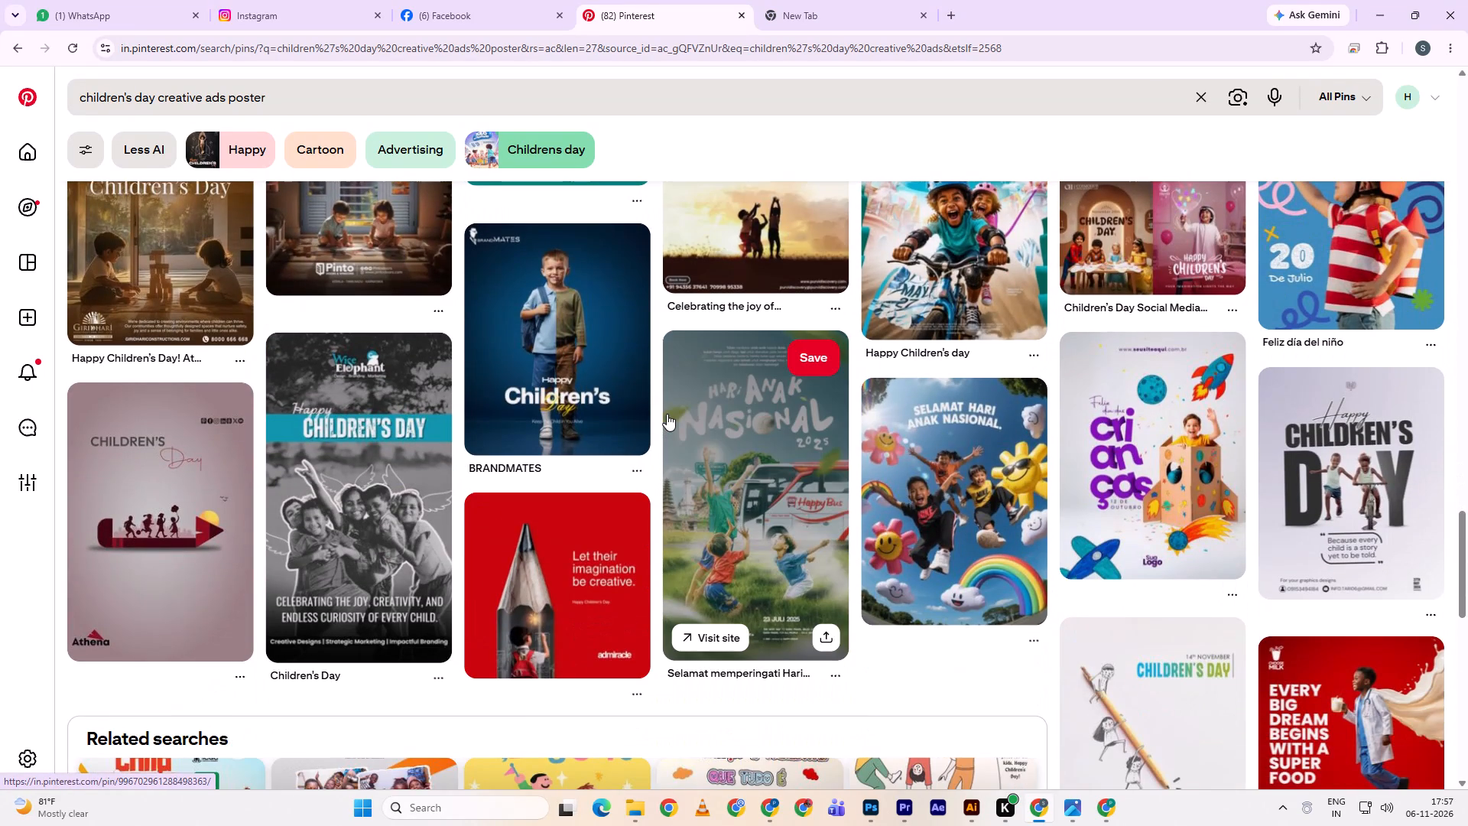
pyautogui.scroll(-10, 667, 414)
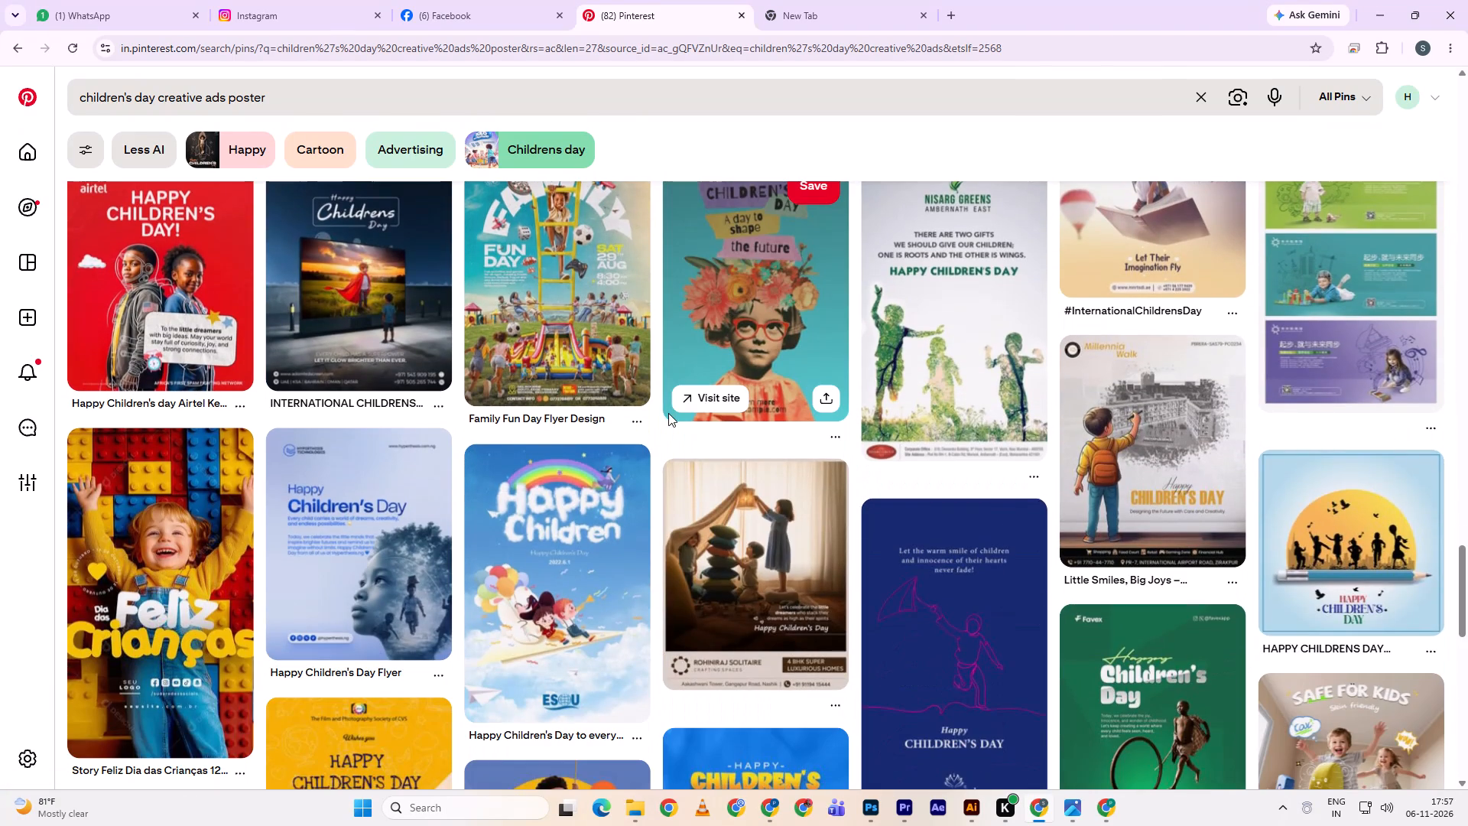
pyautogui.scroll(-8, 668, 413)
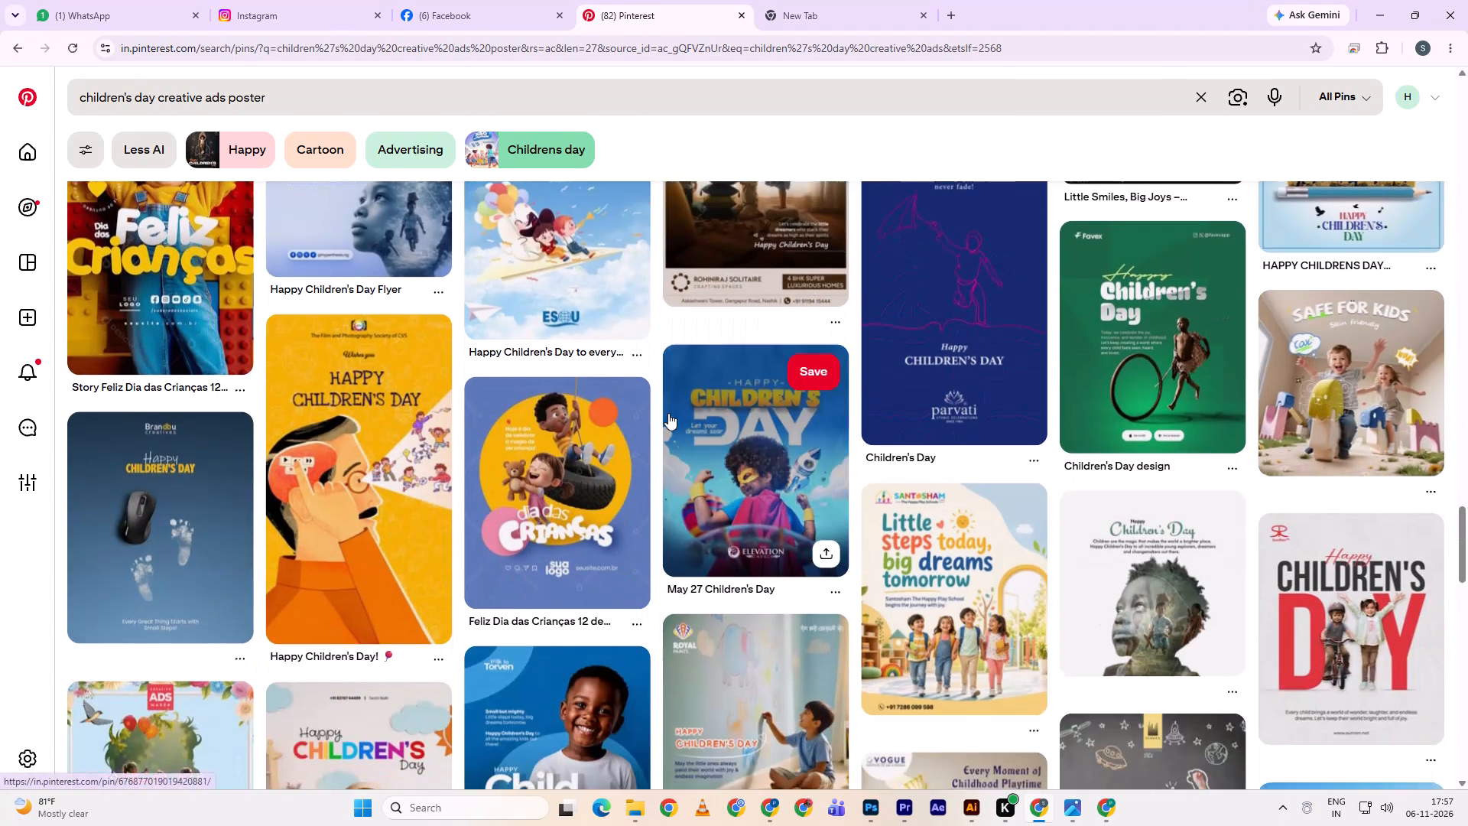
pyautogui.scroll(-5, 668, 413)
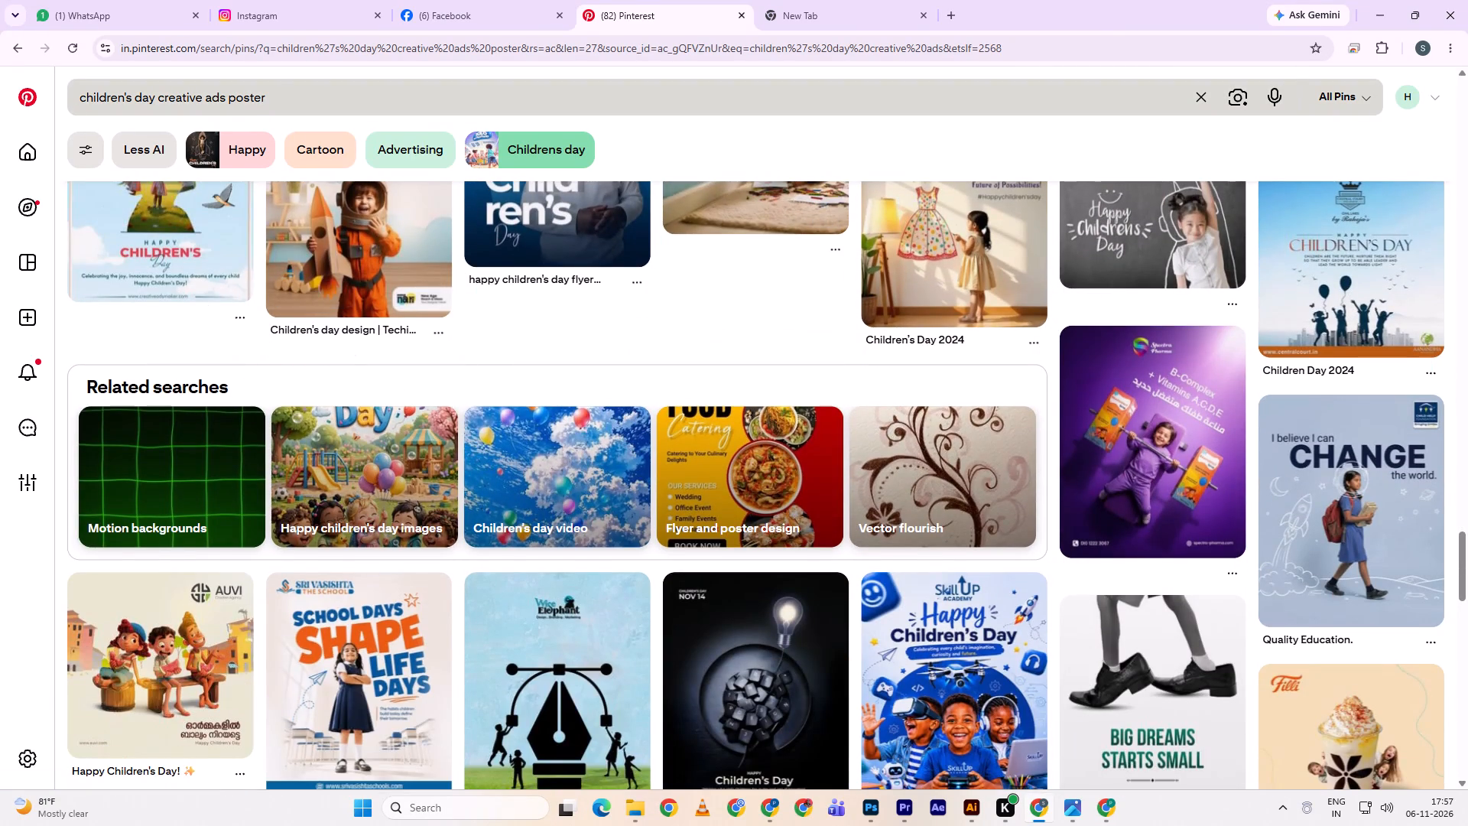
# Shorten the Pinterest search to "children's day ads" by removing "creative" and "poster", and run it.
pyautogui.click(167, 99)
pyautogui.moveTo(159, 99); pyautogui.dragTo(196, 102)
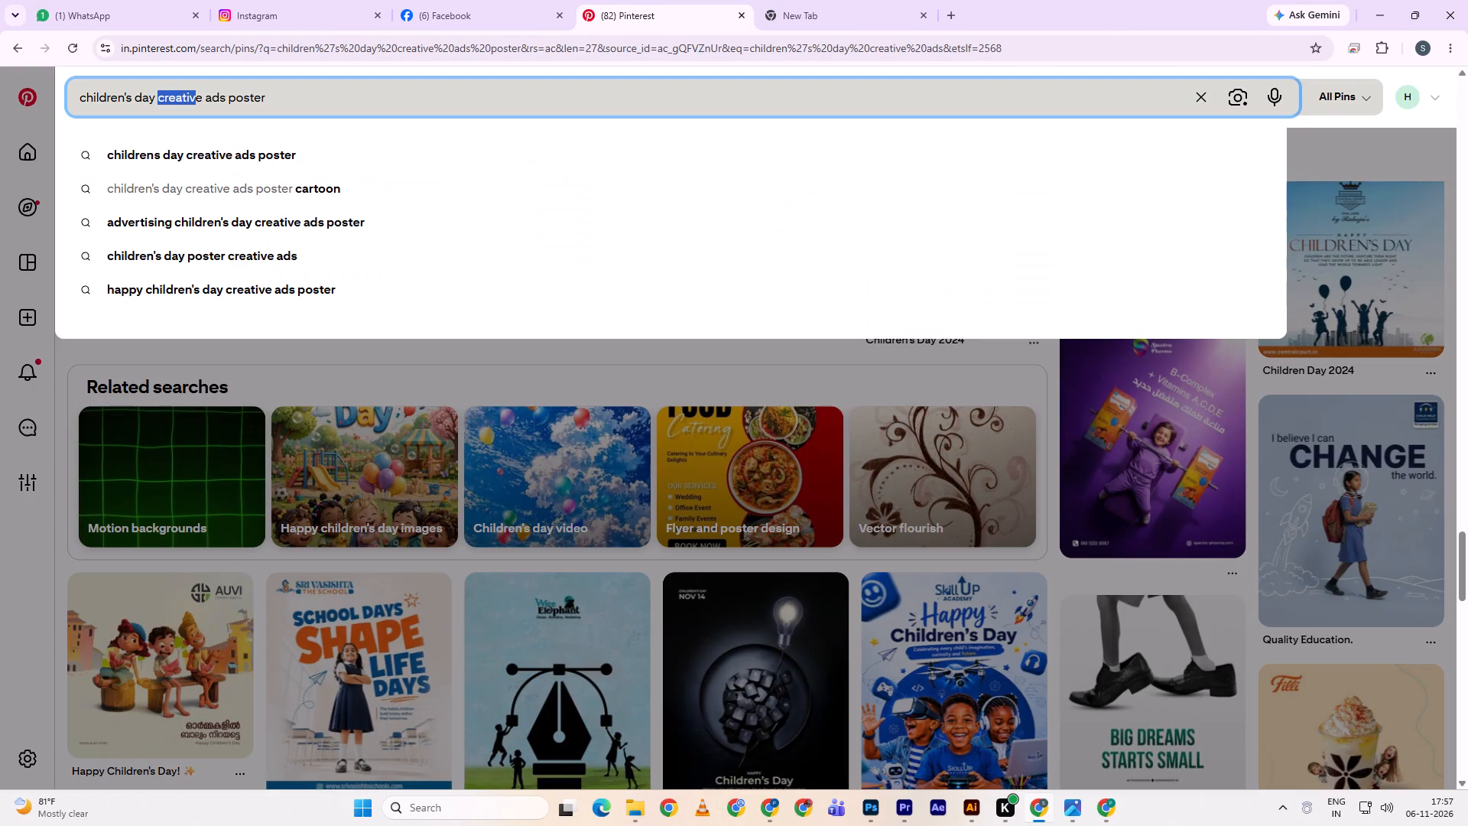
pyautogui.moveTo(196, 102); pyautogui.dragTo(204, 100)
pyautogui.press('BackSpace')
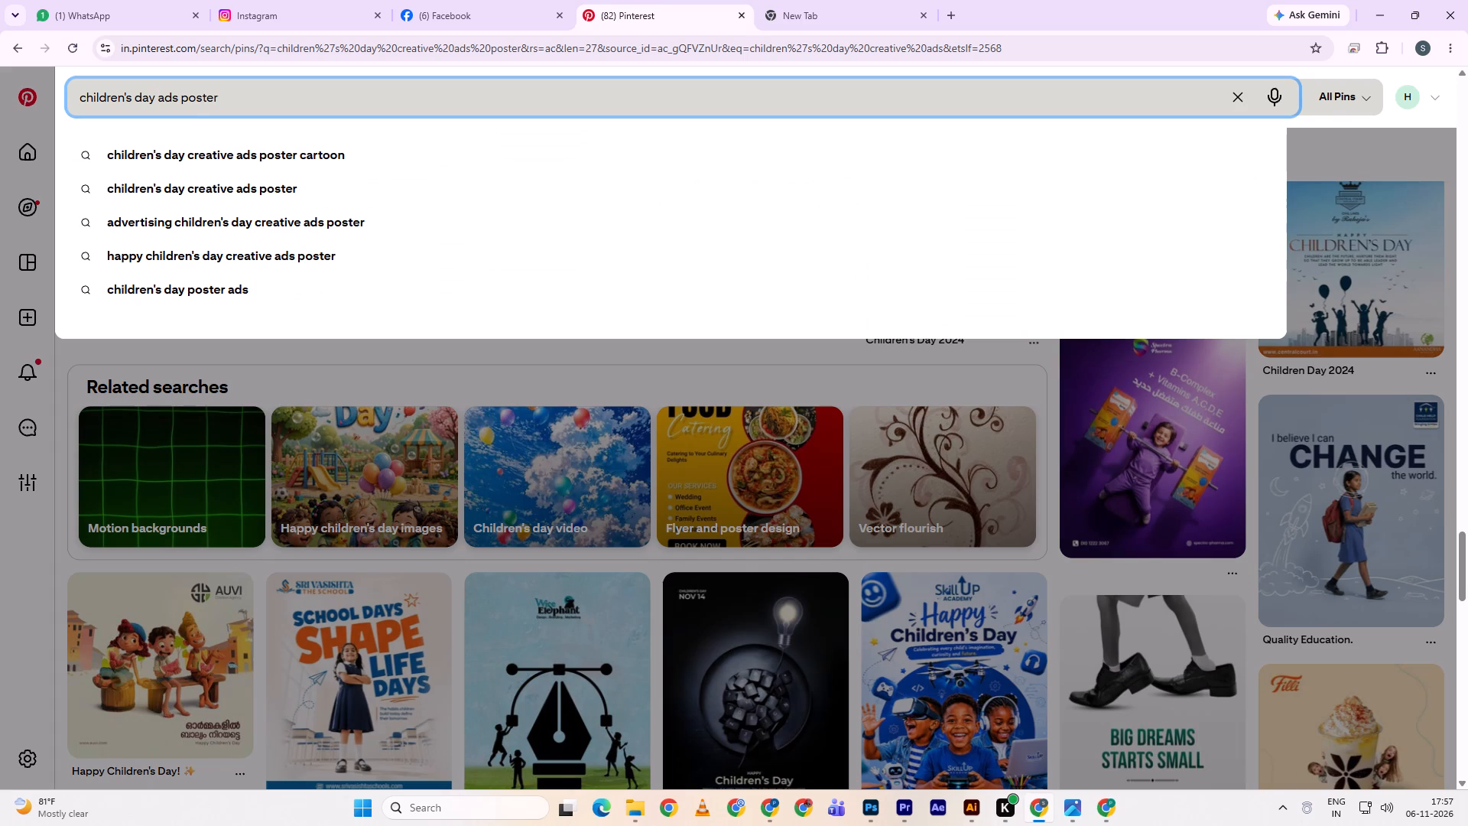
pyautogui.moveTo(180, 94); pyautogui.dragTo(254, 94)
pyautogui.press('BackSpace')
pyautogui.press('Return')
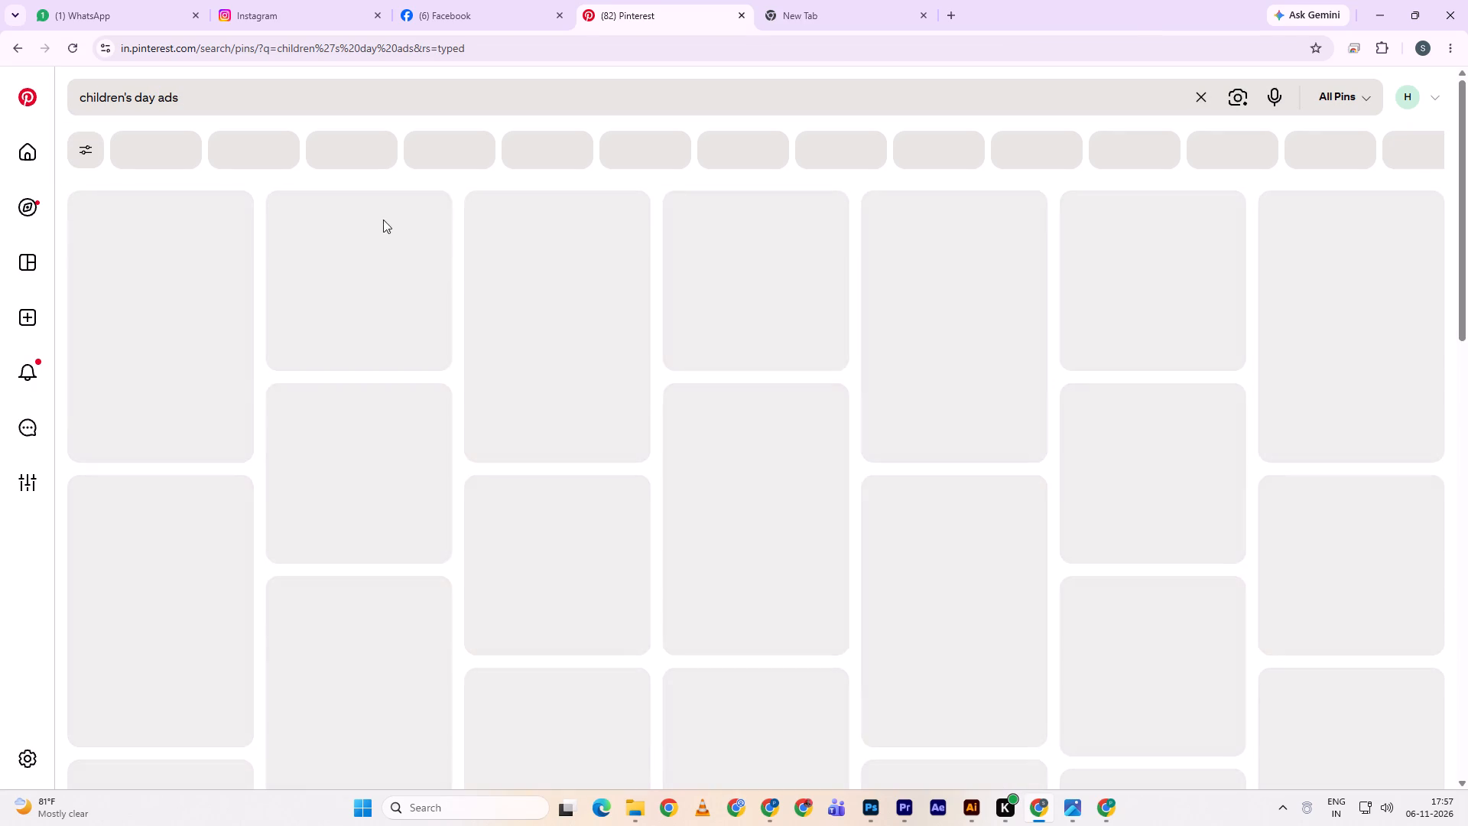
# Look through the "children's day ads" pins, comparing how their Children's Day headings are styled and arranged.
pyautogui.scroll(-3, 456, 291)
pyautogui.click(456, 291)
pyautogui.scroll(-3, 456, 291)
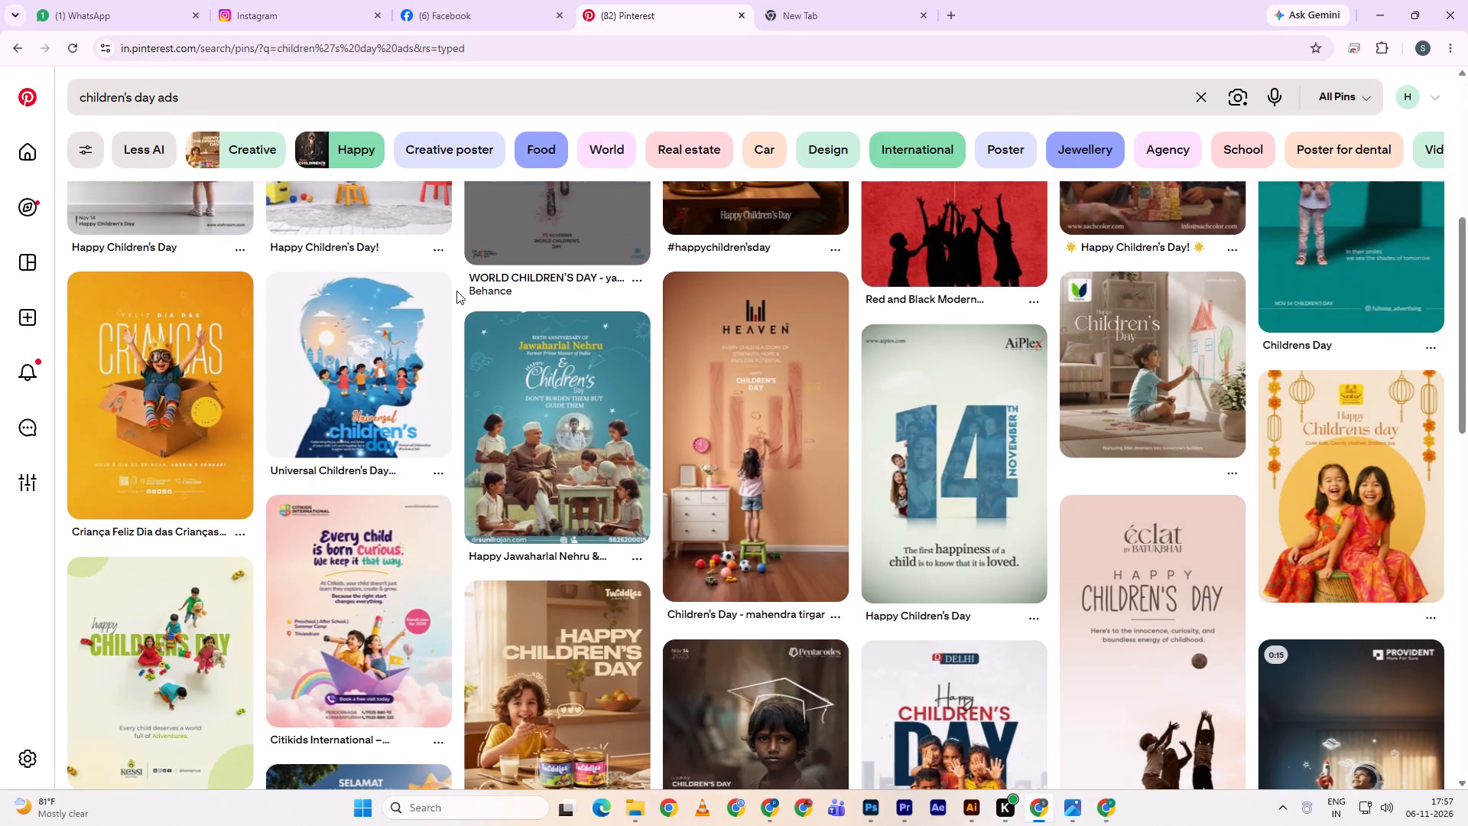
pyautogui.scroll(-6, 456, 291)
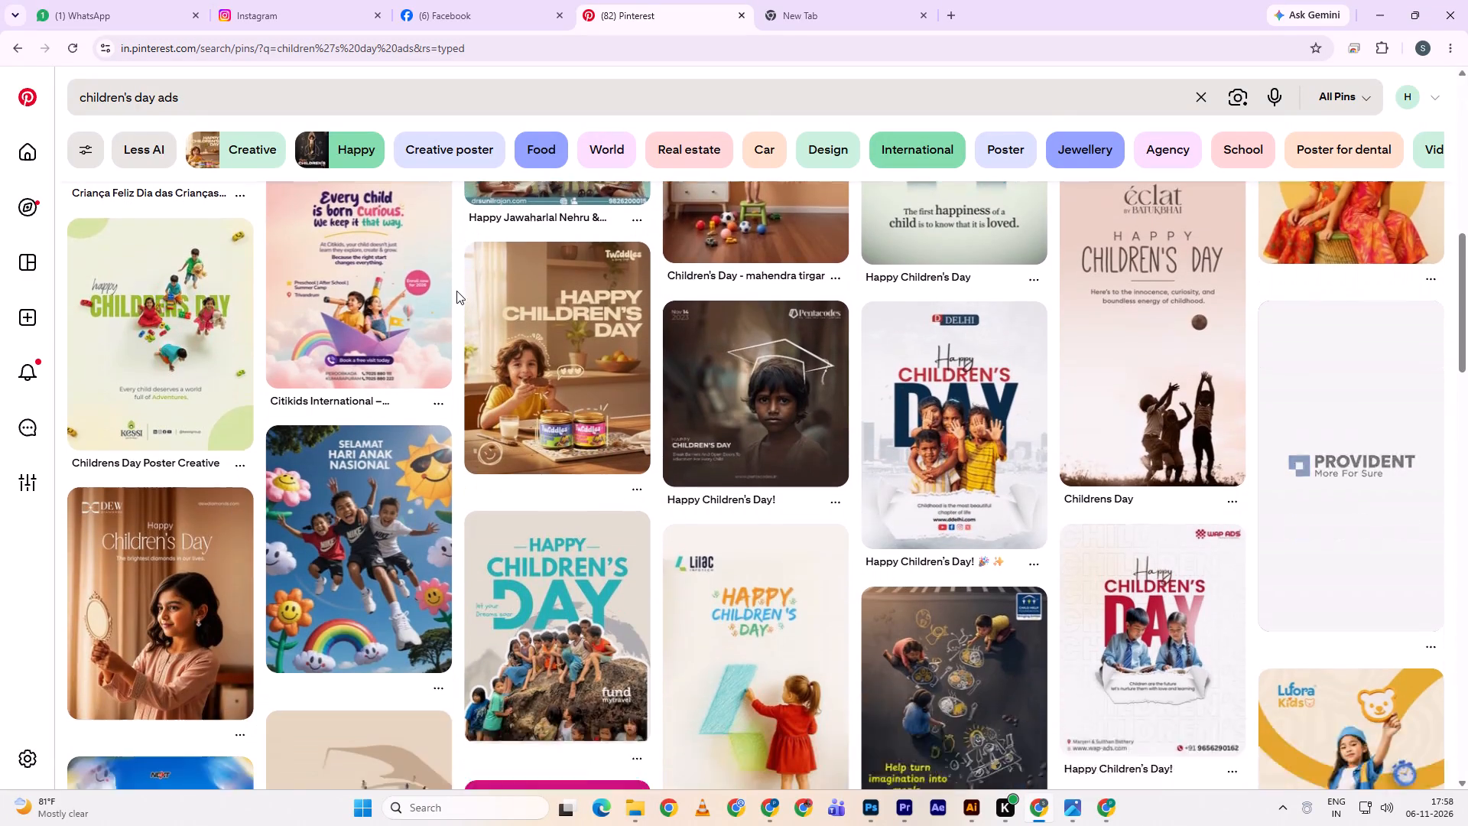
pyautogui.scroll(-6, 456, 291)
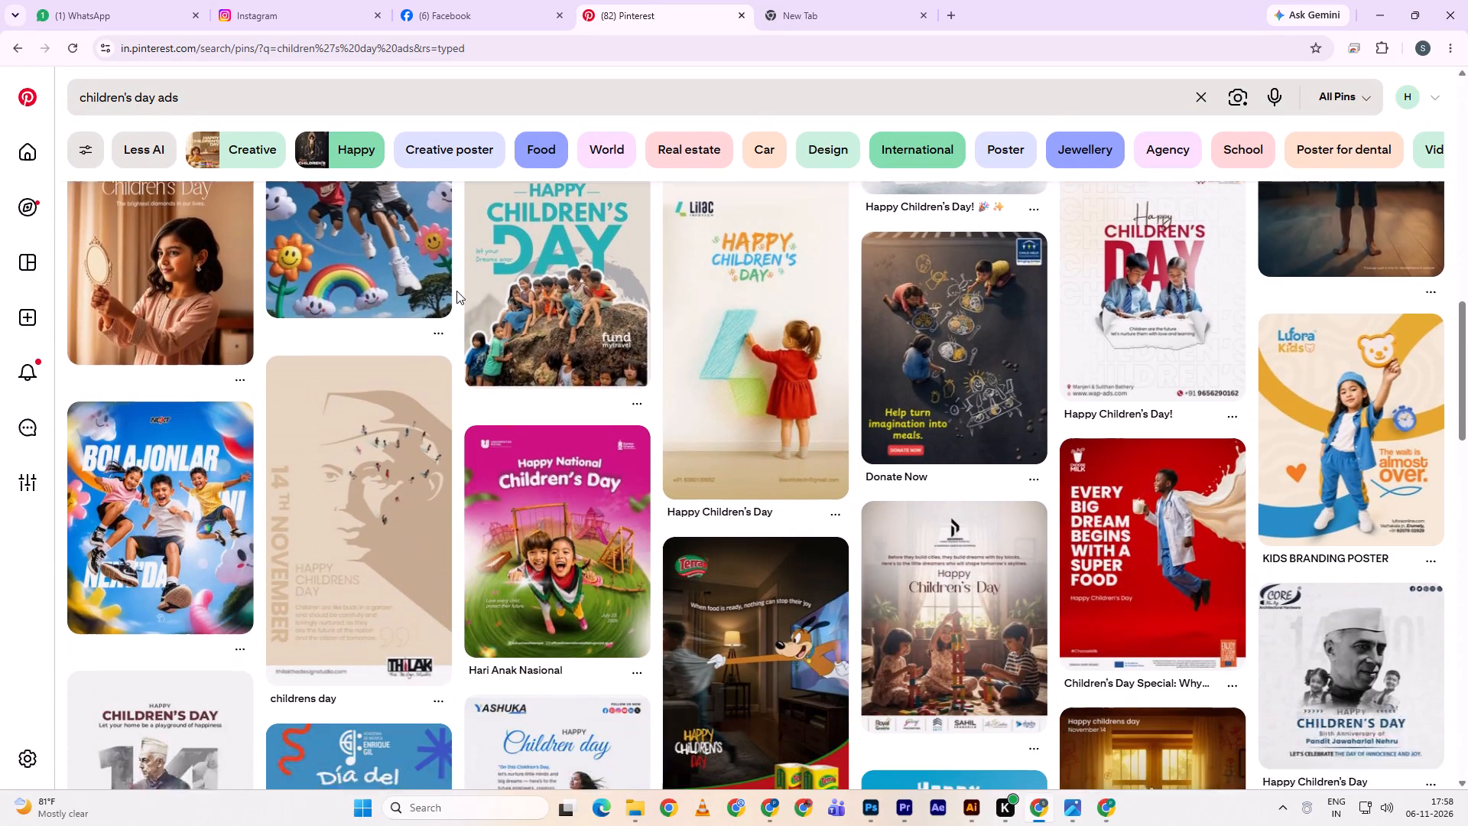
pyautogui.scroll(-4, 456, 291)
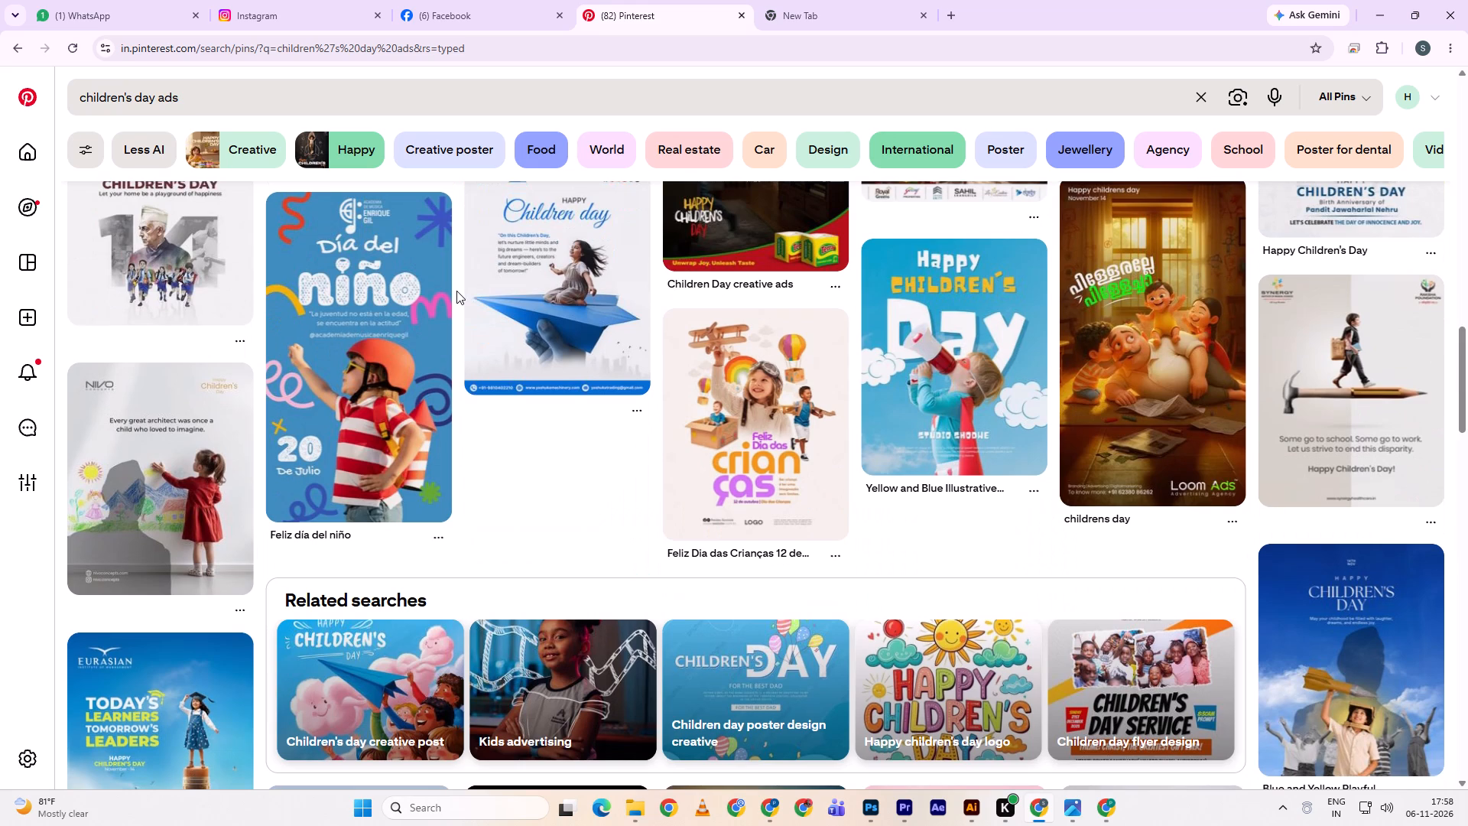
pyautogui.scroll(-4, 456, 291)
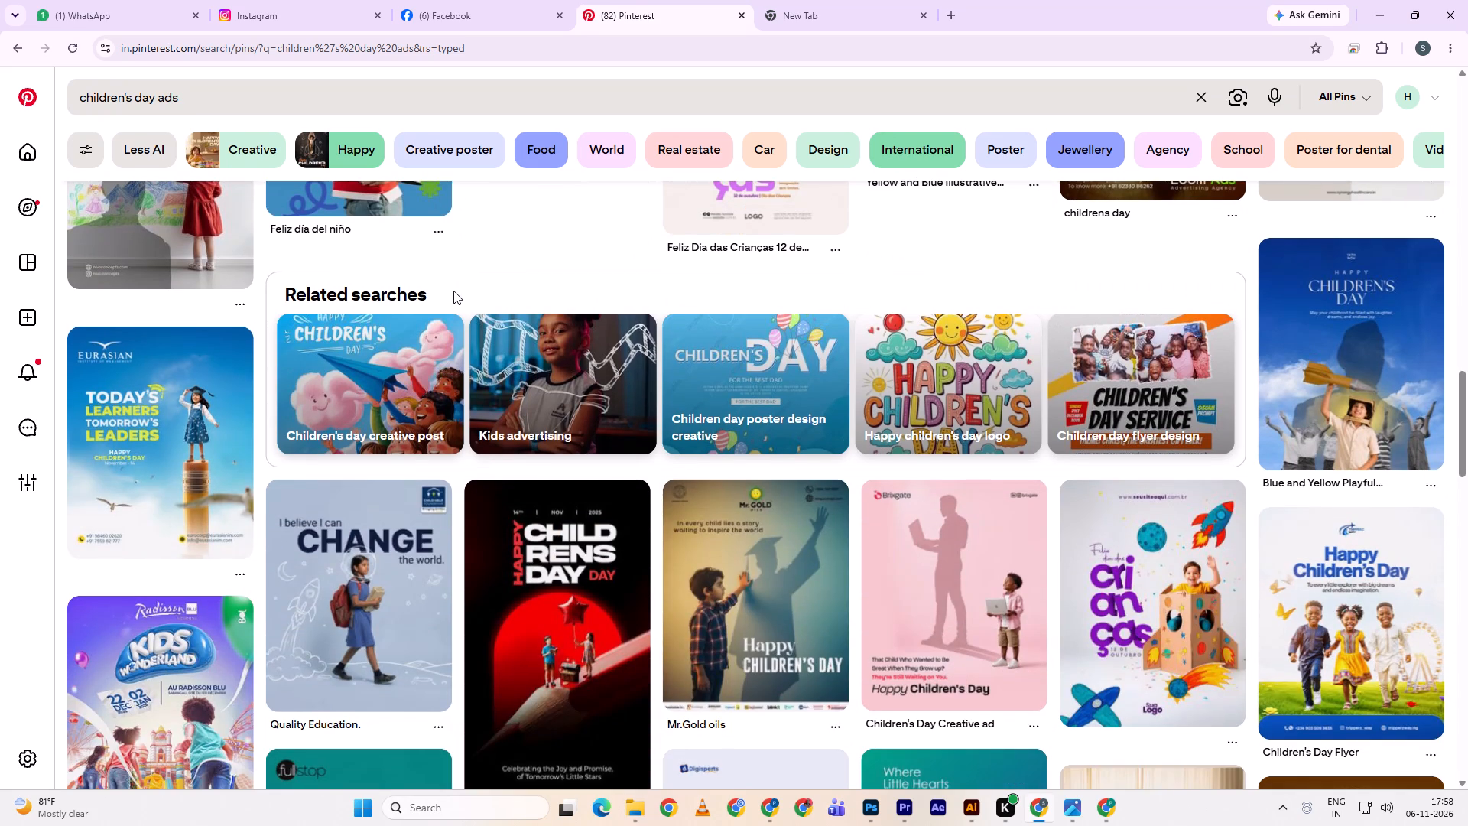
pyautogui.scroll(-3, 453, 291)
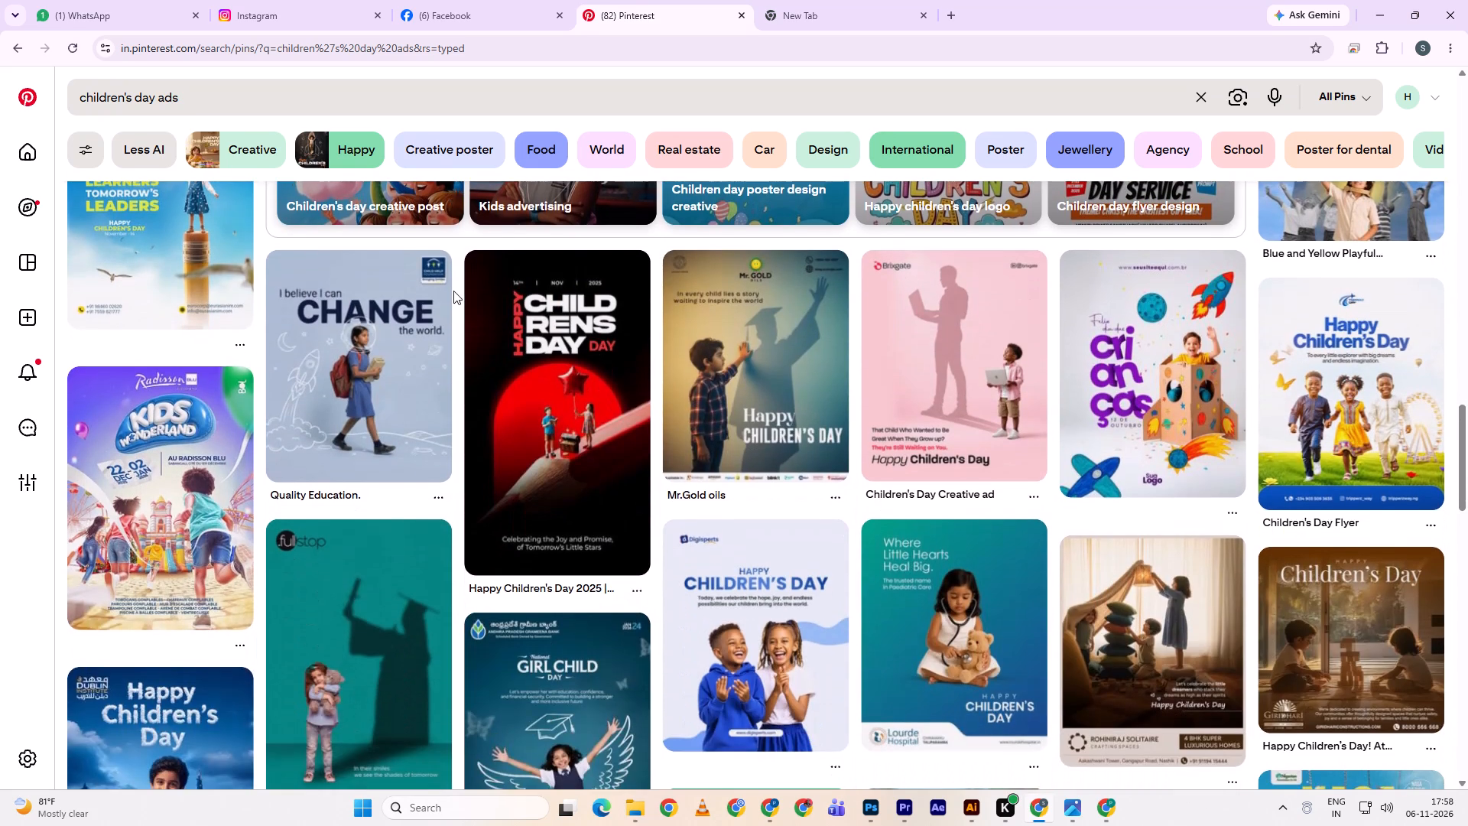
pyautogui.scroll(-1, 453, 291)
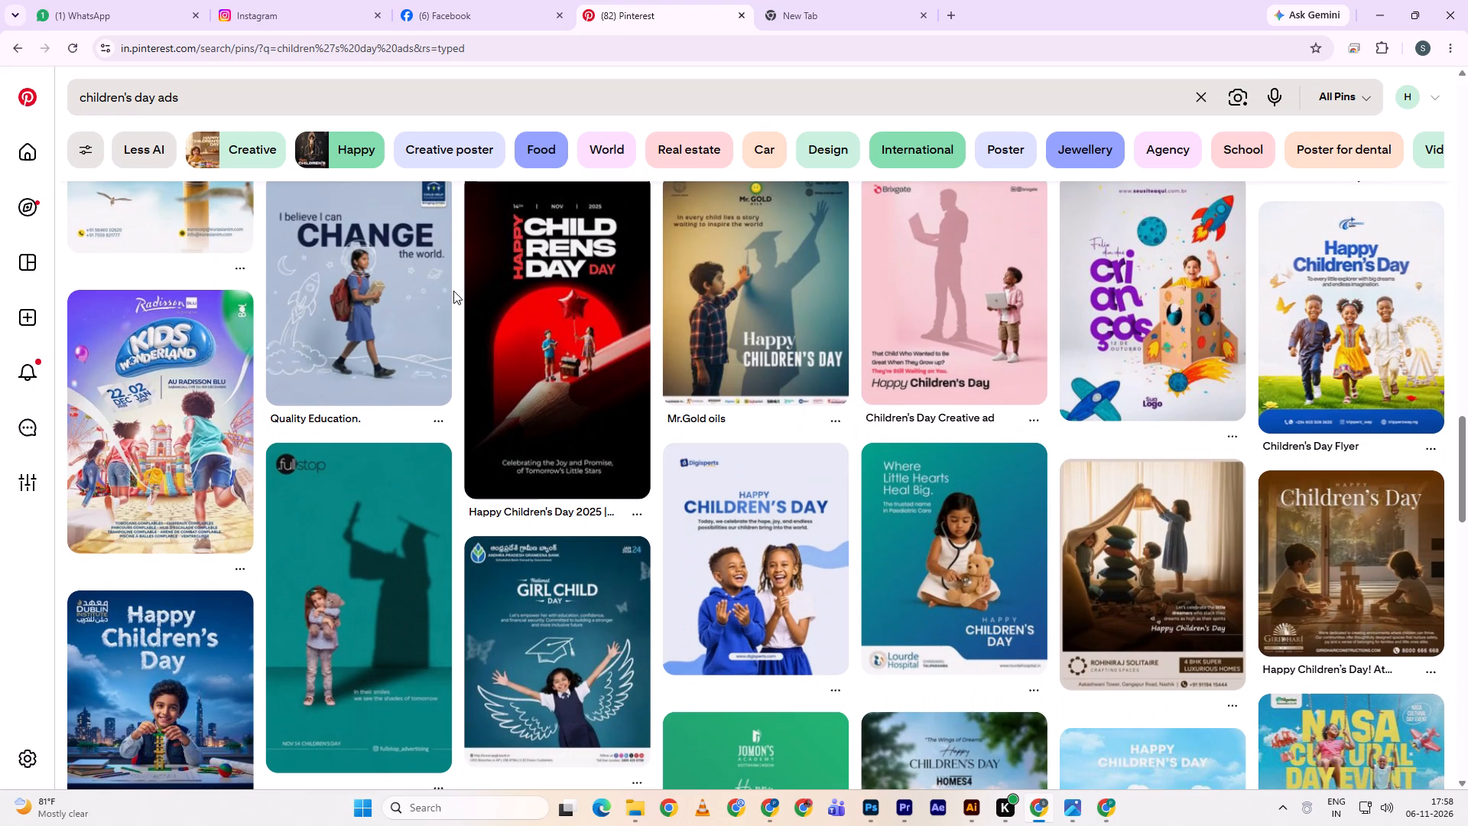
pyautogui.scroll(-3, 453, 291)
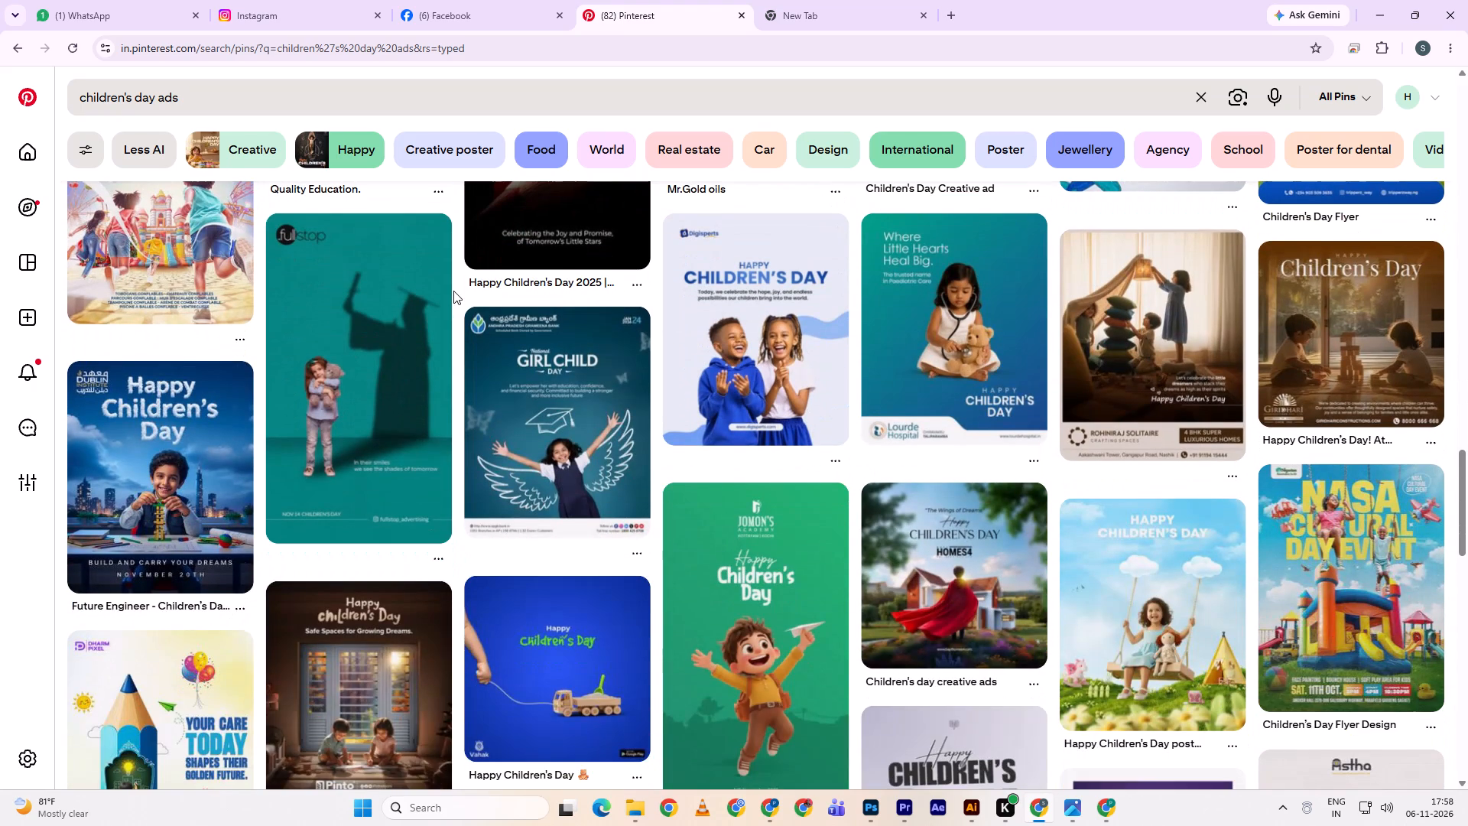
pyautogui.scroll(-4, 453, 291)
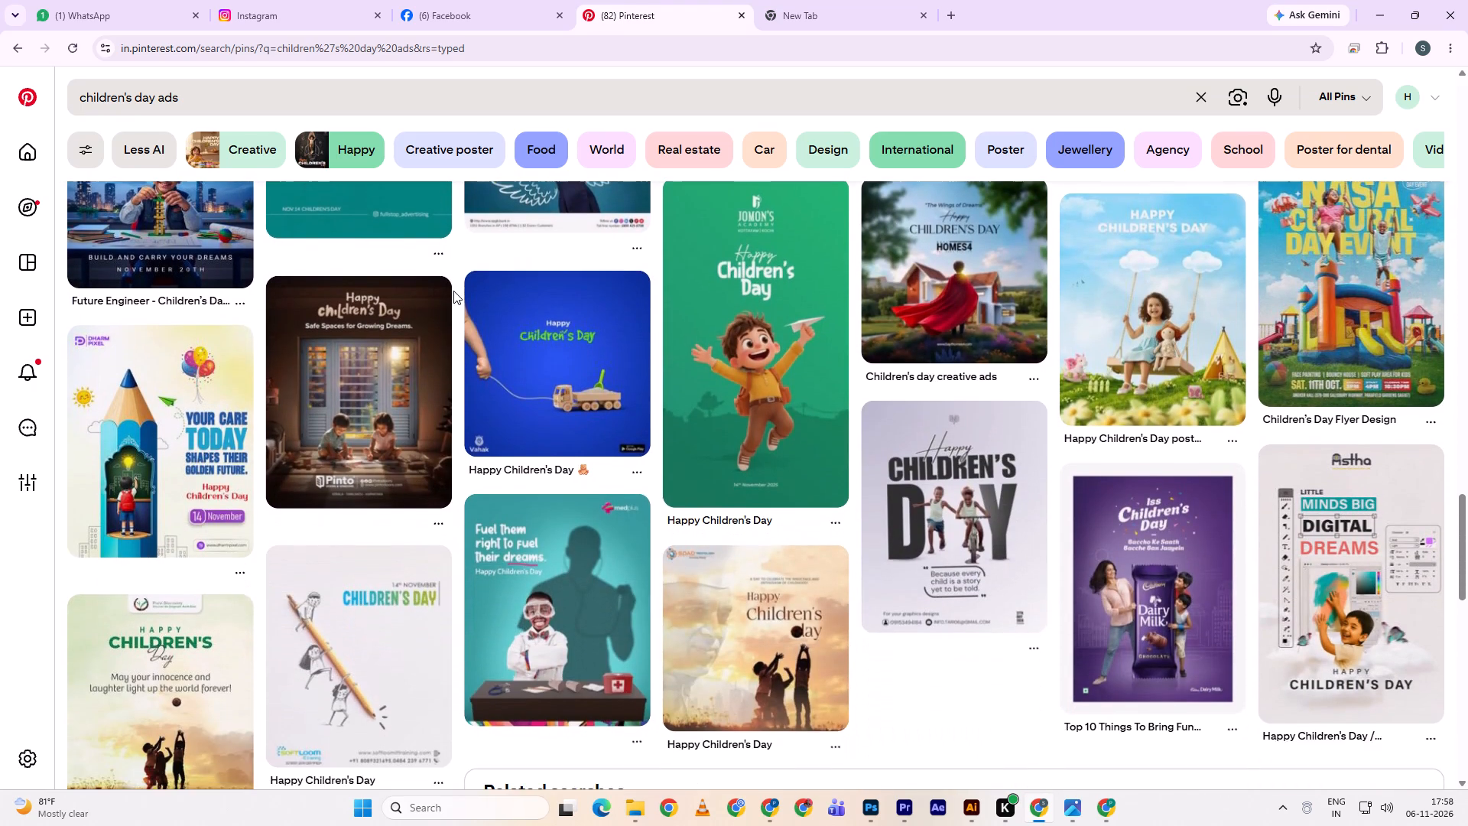
pyautogui.scroll(-8, 453, 291)
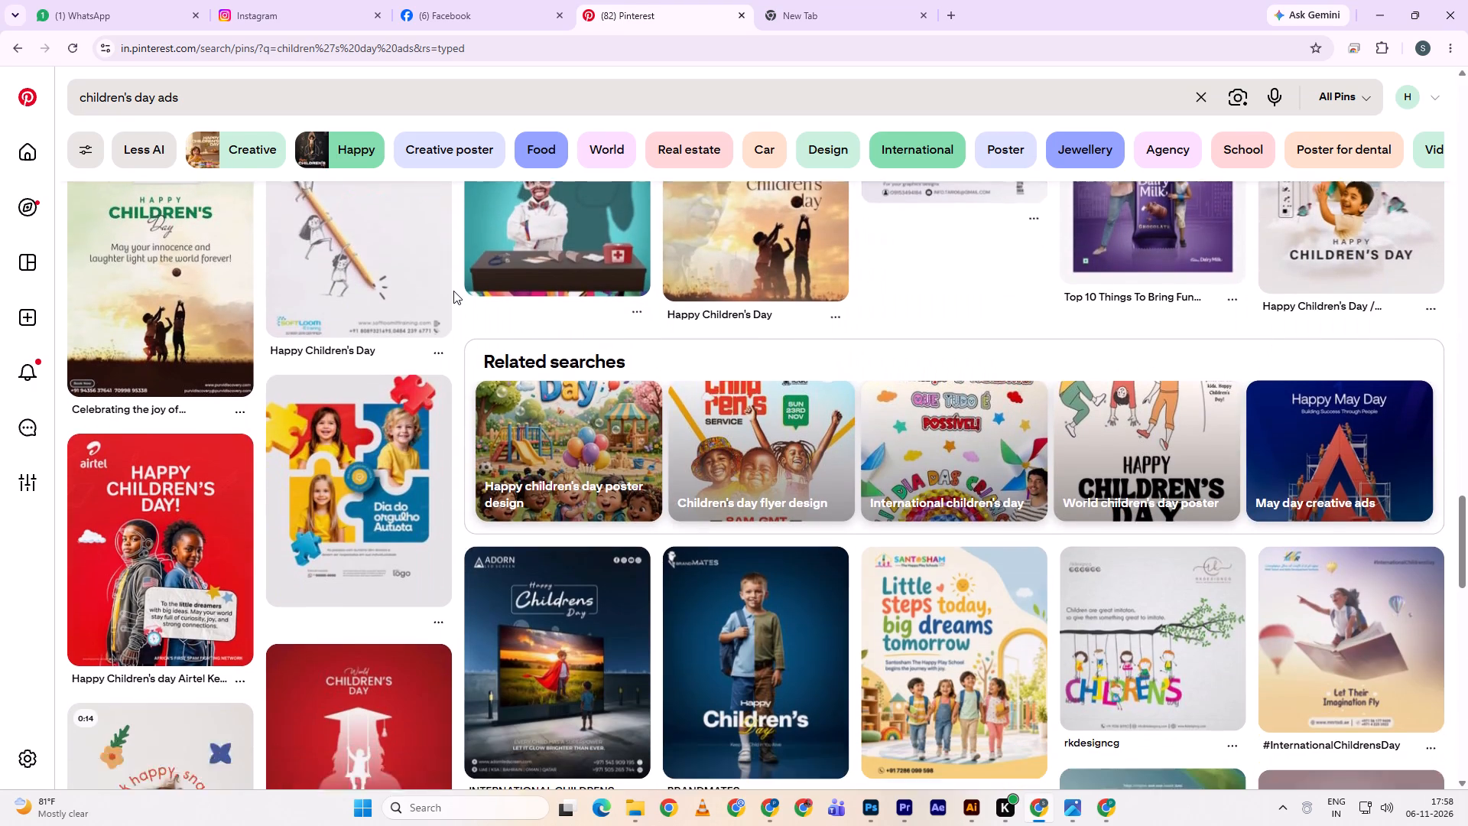
pyautogui.scroll(-2, 453, 291)
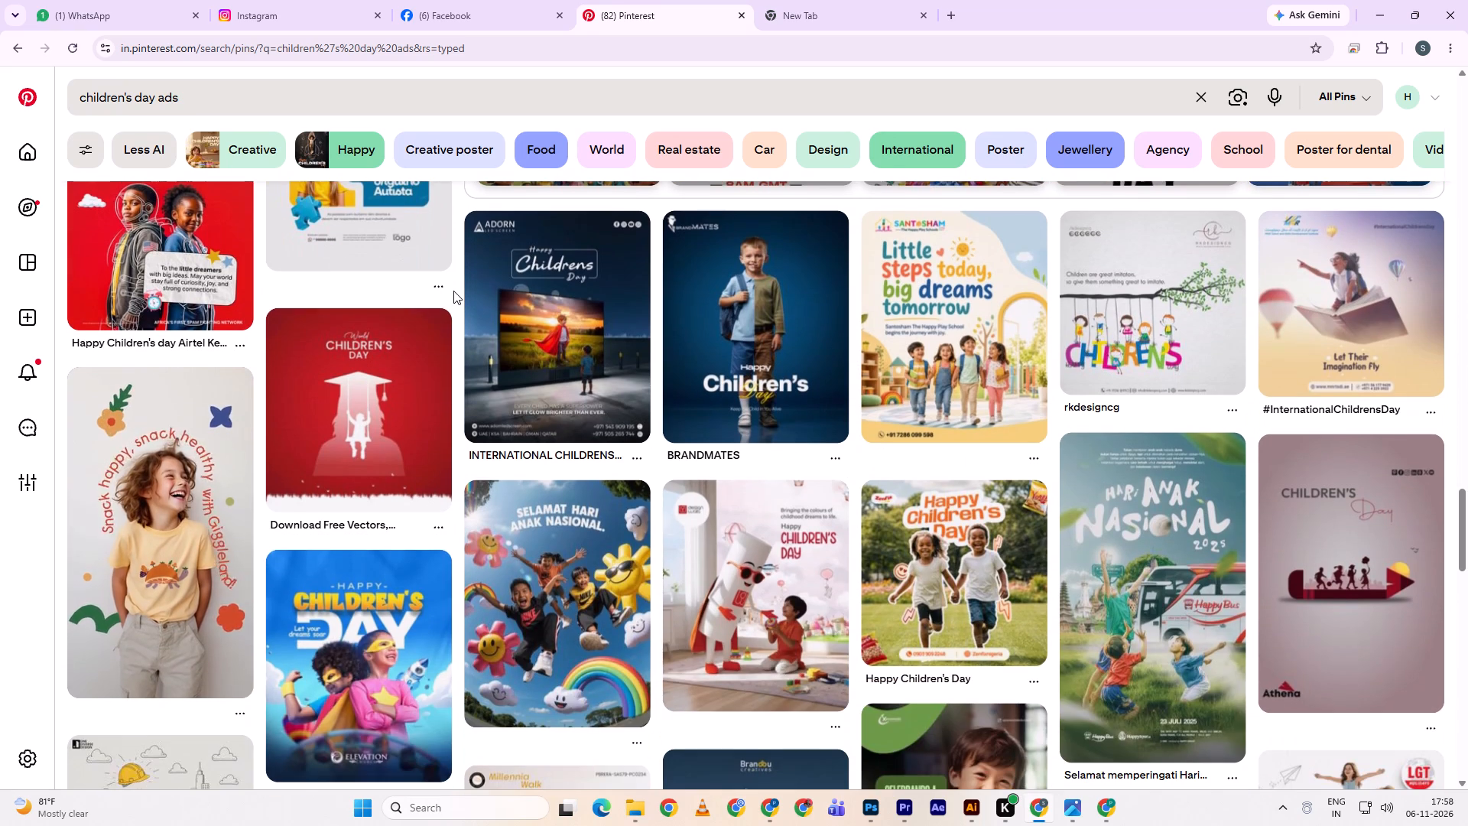
pyautogui.scroll(-4, 453, 291)
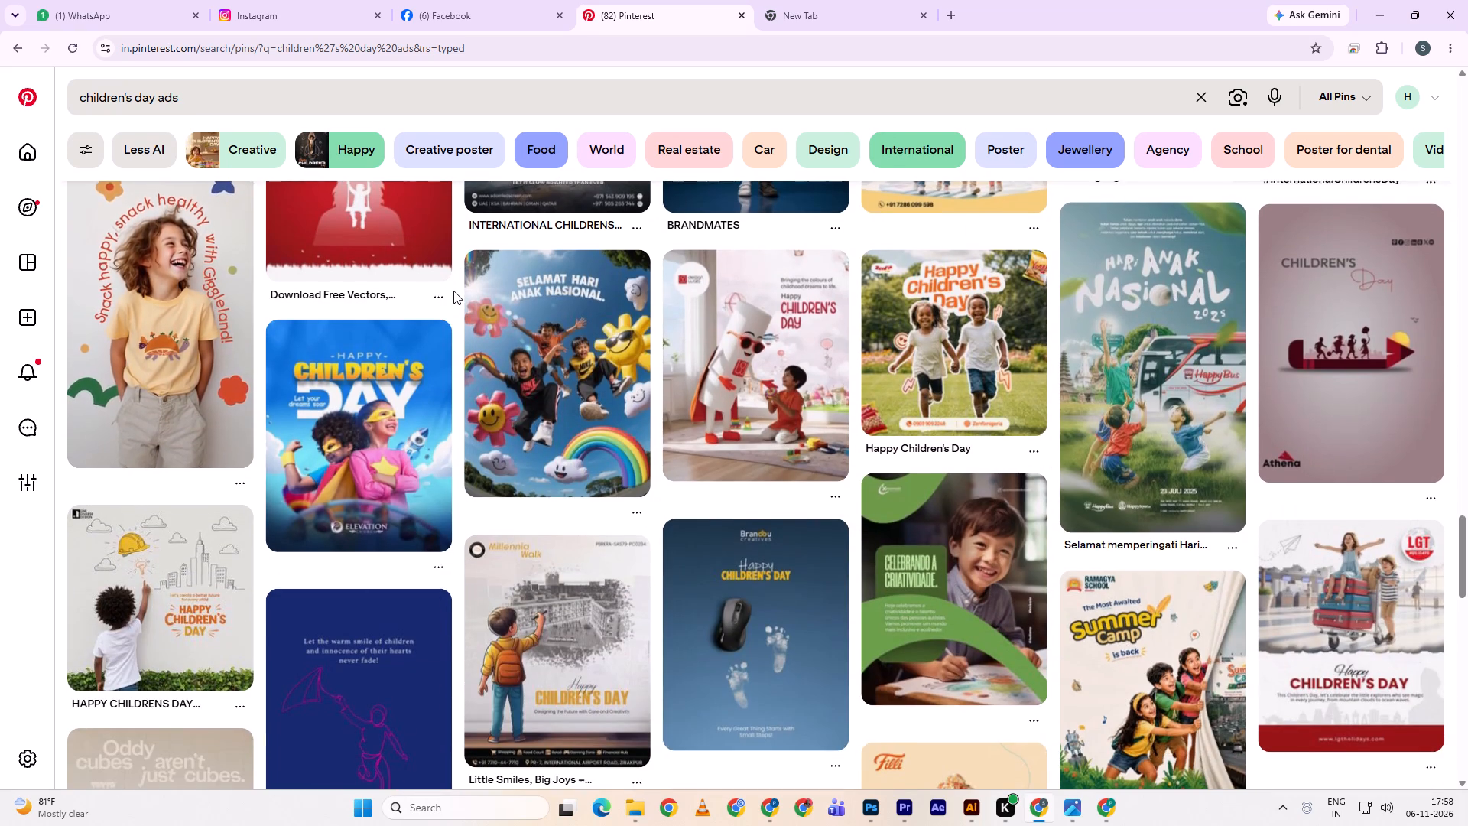
pyautogui.scroll(-3, 453, 291)
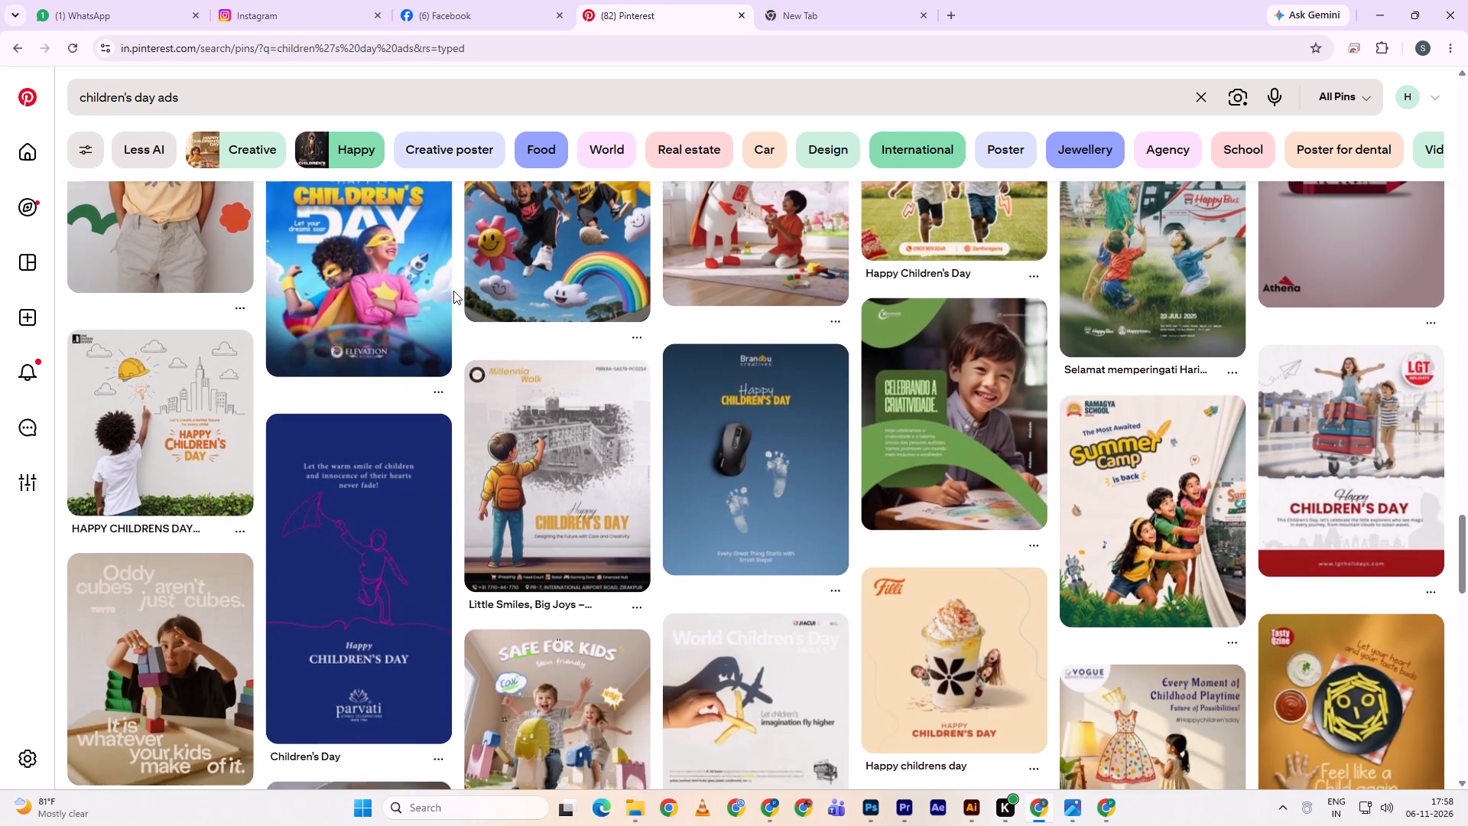
pyautogui.scroll(-7, 453, 291)
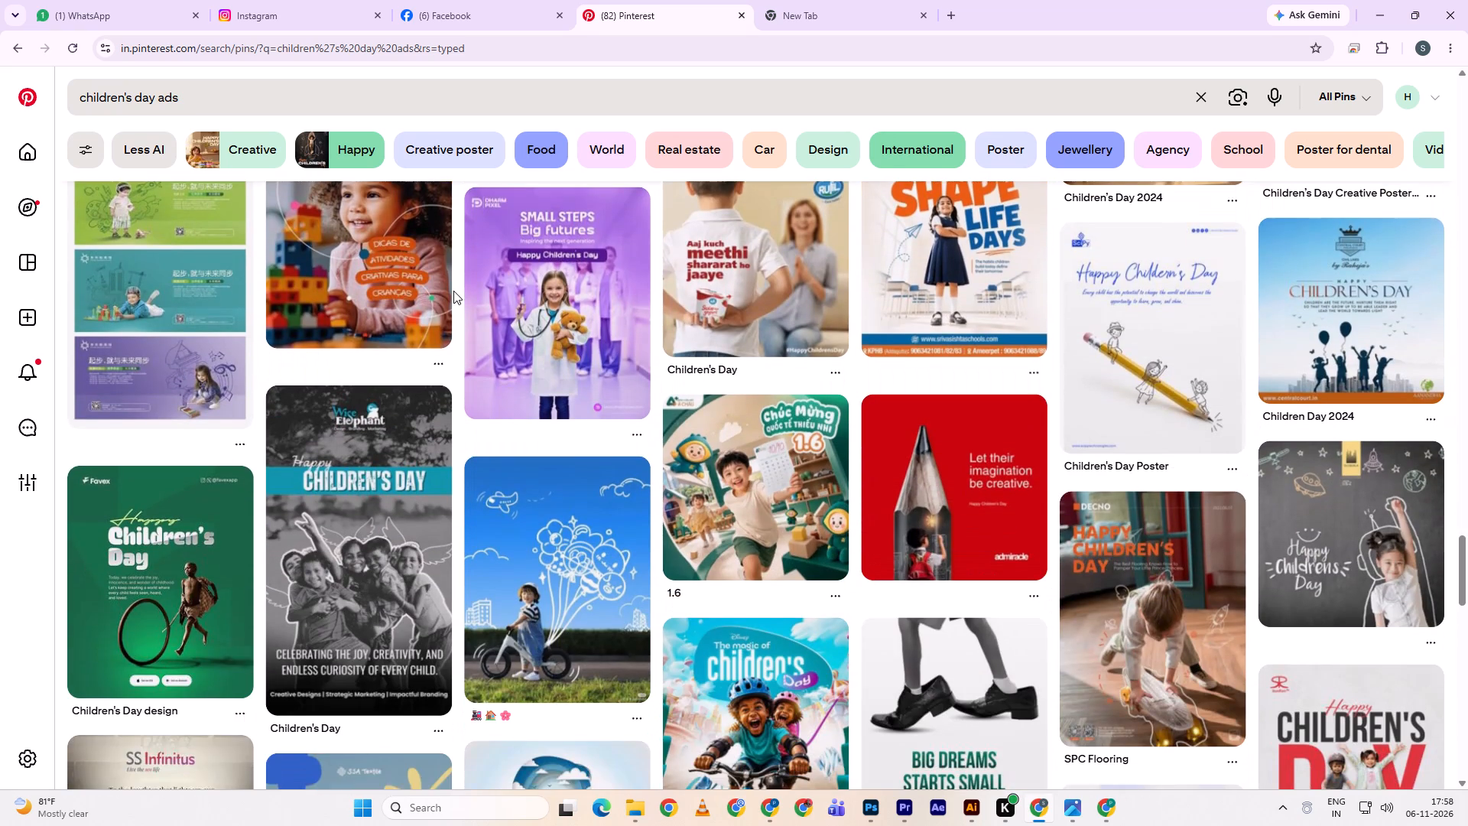
pyautogui.scroll(-7, 453, 291)
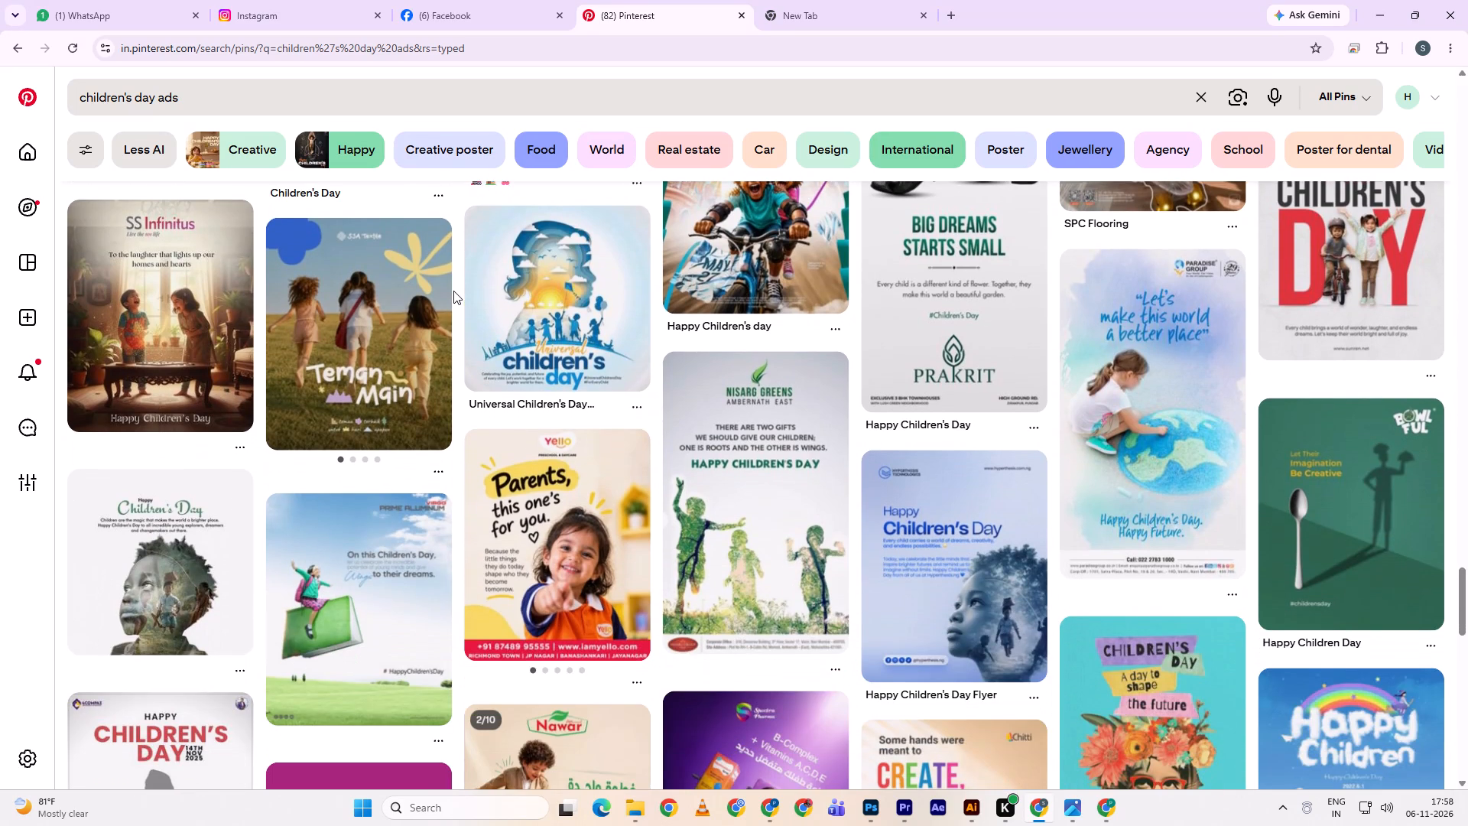
pyautogui.scroll(-3, 458, 291)
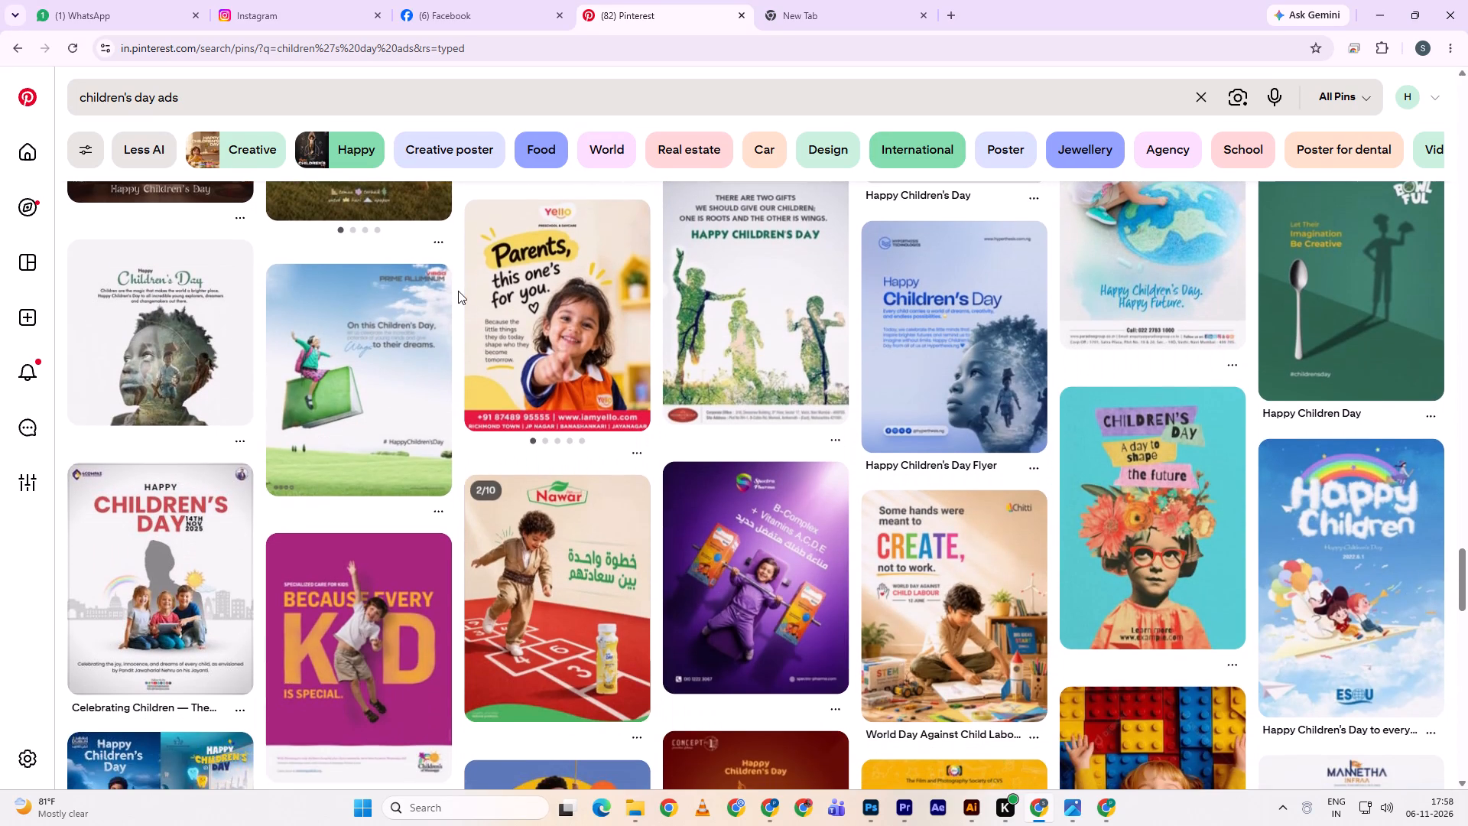
pyautogui.scroll(-6, 458, 291)
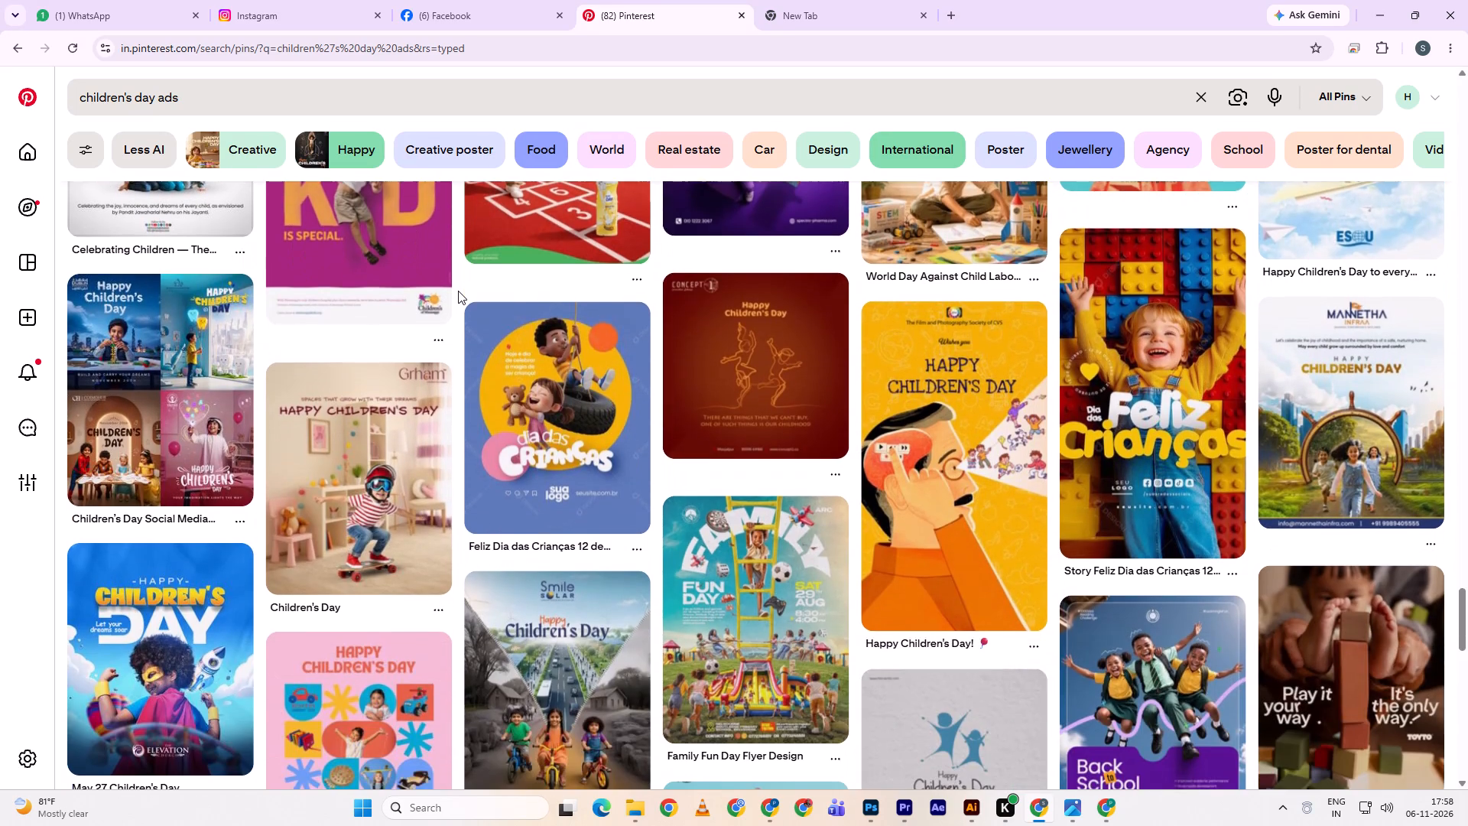
pyautogui.scroll(-2, 458, 291)
pyautogui.scroll(1, 458, 291)
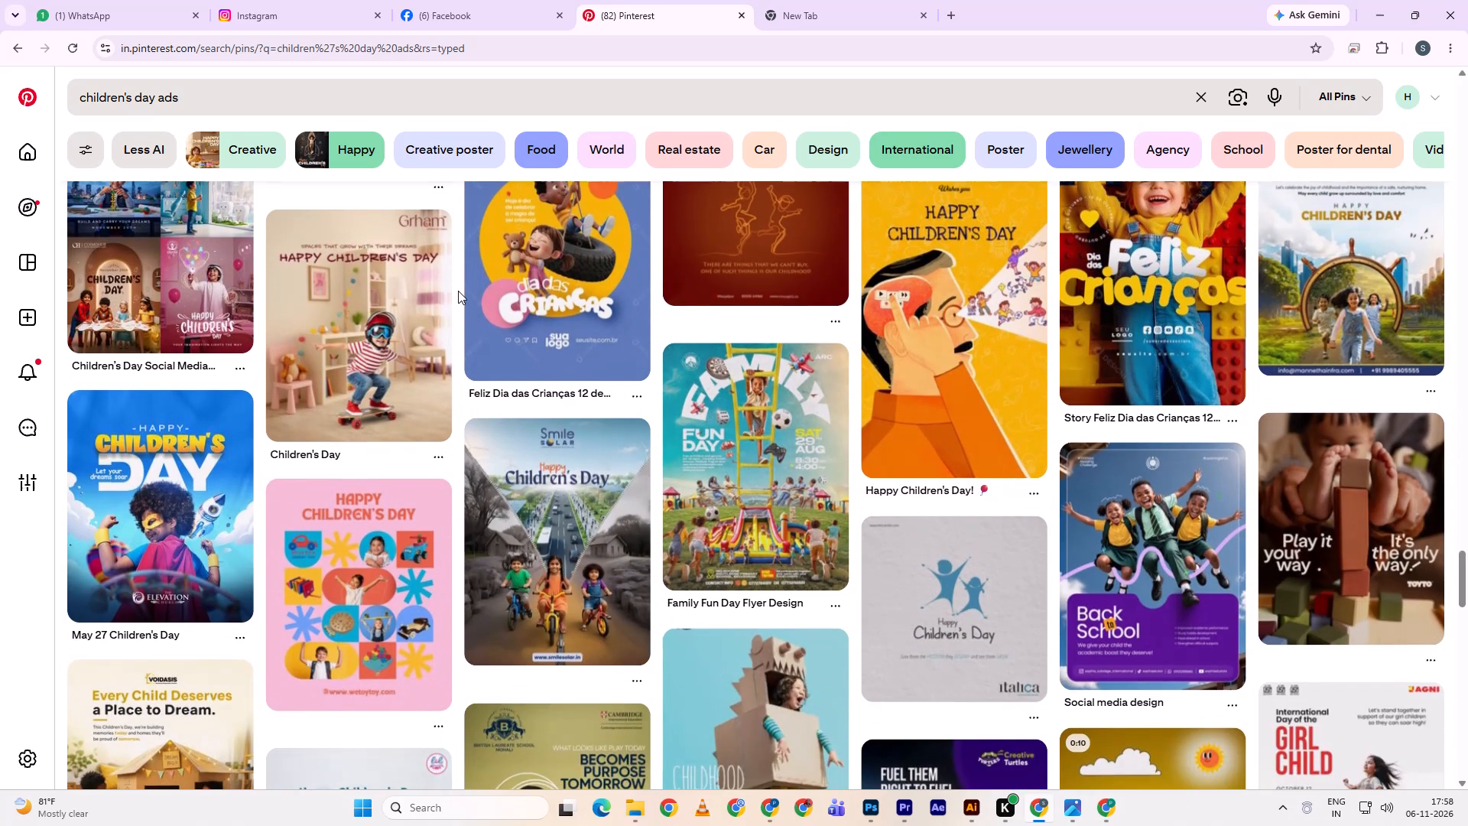
# Continue examining the "children's day ads" pins for Children's Day heading treatments and compositions that could guide the poster.
pyautogui.scroll(-6, 458, 291)
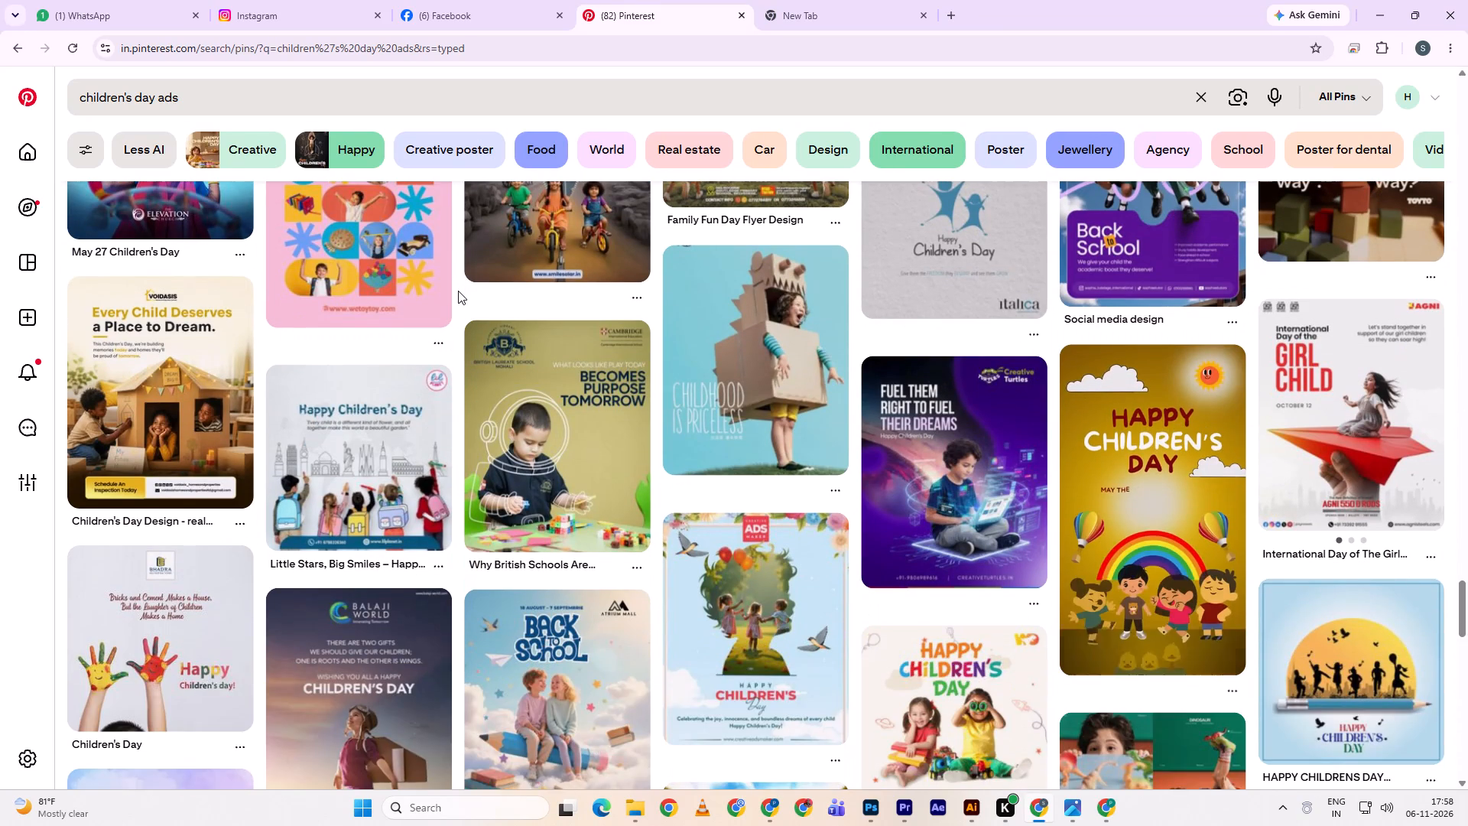
pyautogui.scroll(2, 458, 291)
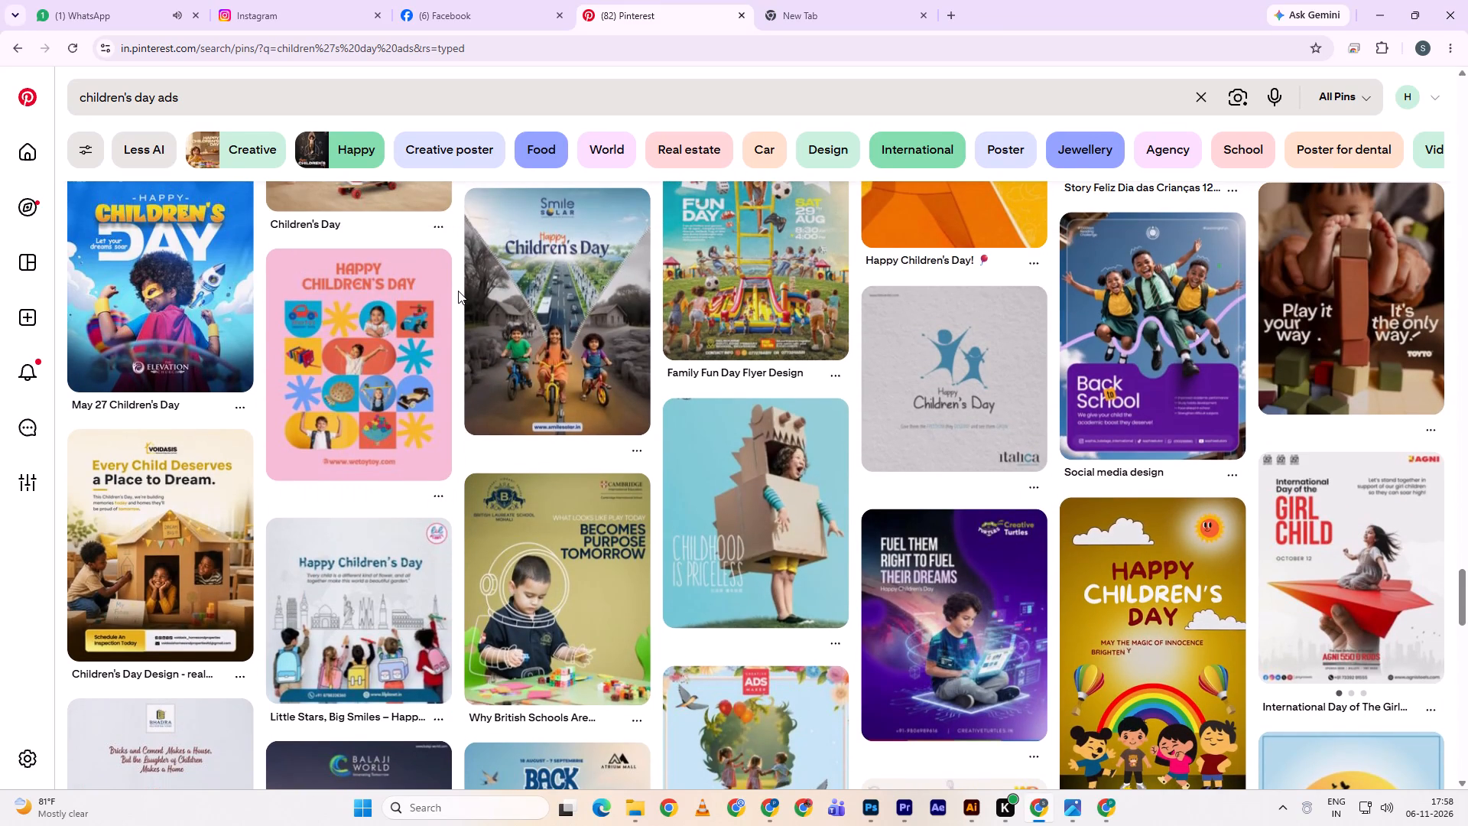
pyautogui.scroll(-5, 458, 291)
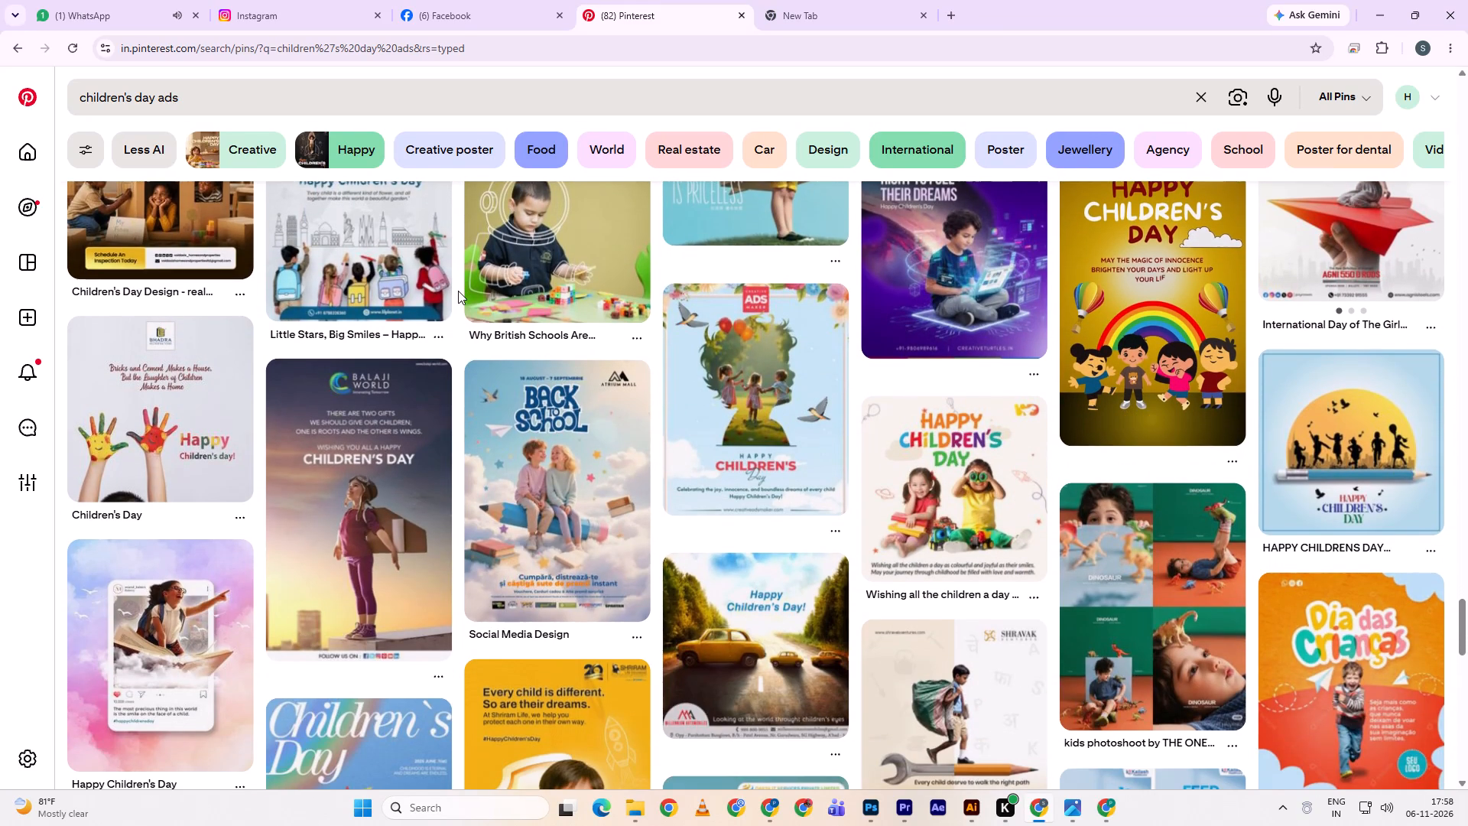
pyautogui.scroll(-4, 458, 291)
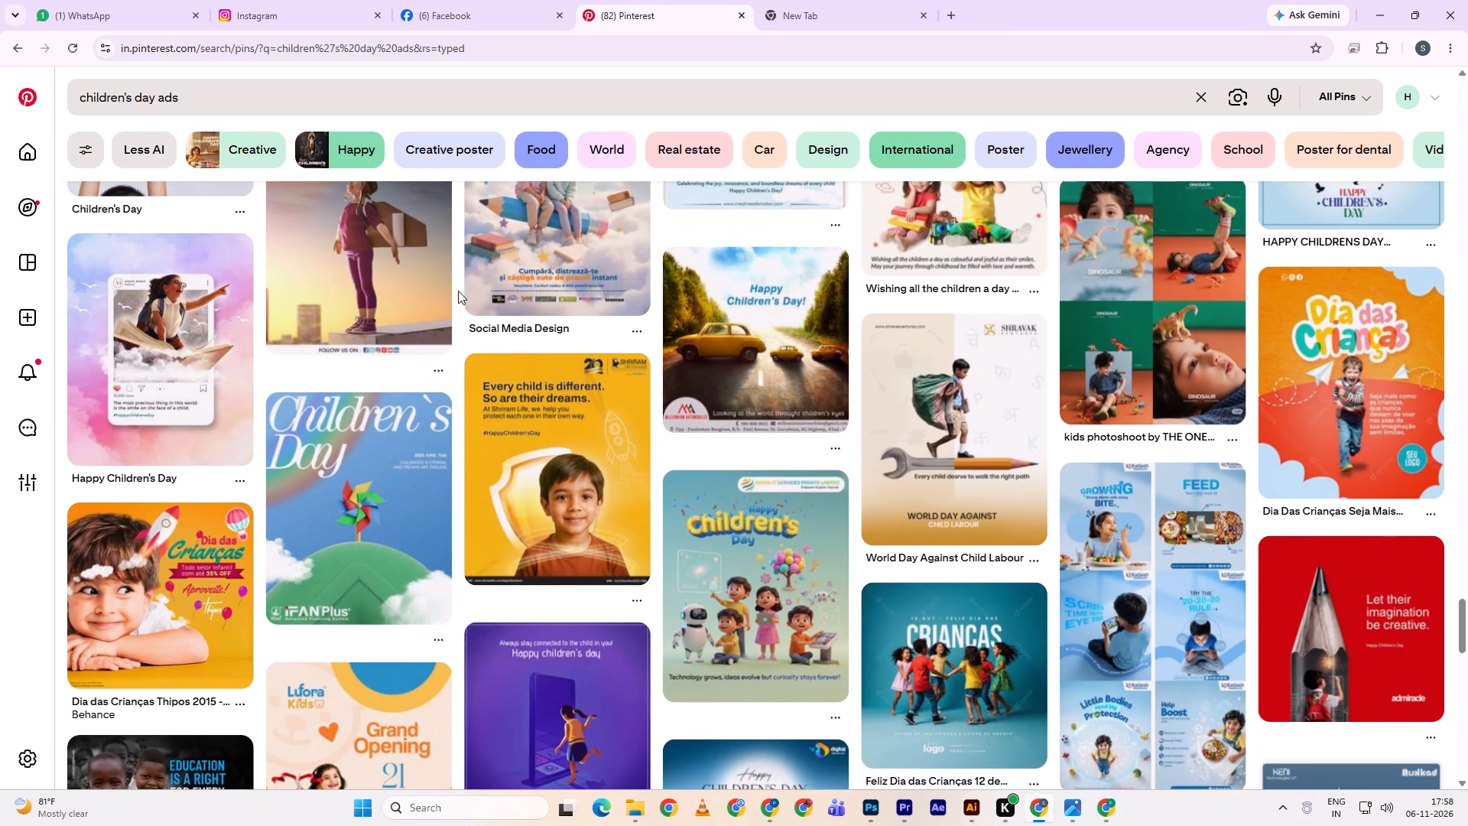
pyautogui.scroll(-3, 458, 291)
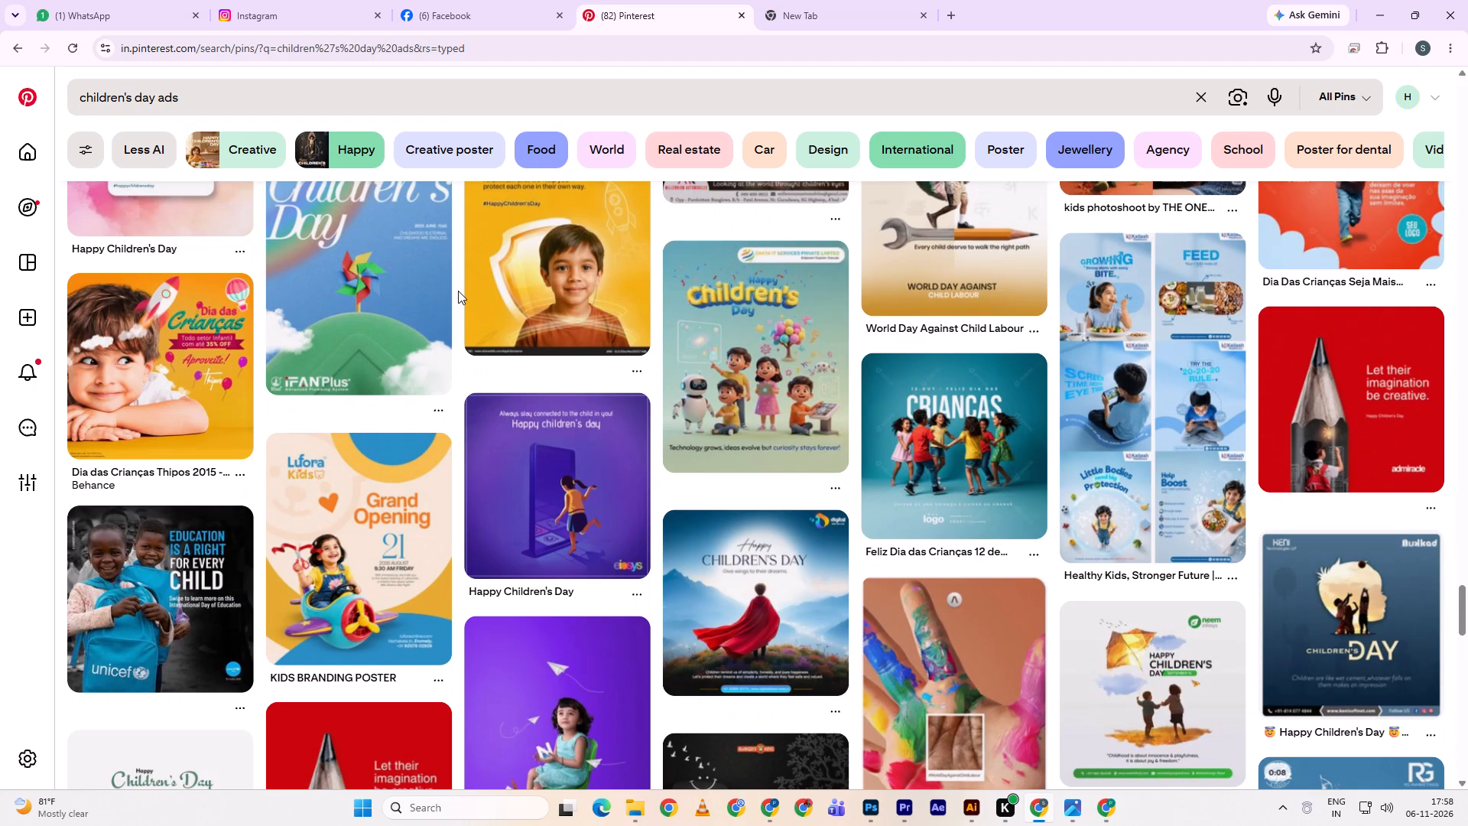
pyautogui.scroll(-6, 458, 291)
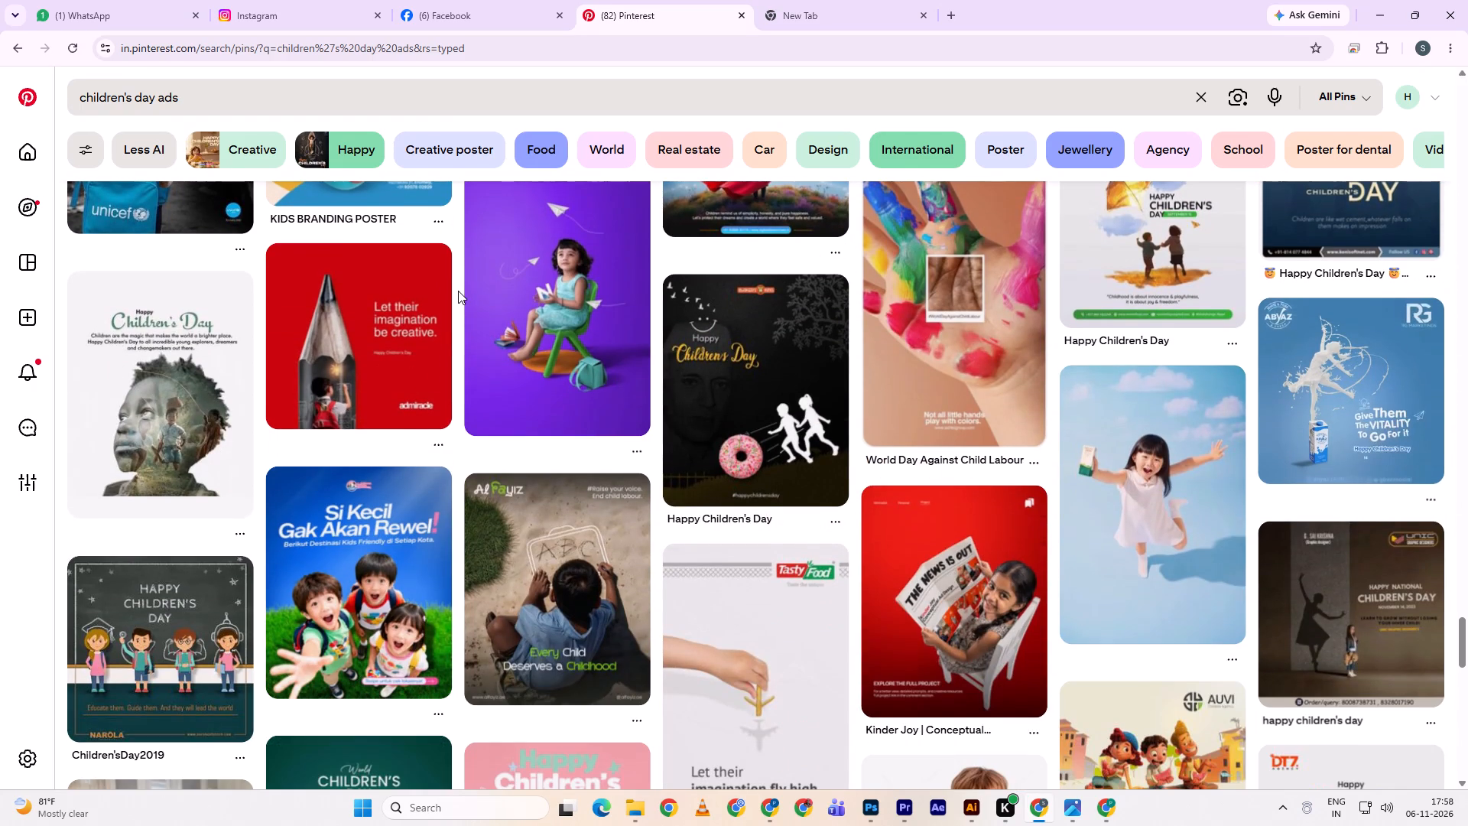
pyautogui.scroll(-2, 658, 371)
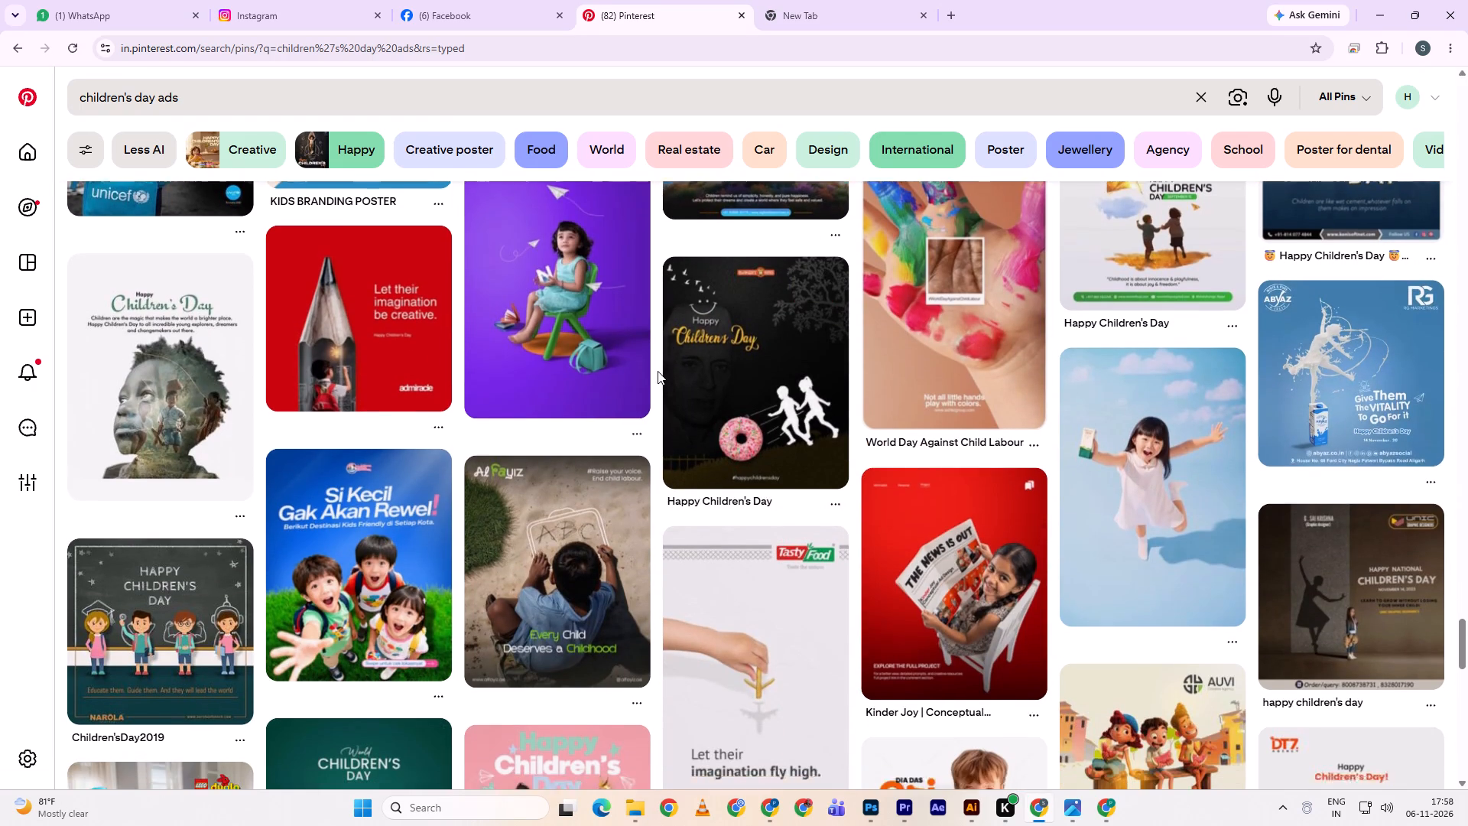
pyautogui.scroll(-11, 658, 371)
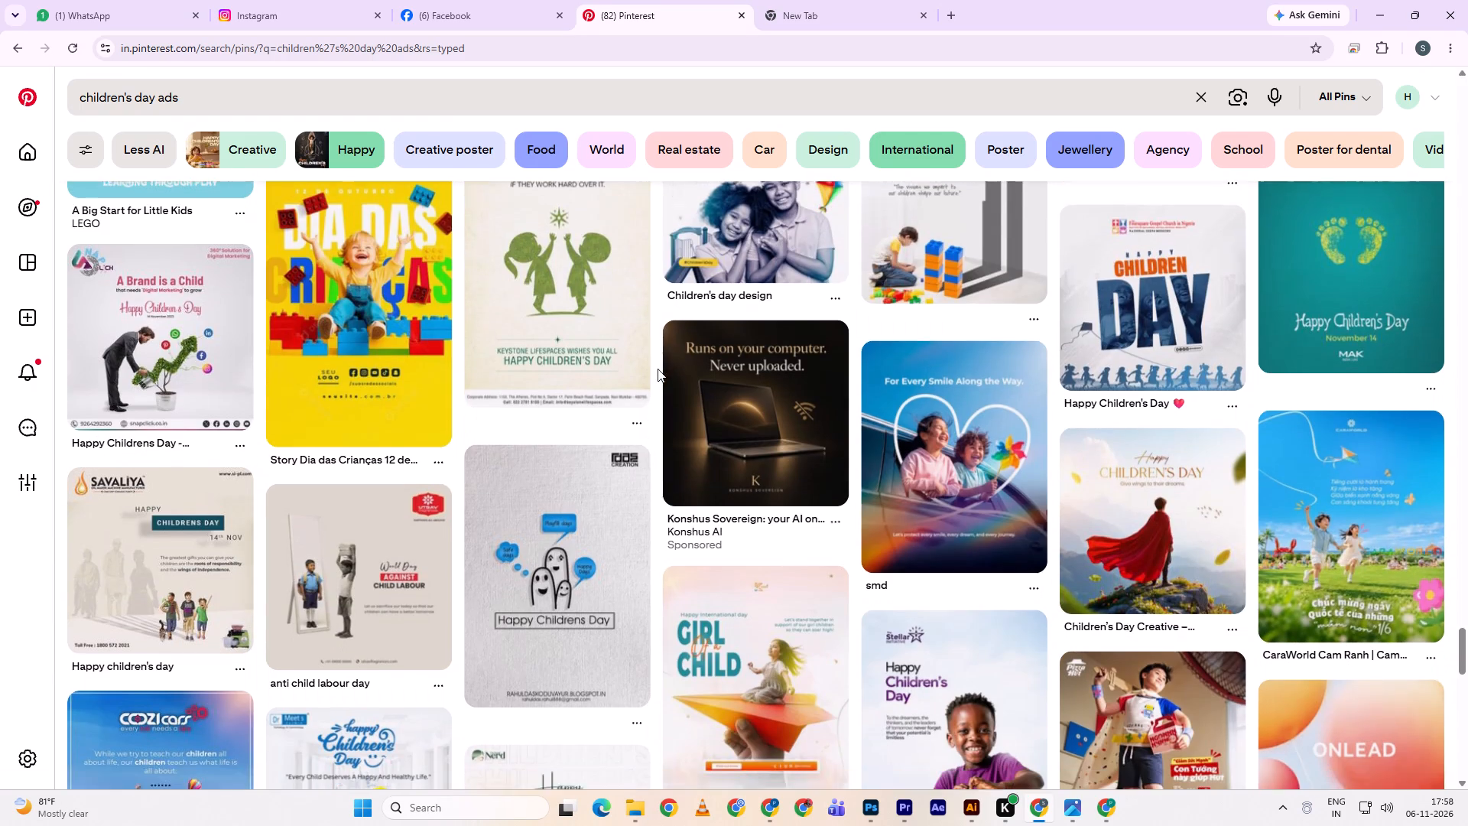
pyautogui.scroll(-9, 658, 369)
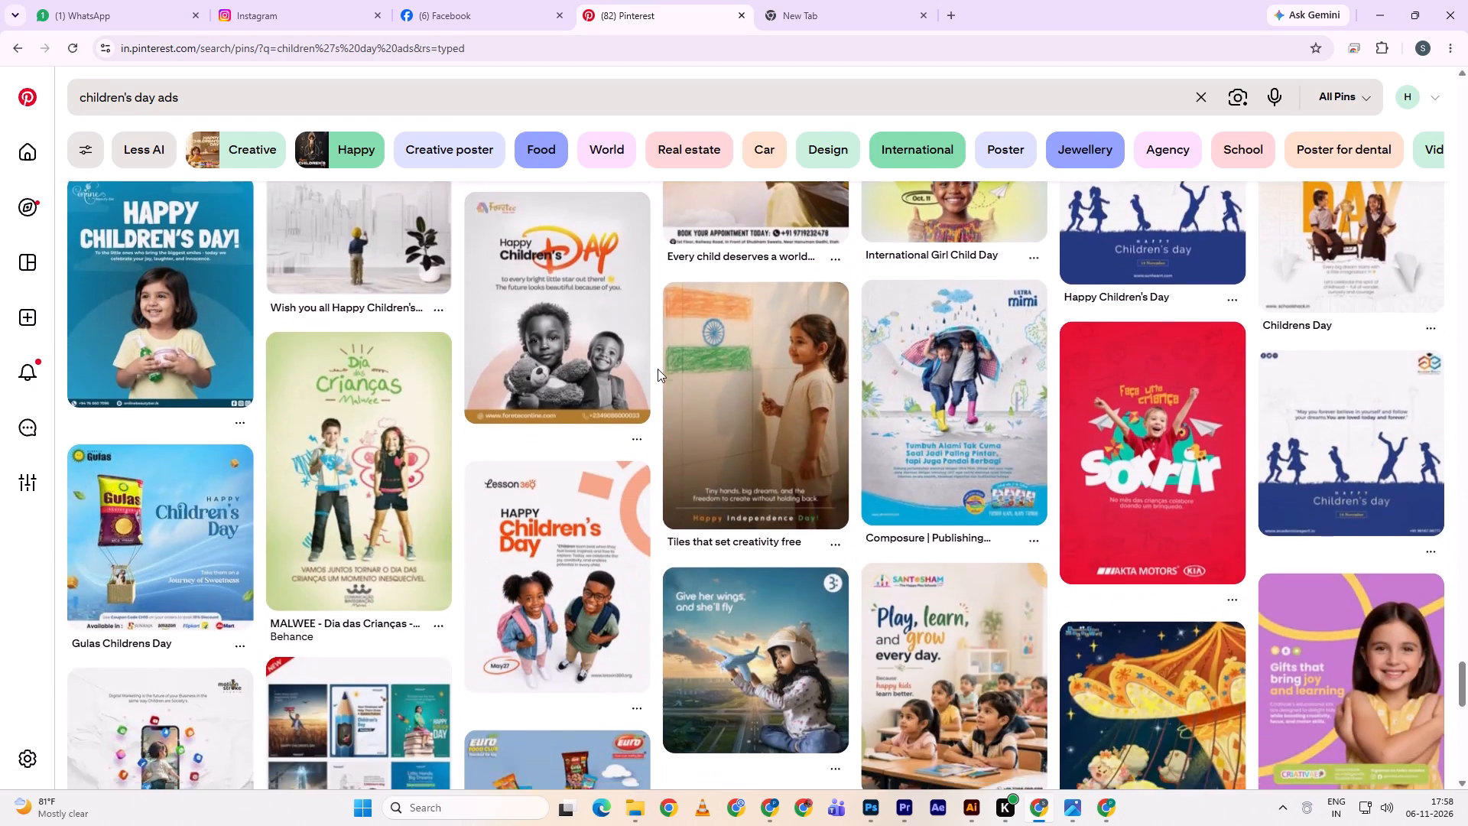
pyautogui.scroll(-10, 658, 369)
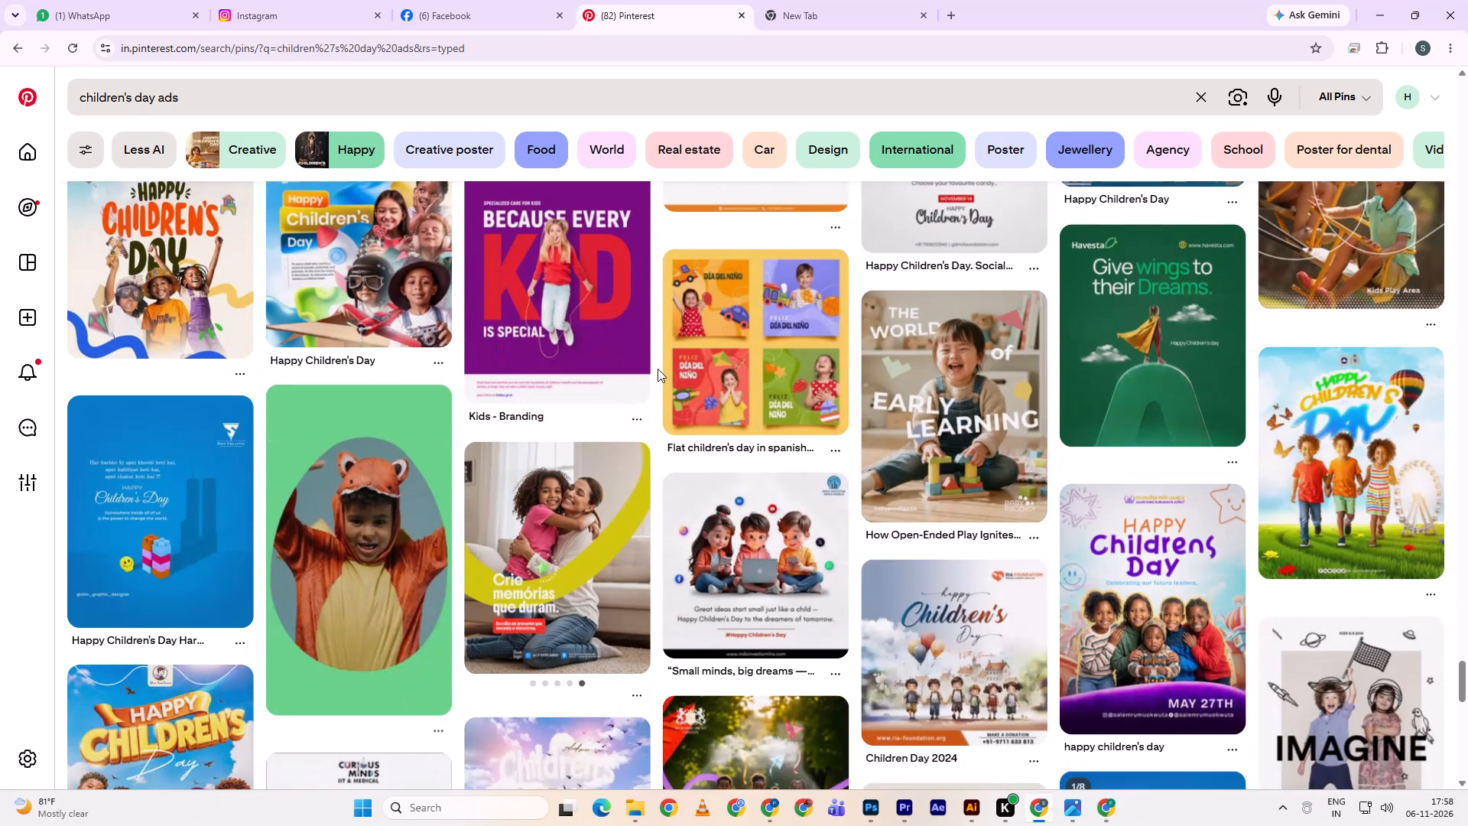
pyautogui.scroll(-5, 658, 369)
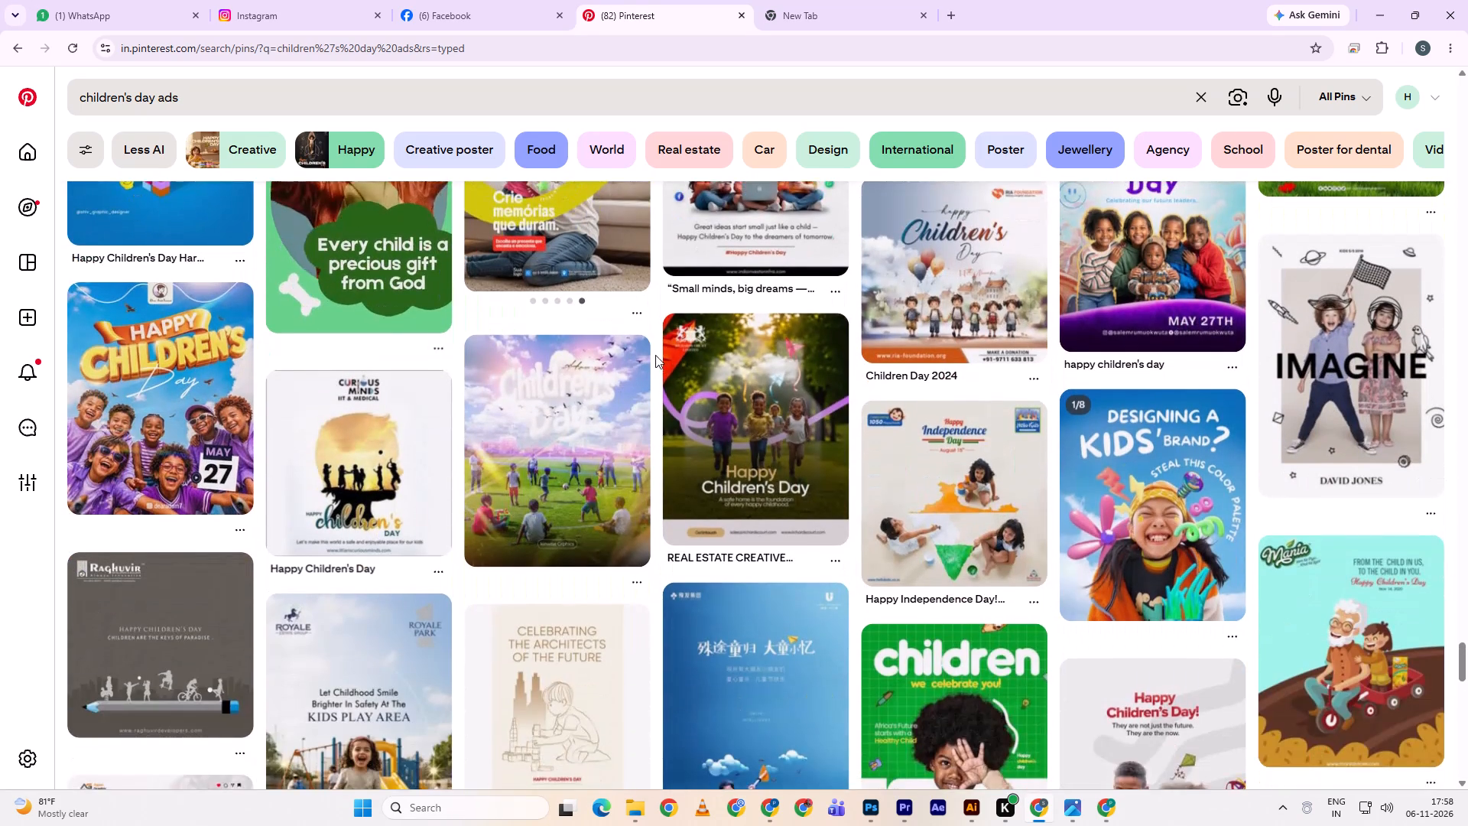
pyautogui.scroll(-6, 655, 355)
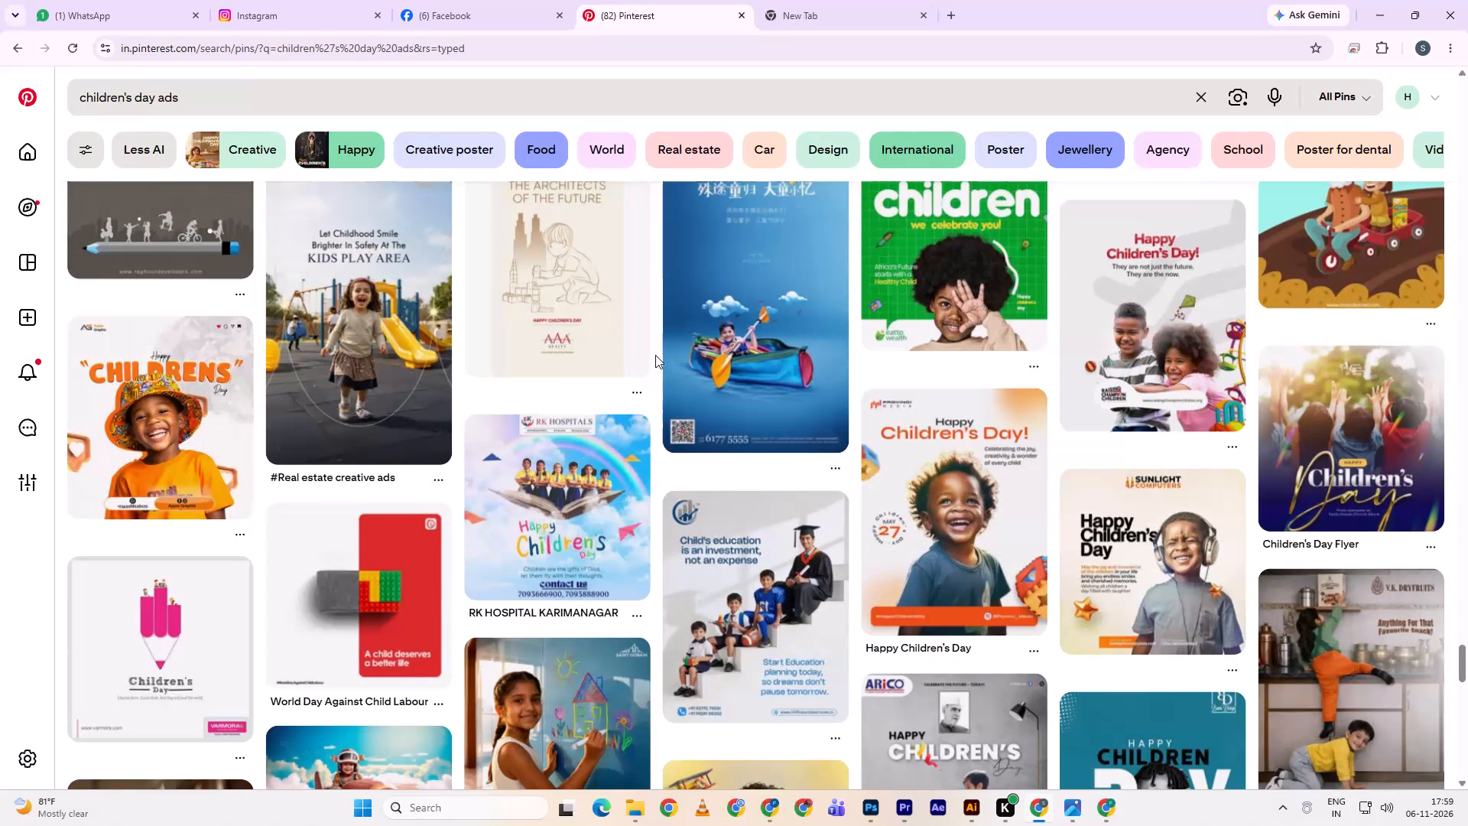
pyautogui.scroll(1, 655, 355)
pyautogui.scroll(-2, 655, 355)
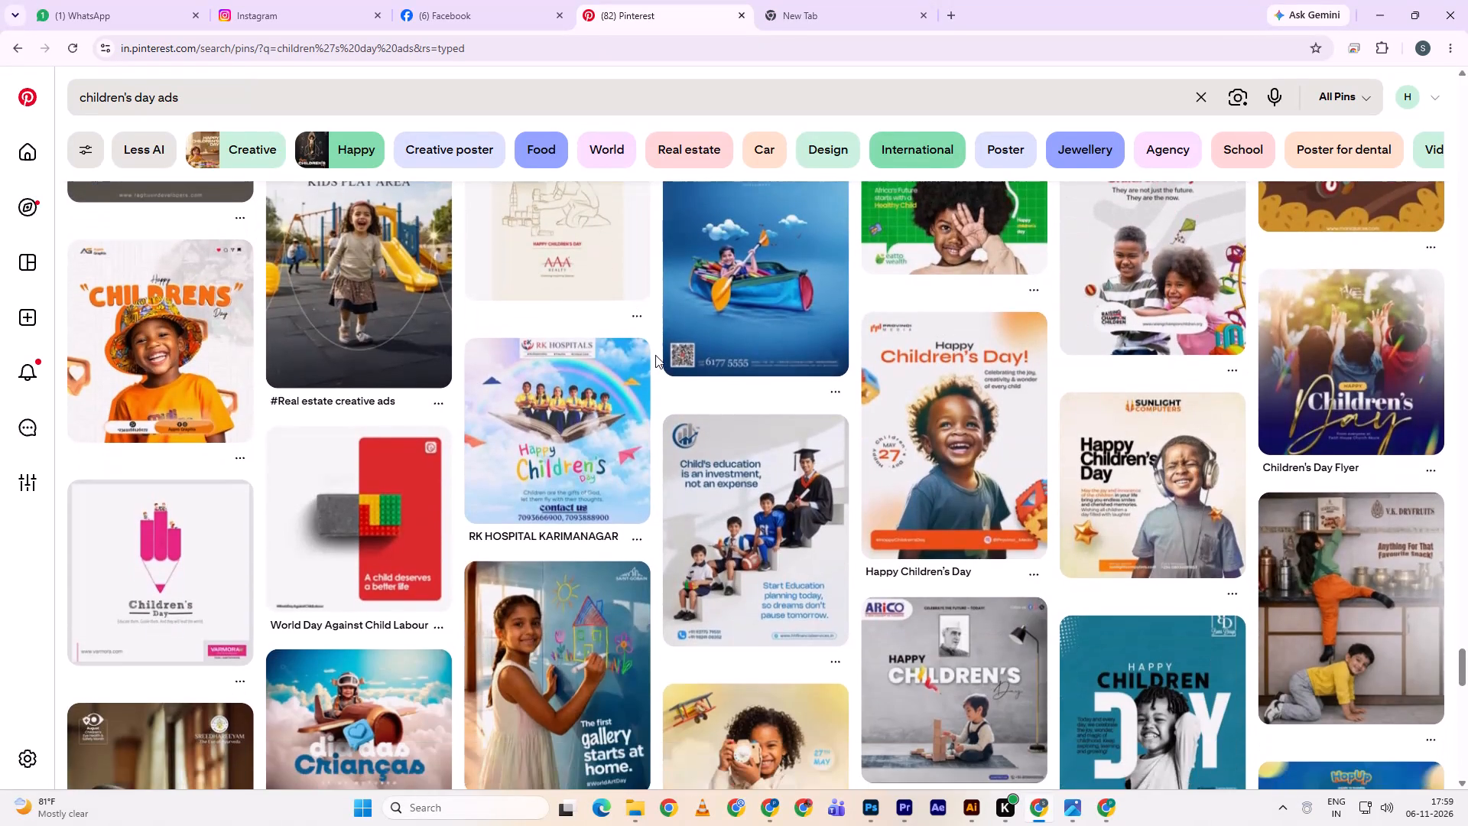
pyautogui.scroll(-2, 655, 355)
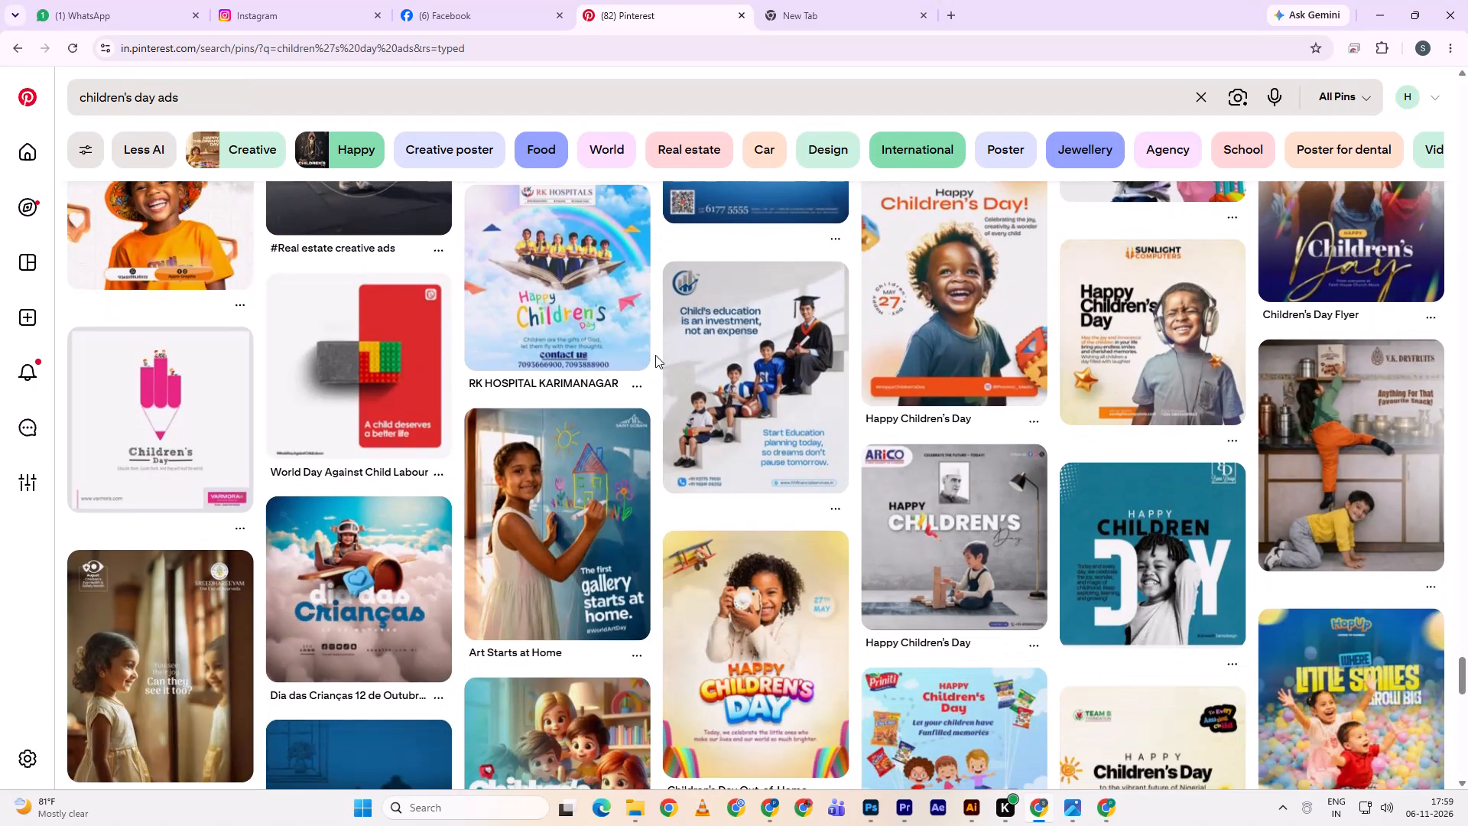
pyautogui.scroll(-2, 655, 355)
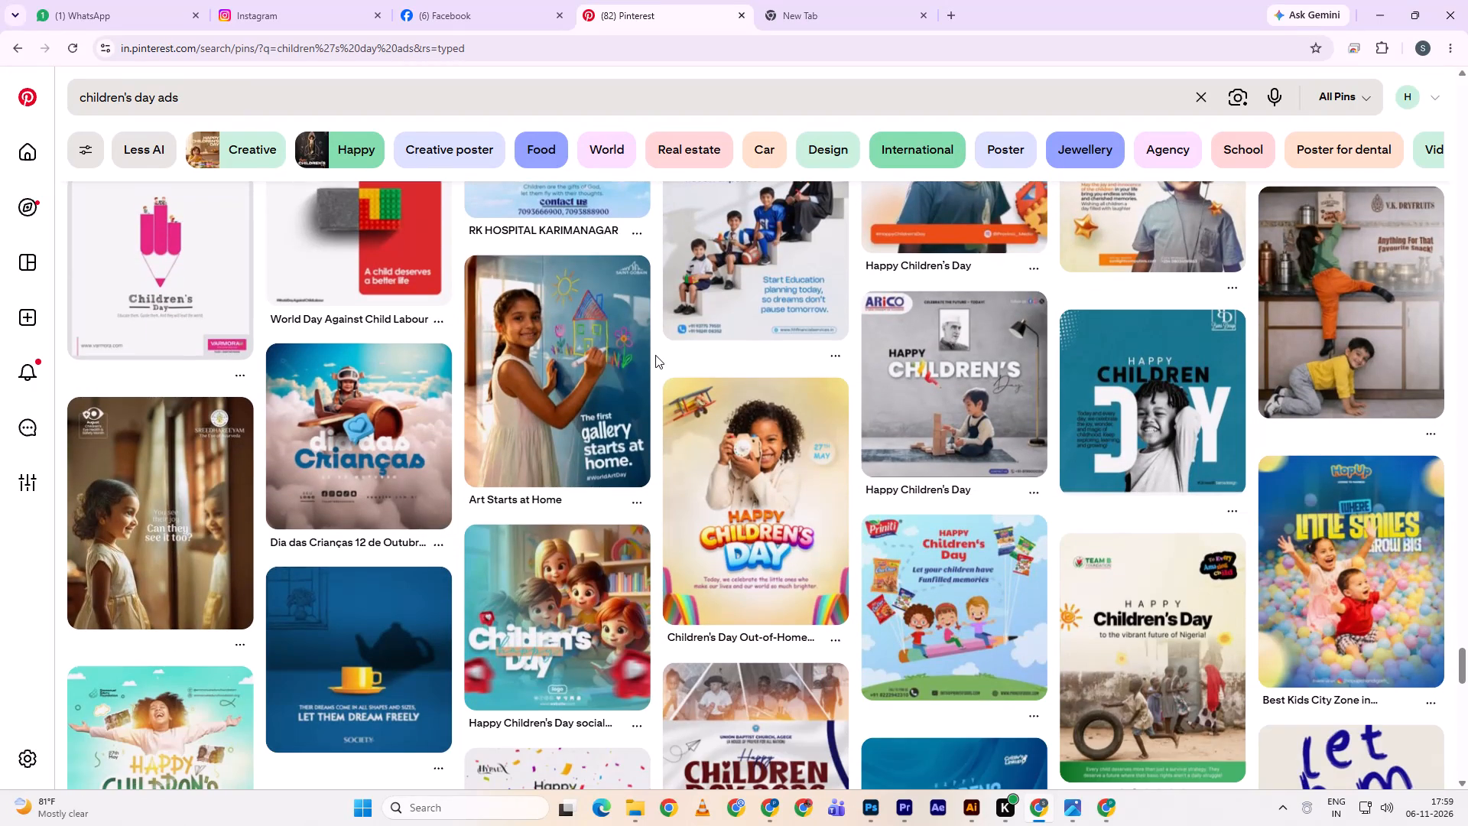
pyautogui.scroll(-2, 655, 355)
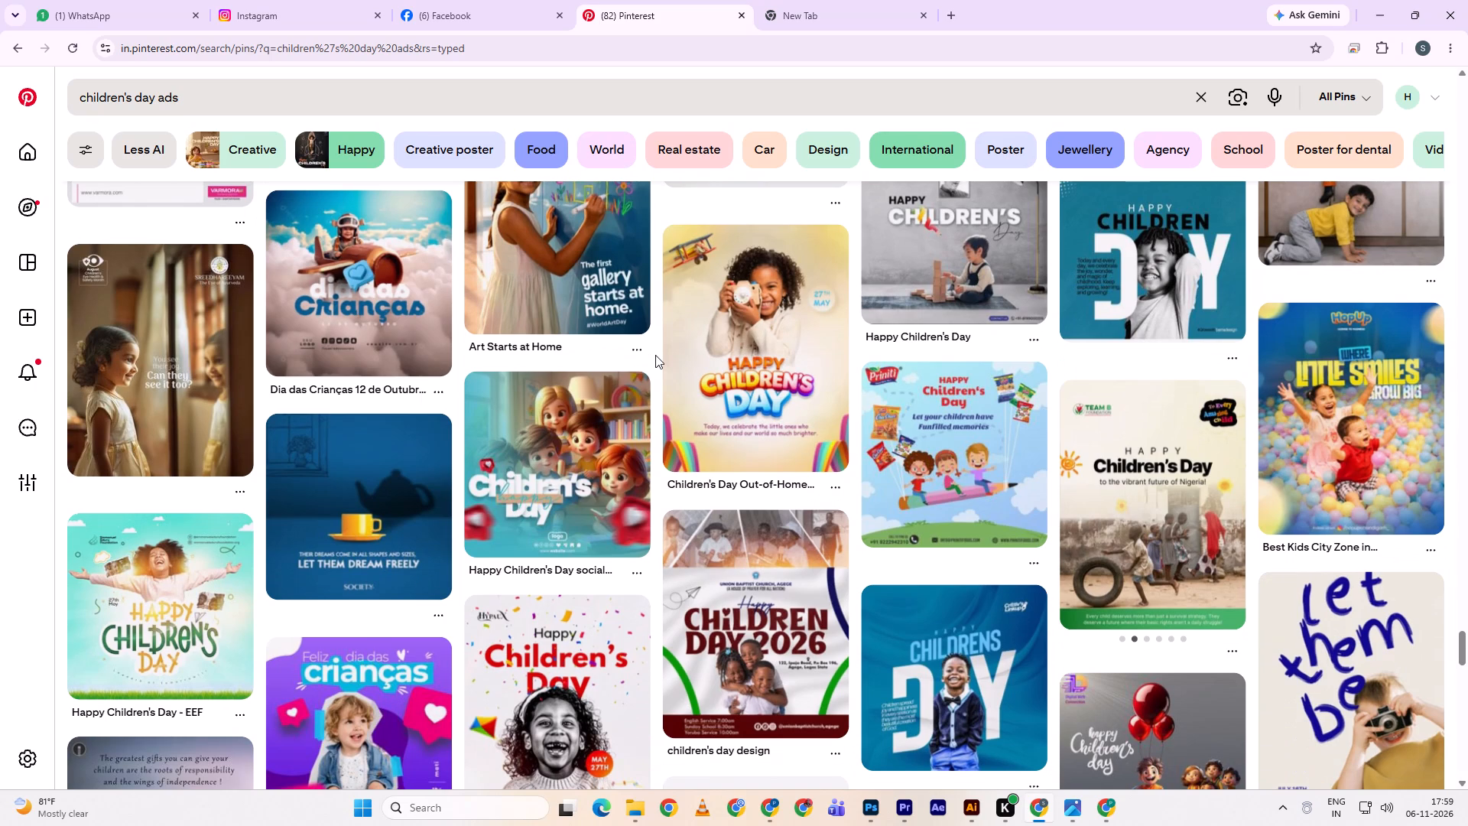
pyautogui.scroll(4, 655, 355)
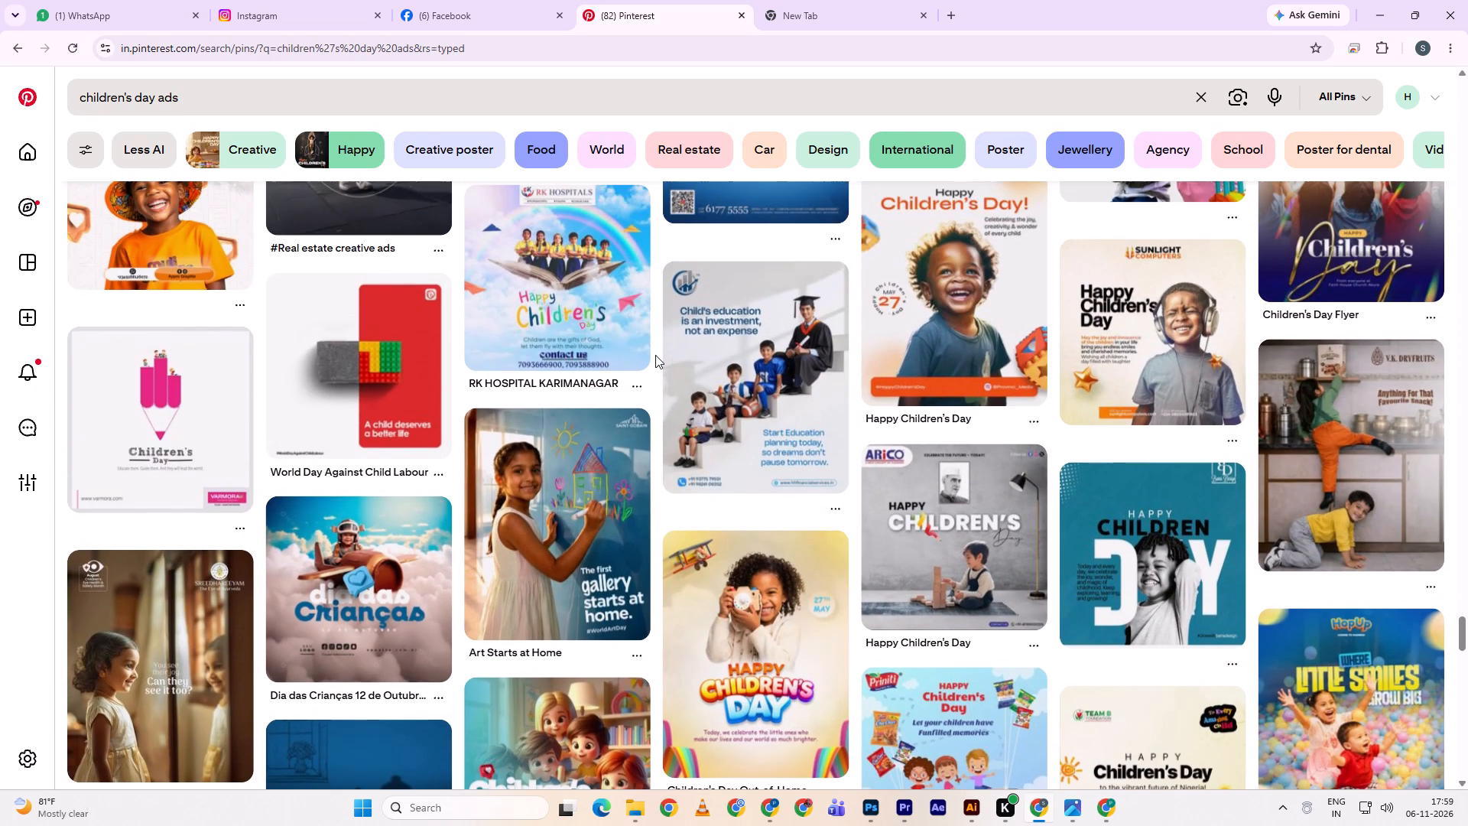
# Open the "Child's education is an investment, not an expense" pin and examine its text and figure layout.
pyautogui.click(695, 351)
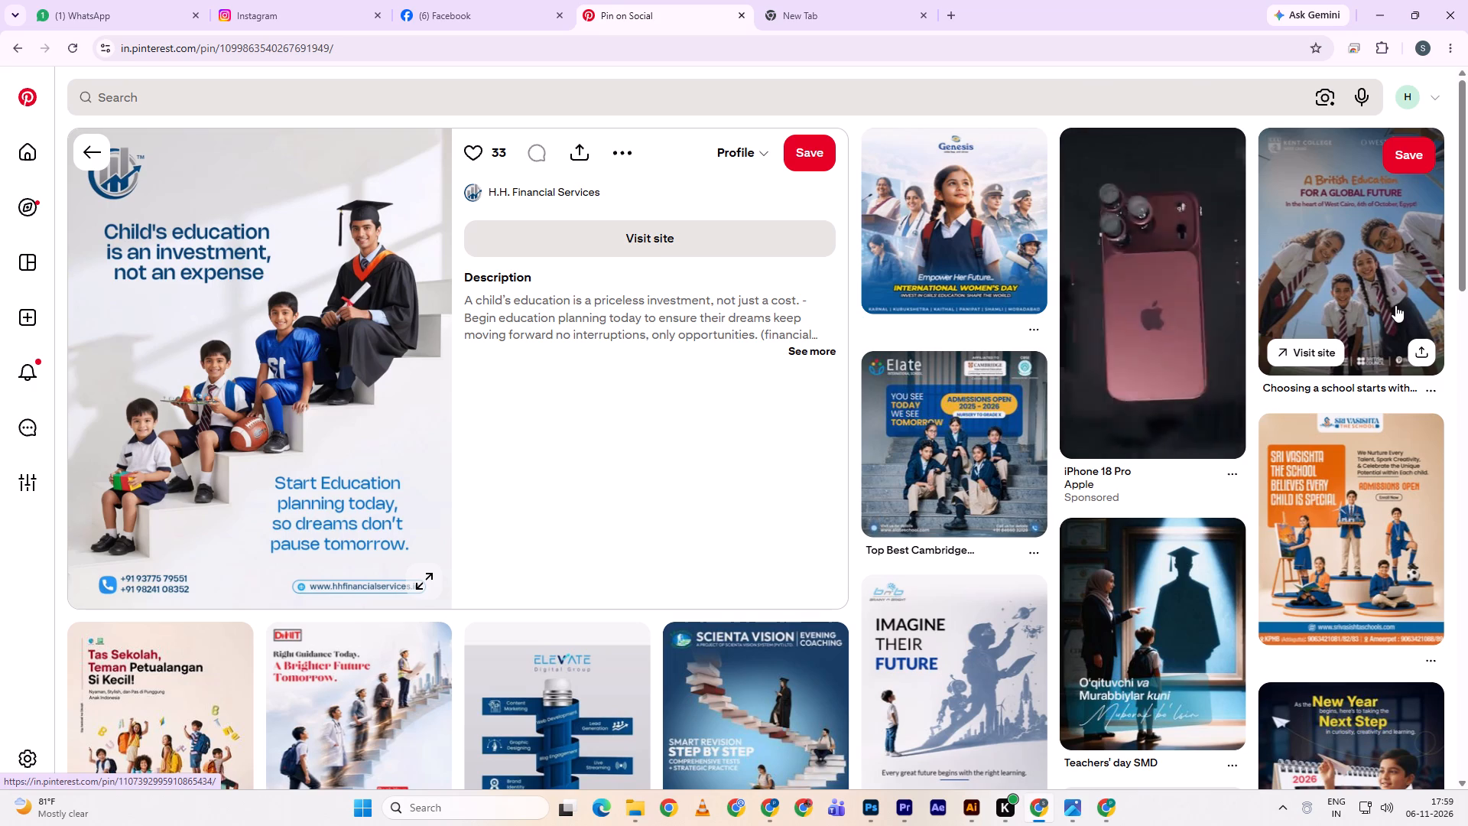
pyautogui.scroll(-3, 1236, 379)
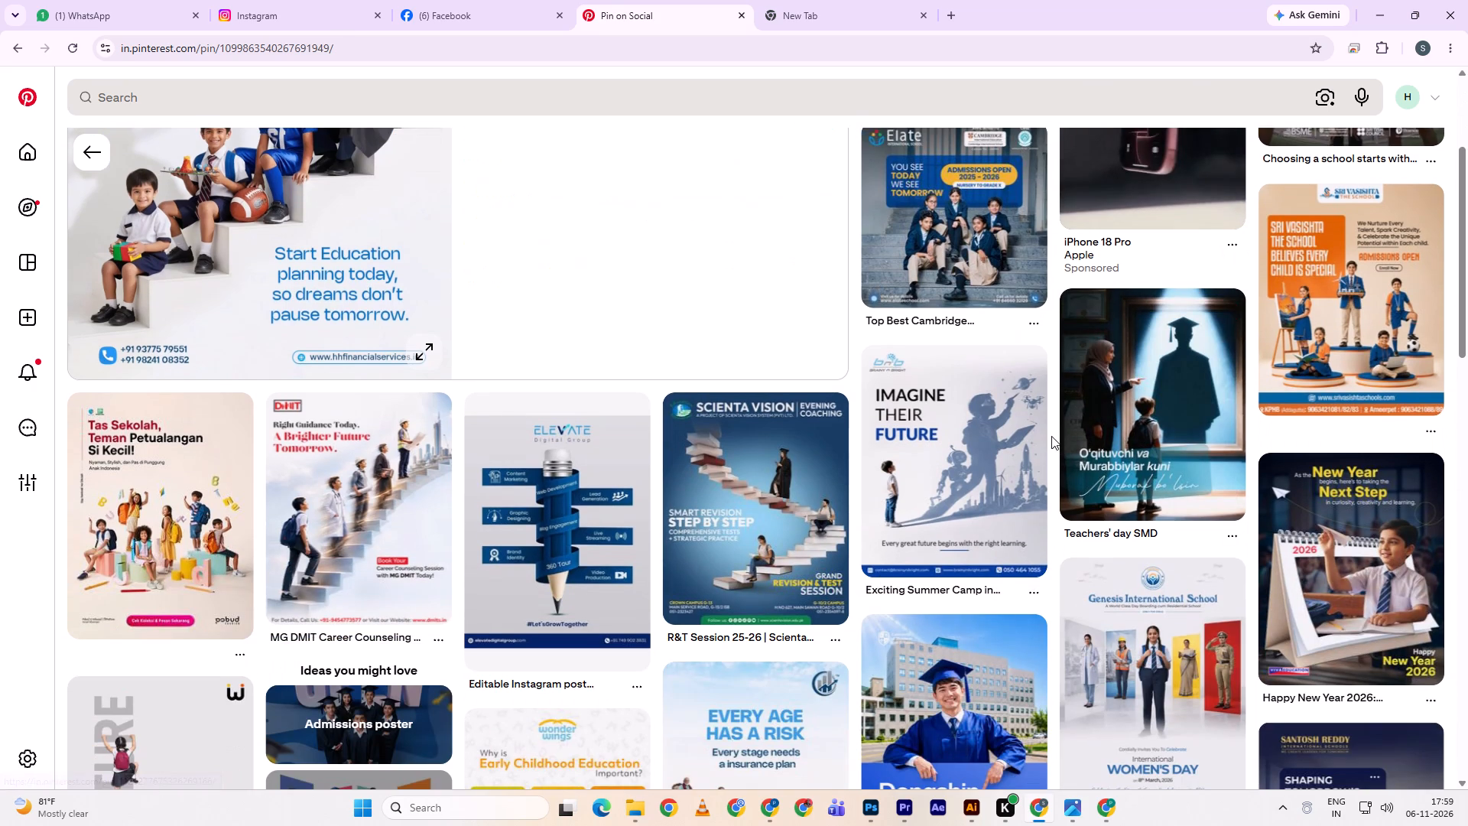
pyautogui.scroll(1, 1051, 436)
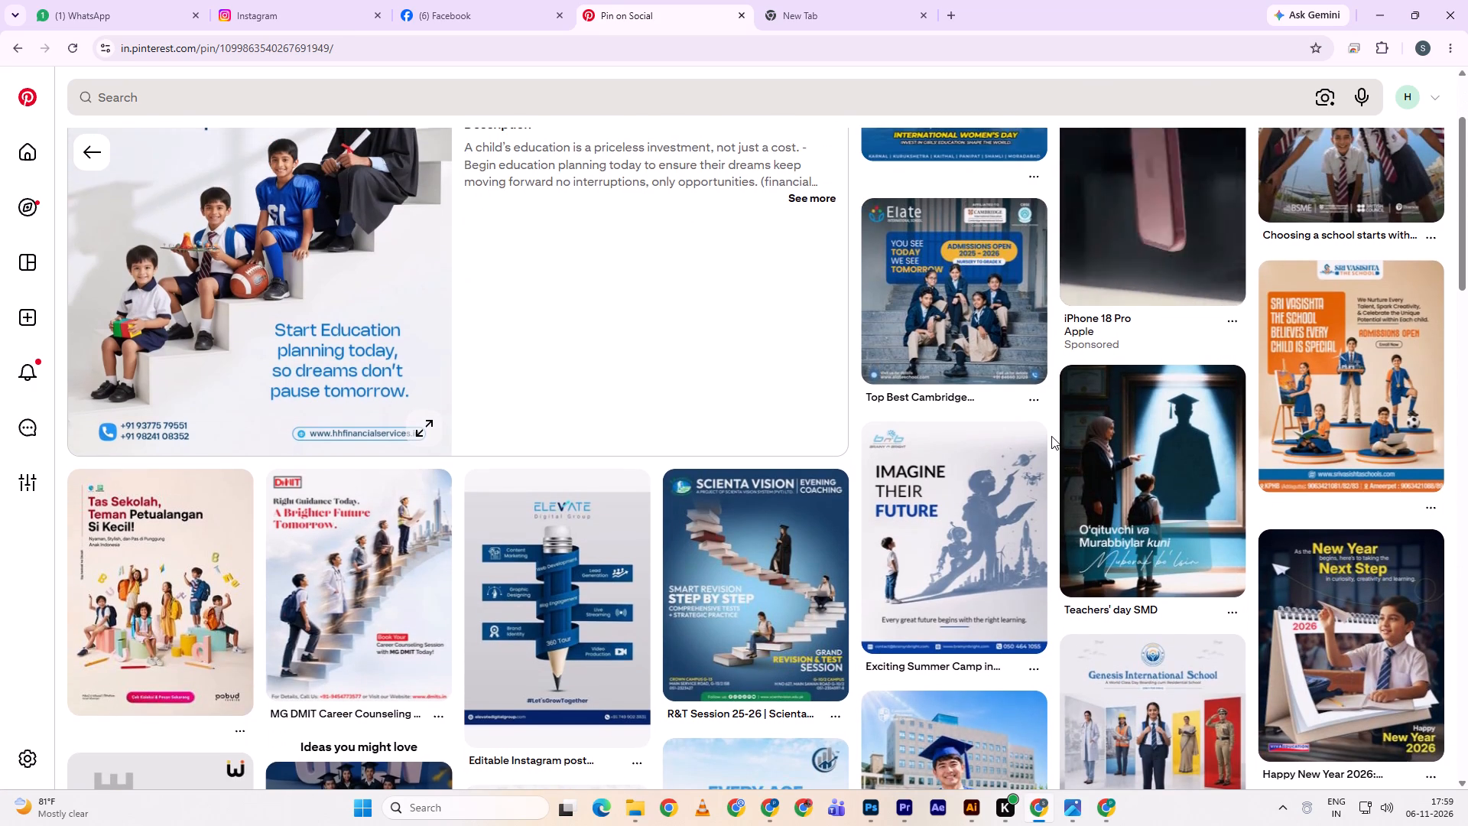
pyautogui.scroll(4, 1051, 436)
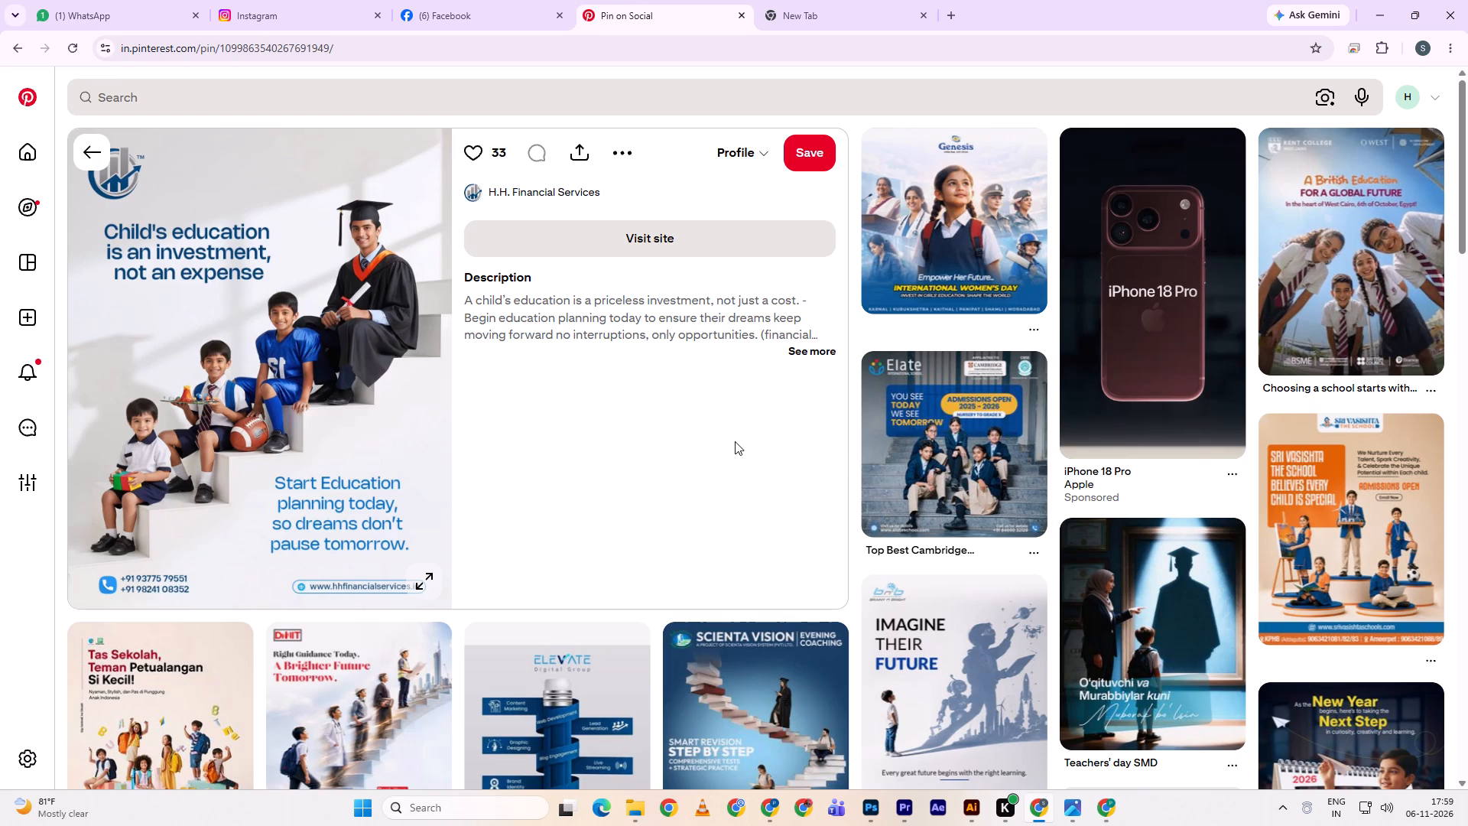
# Look through the education and school ad pins related to the opened pin for a bold heading reference.
pyautogui.scroll(-9, 735, 441)
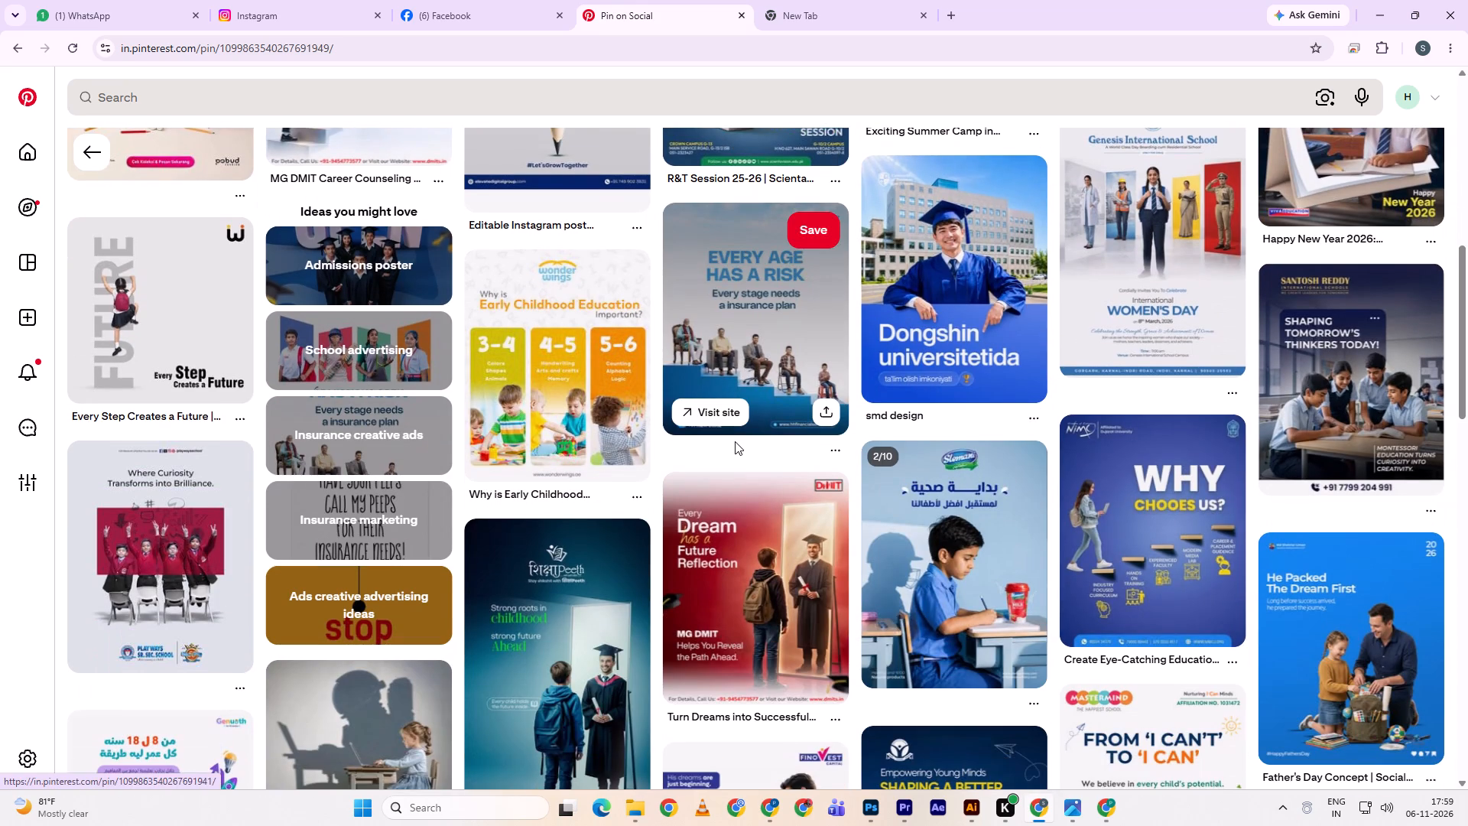
pyautogui.scroll(-2, 735, 441)
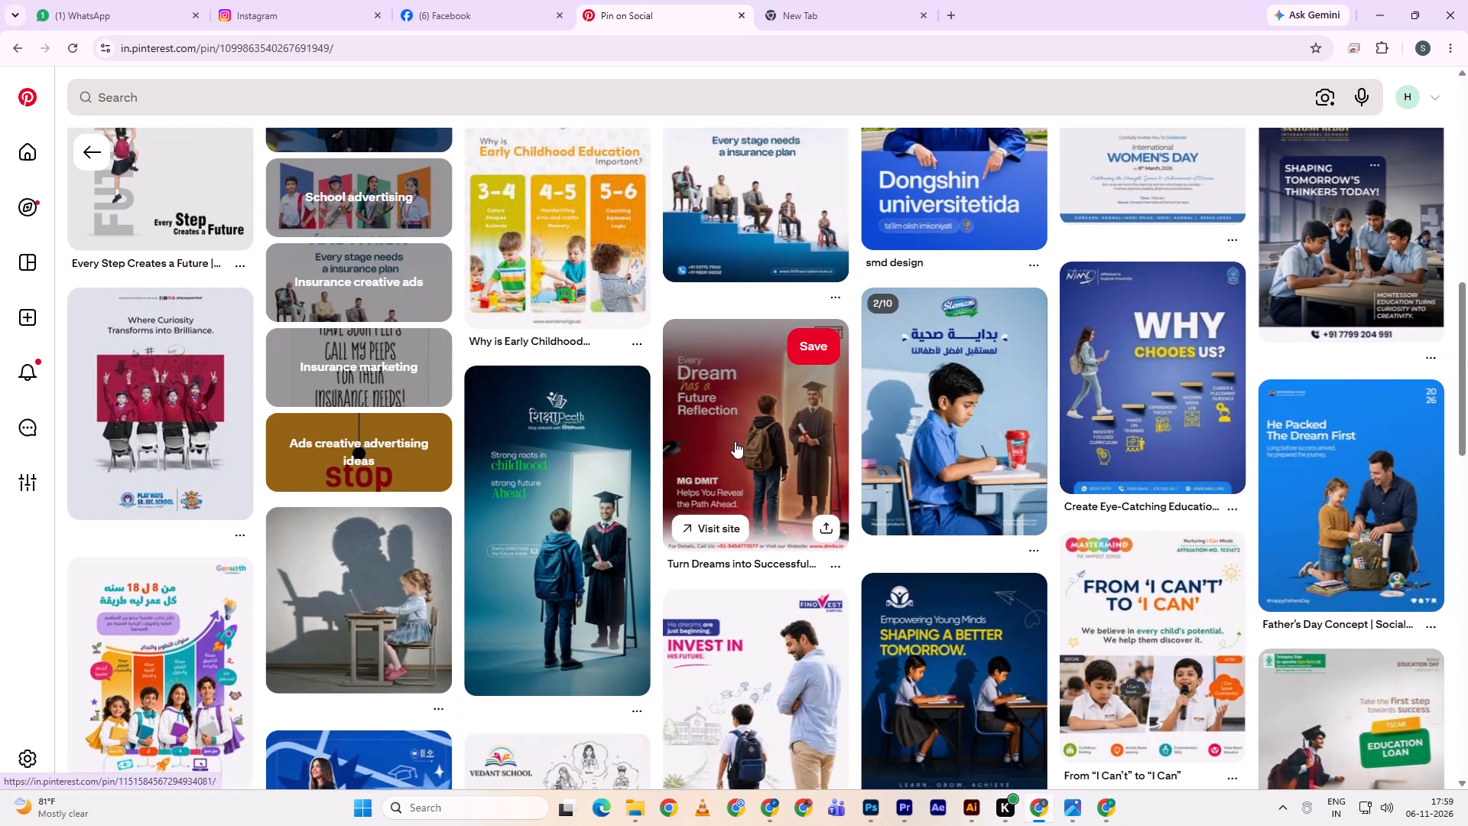
pyautogui.scroll(-5, 735, 441)
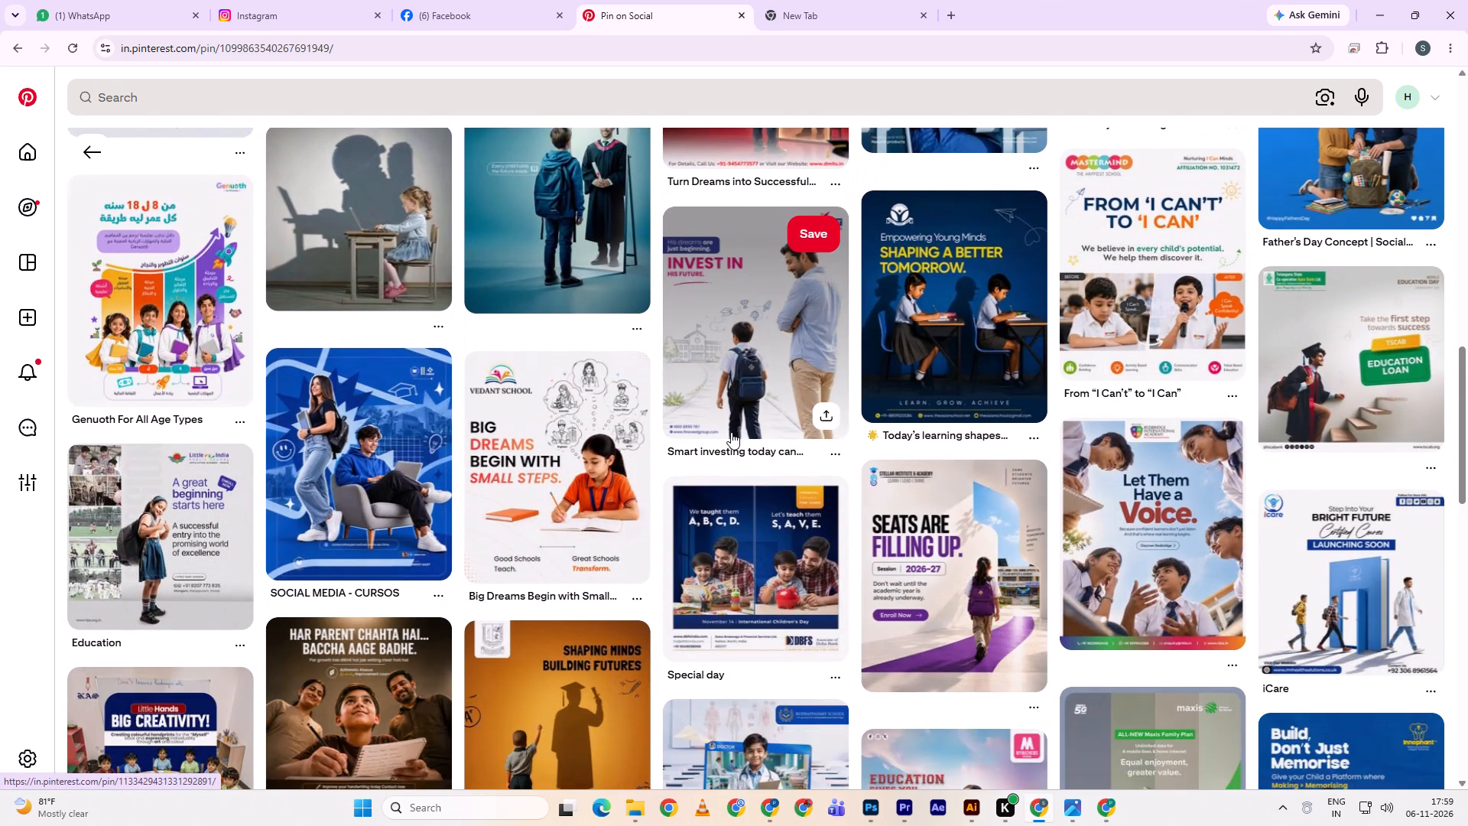
pyautogui.scroll(-5, 731, 432)
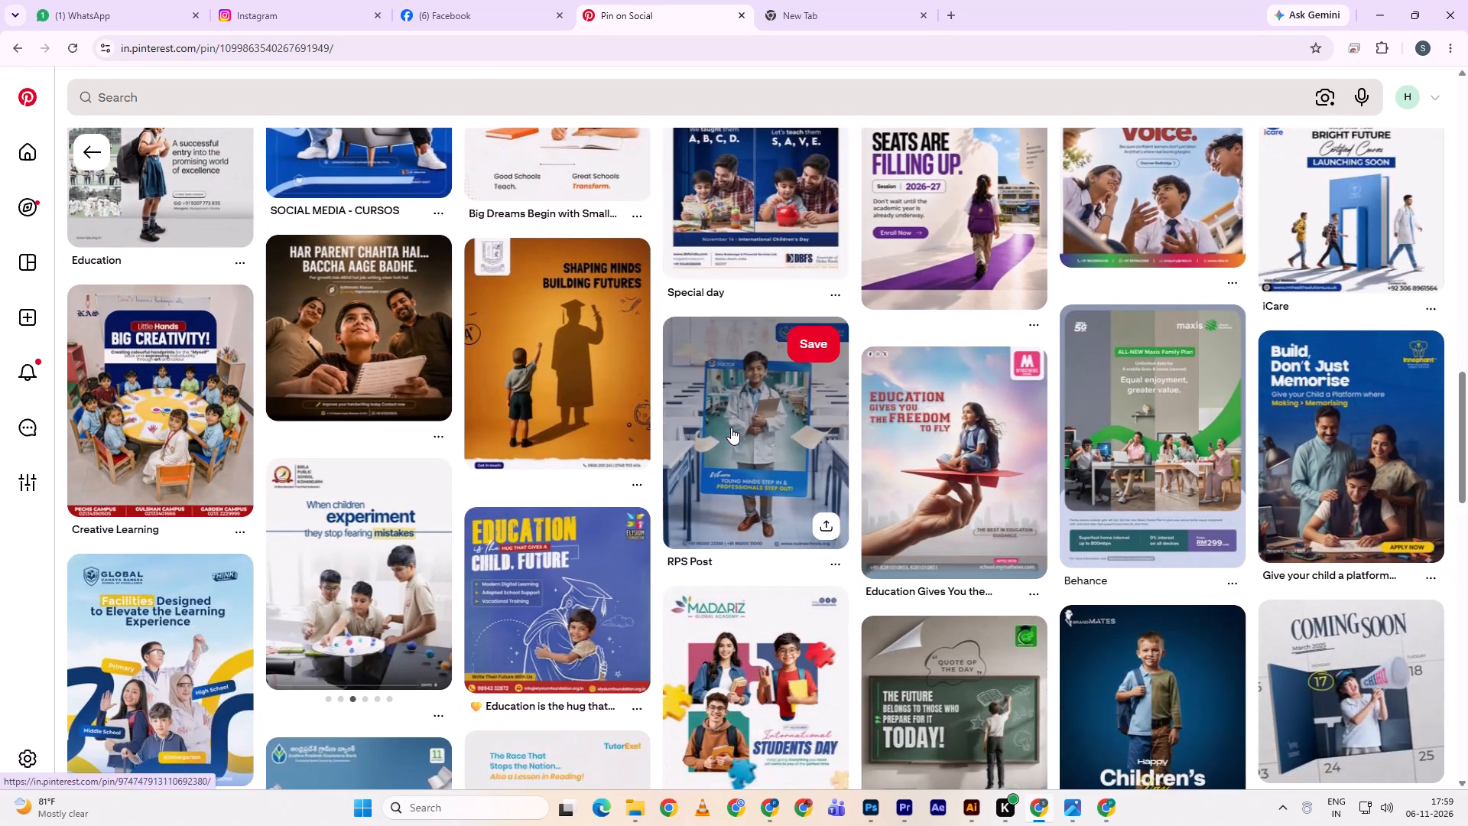
pyautogui.scroll(-7, 731, 428)
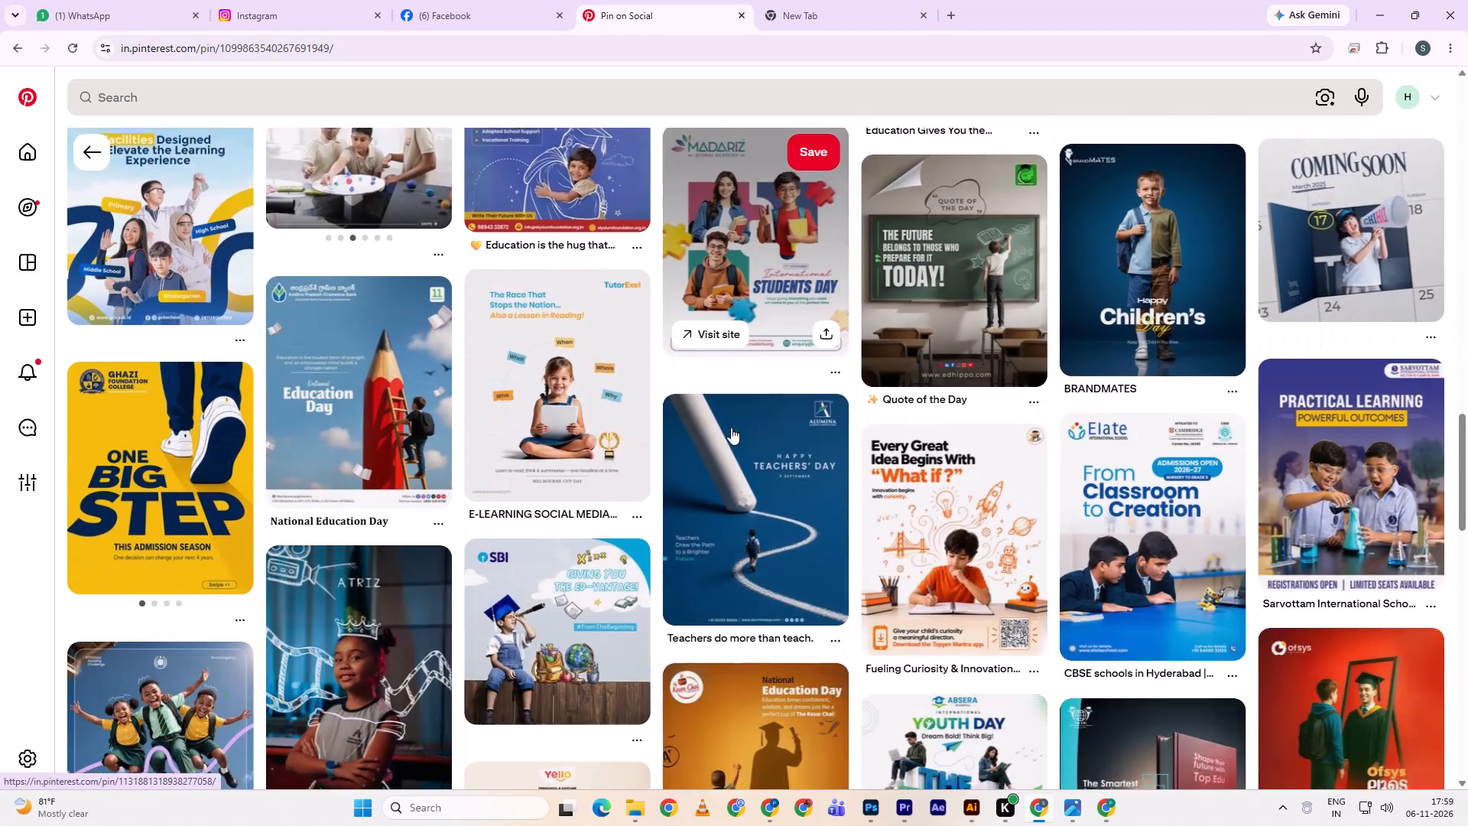
pyautogui.scroll(-2, 655, 424)
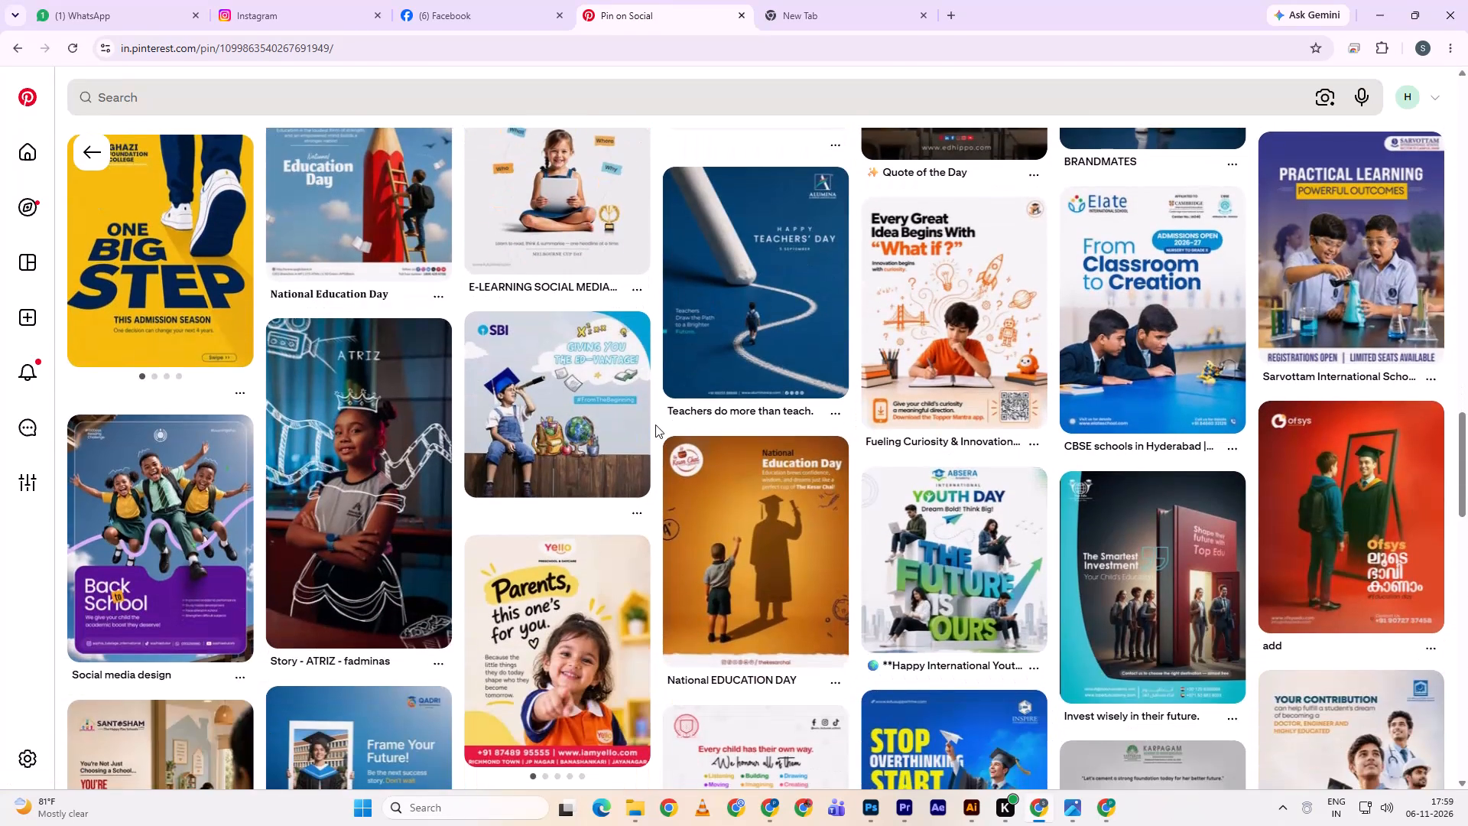
pyautogui.scroll(-9, 655, 424)
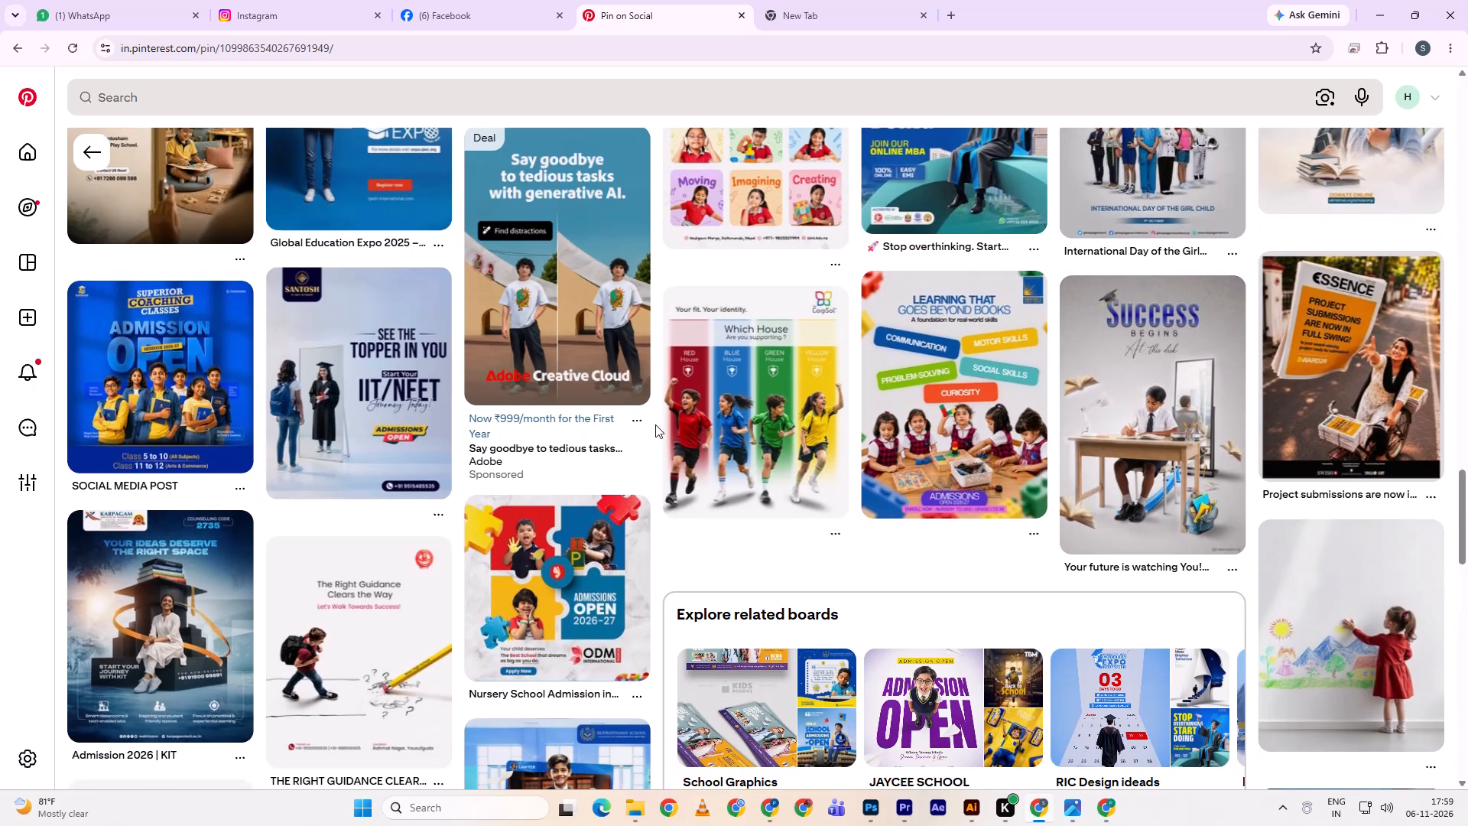
# Open the blue "Superior Coaching Classes Admission Open" pin and copy its image as a heading style reference.
pyautogui.click(123, 355)
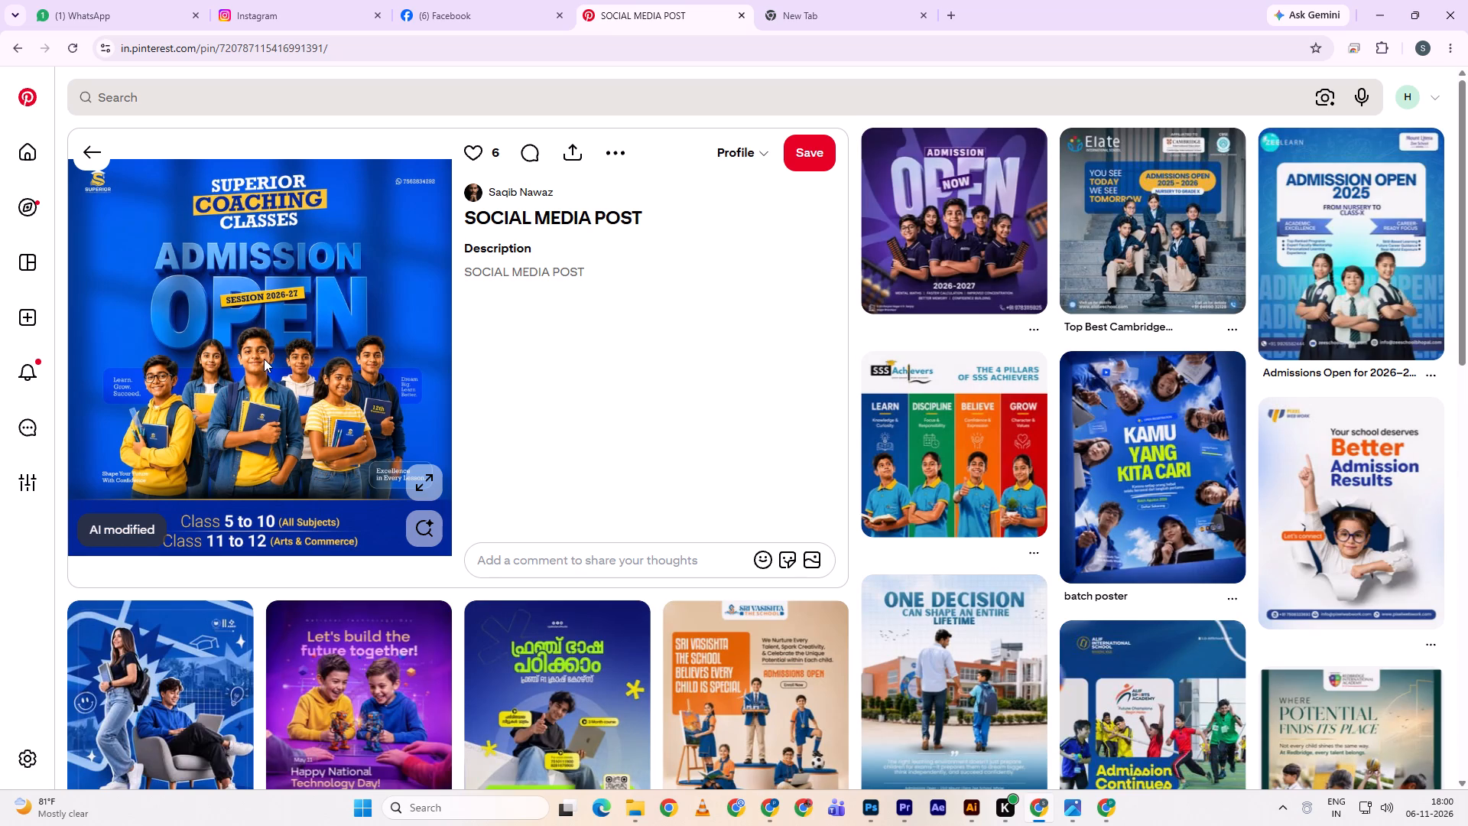
pyautogui.scroll(-2, 264, 359)
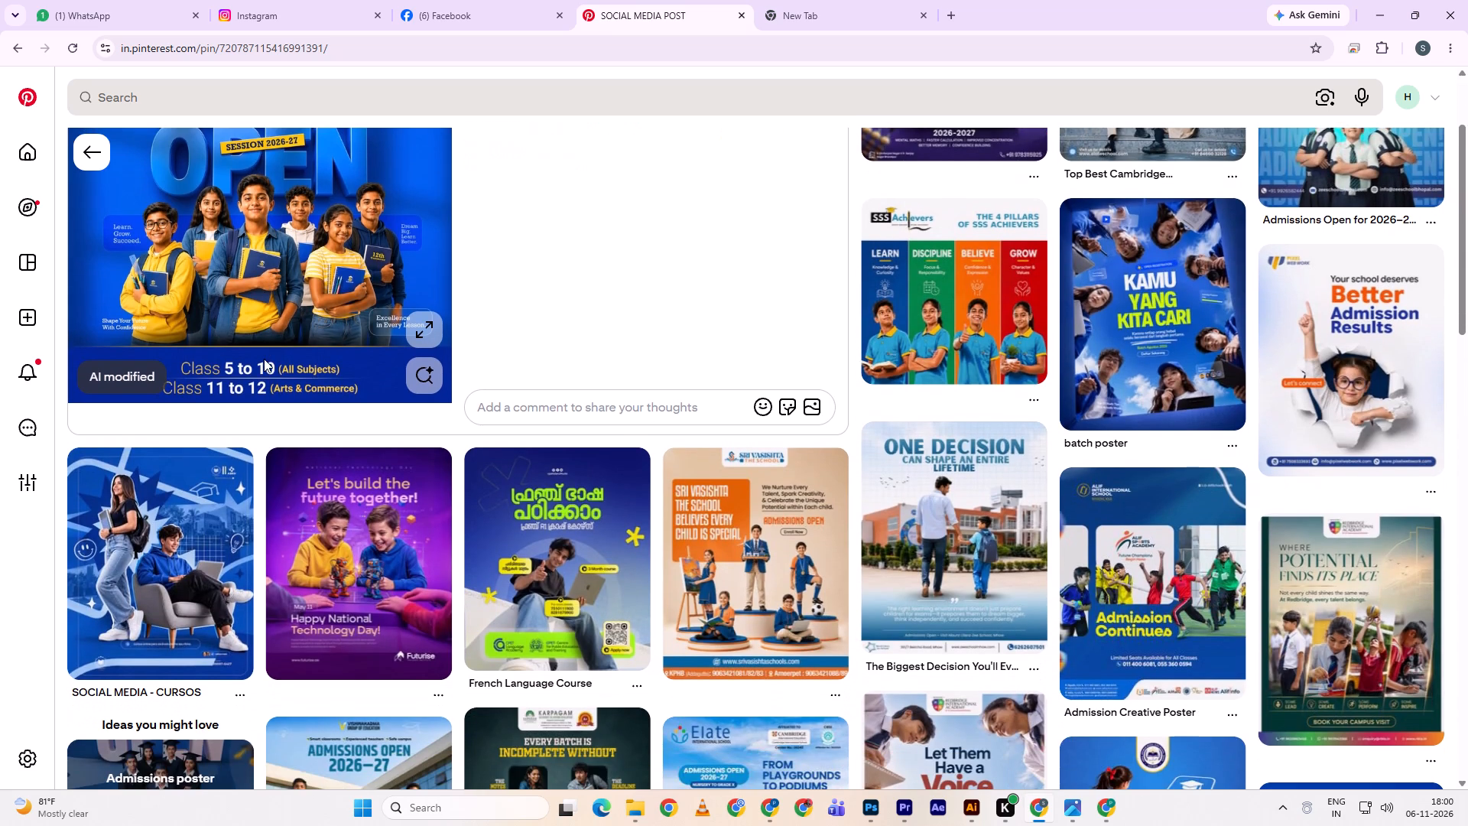
pyautogui.scroll(3, 264, 355)
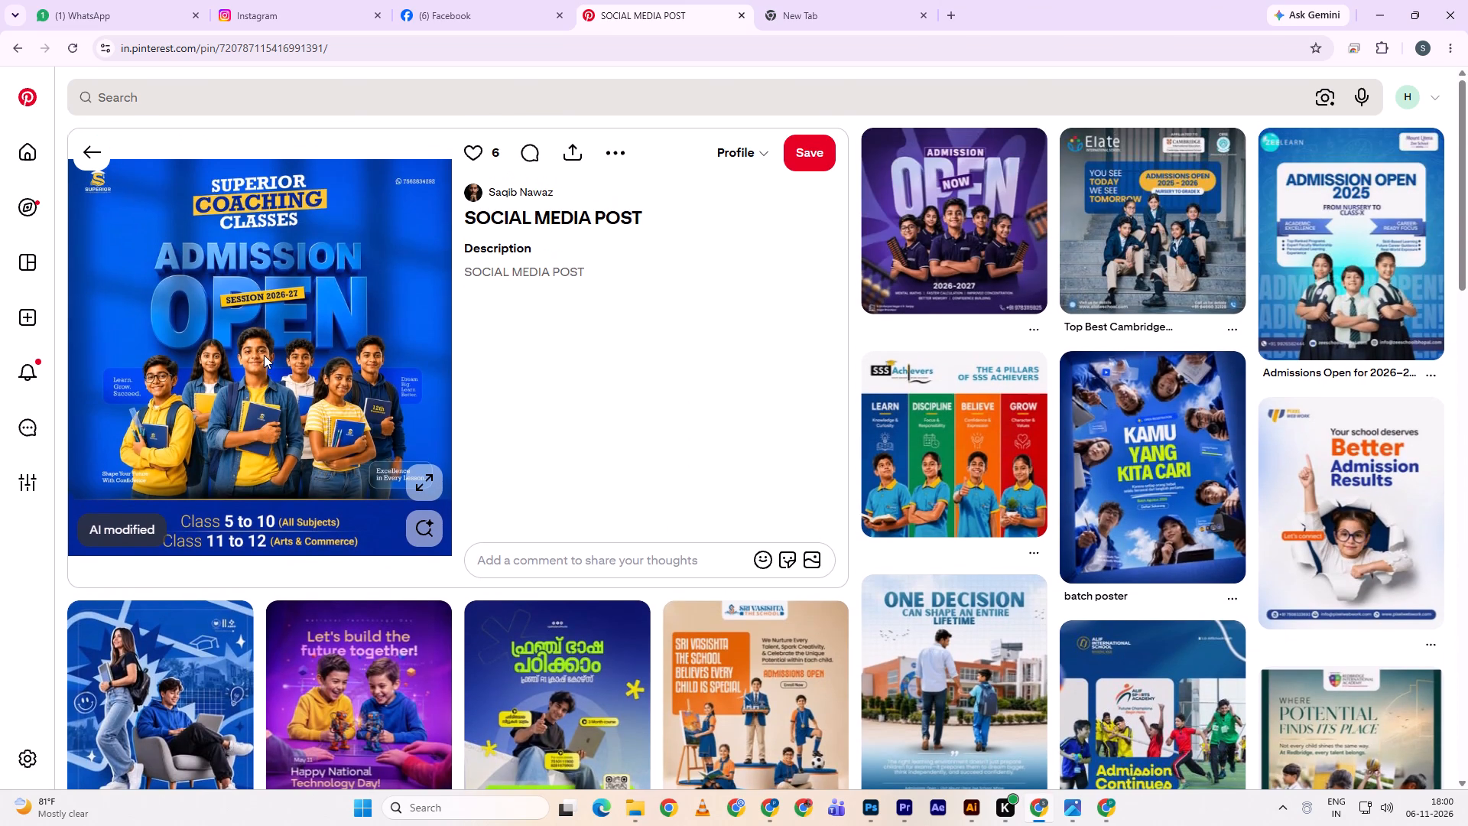
pyautogui.rightClick(229, 266)
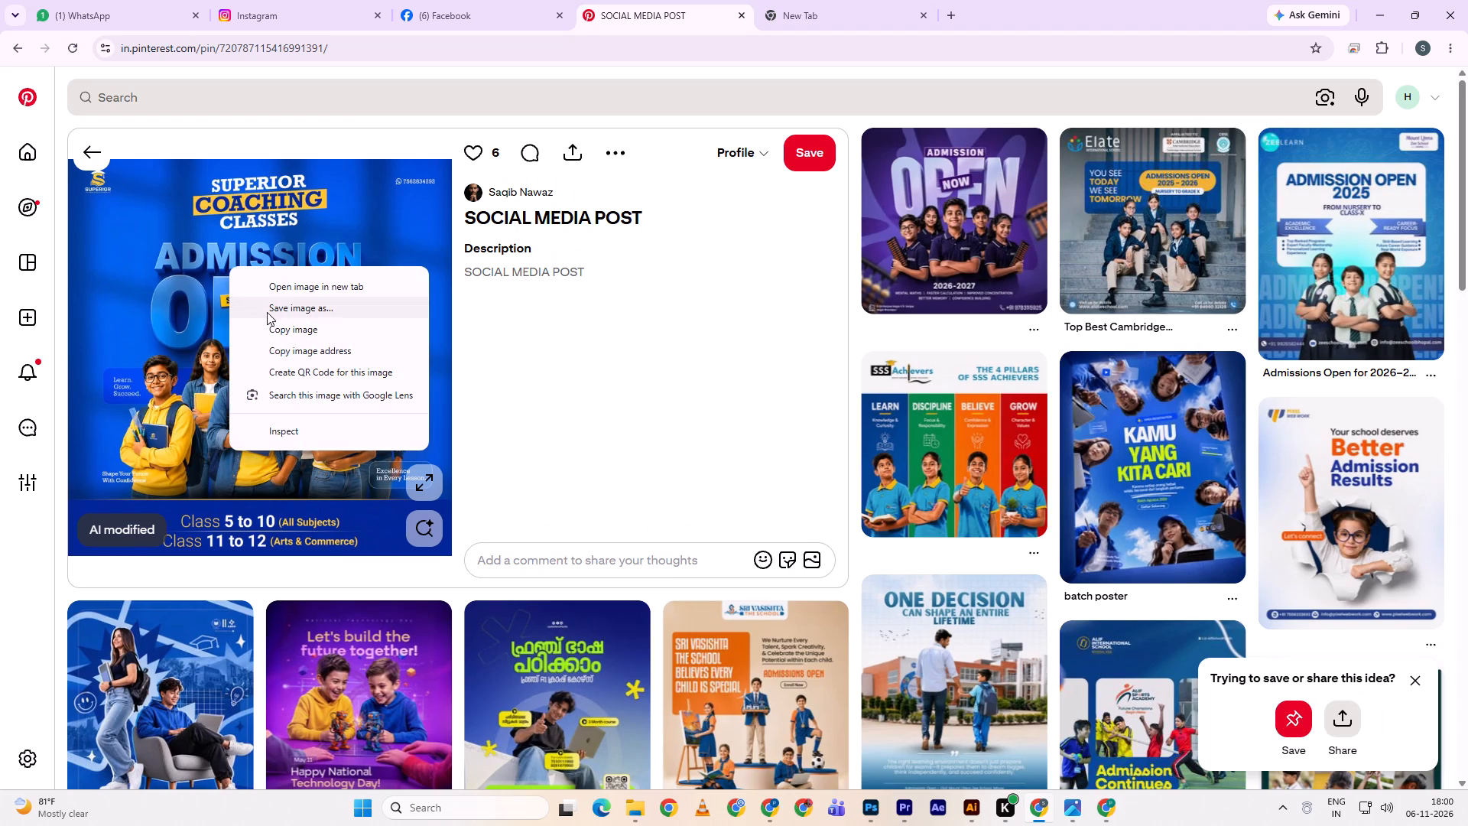
pyautogui.click(274, 326)
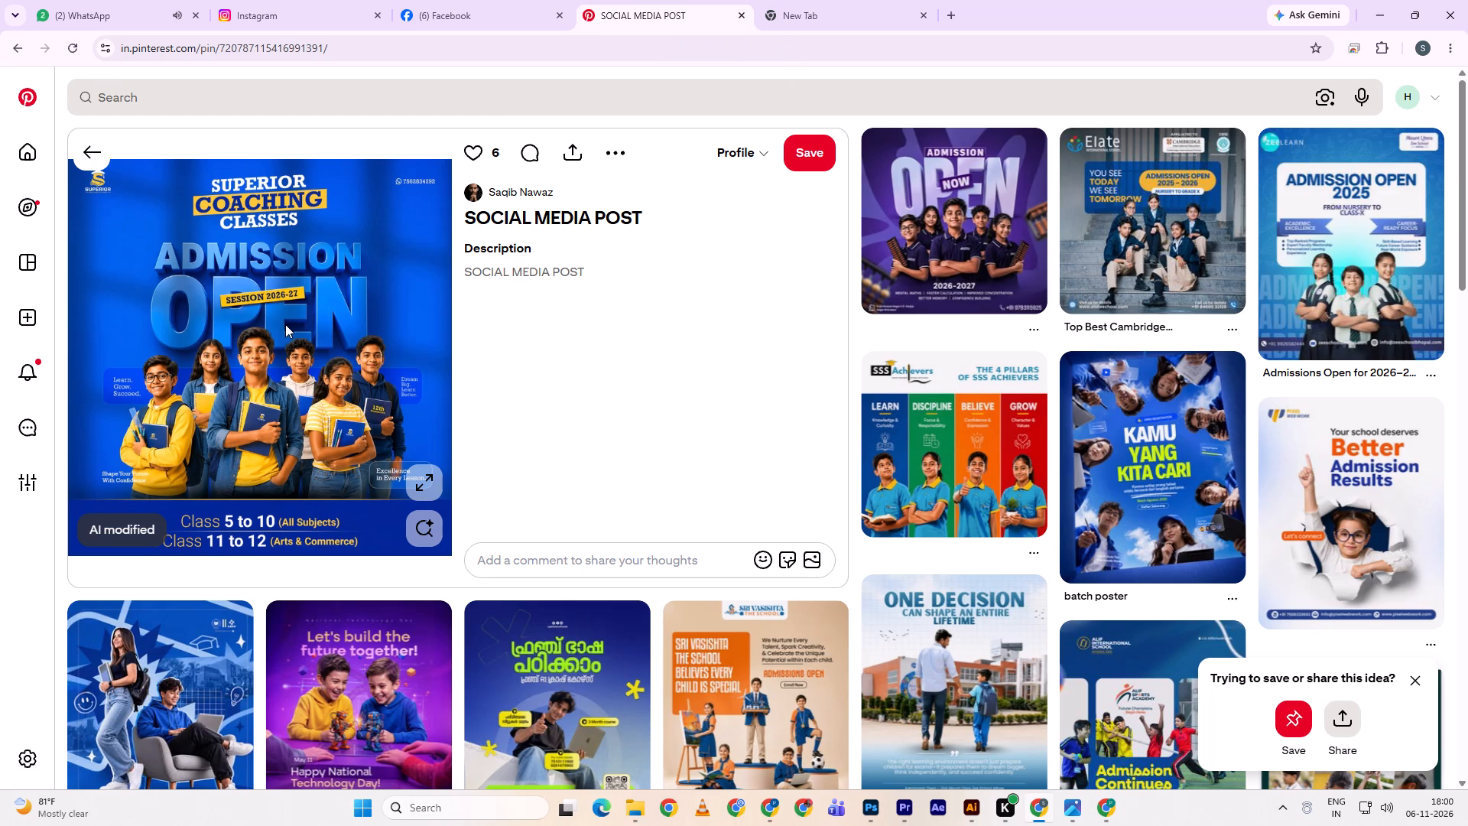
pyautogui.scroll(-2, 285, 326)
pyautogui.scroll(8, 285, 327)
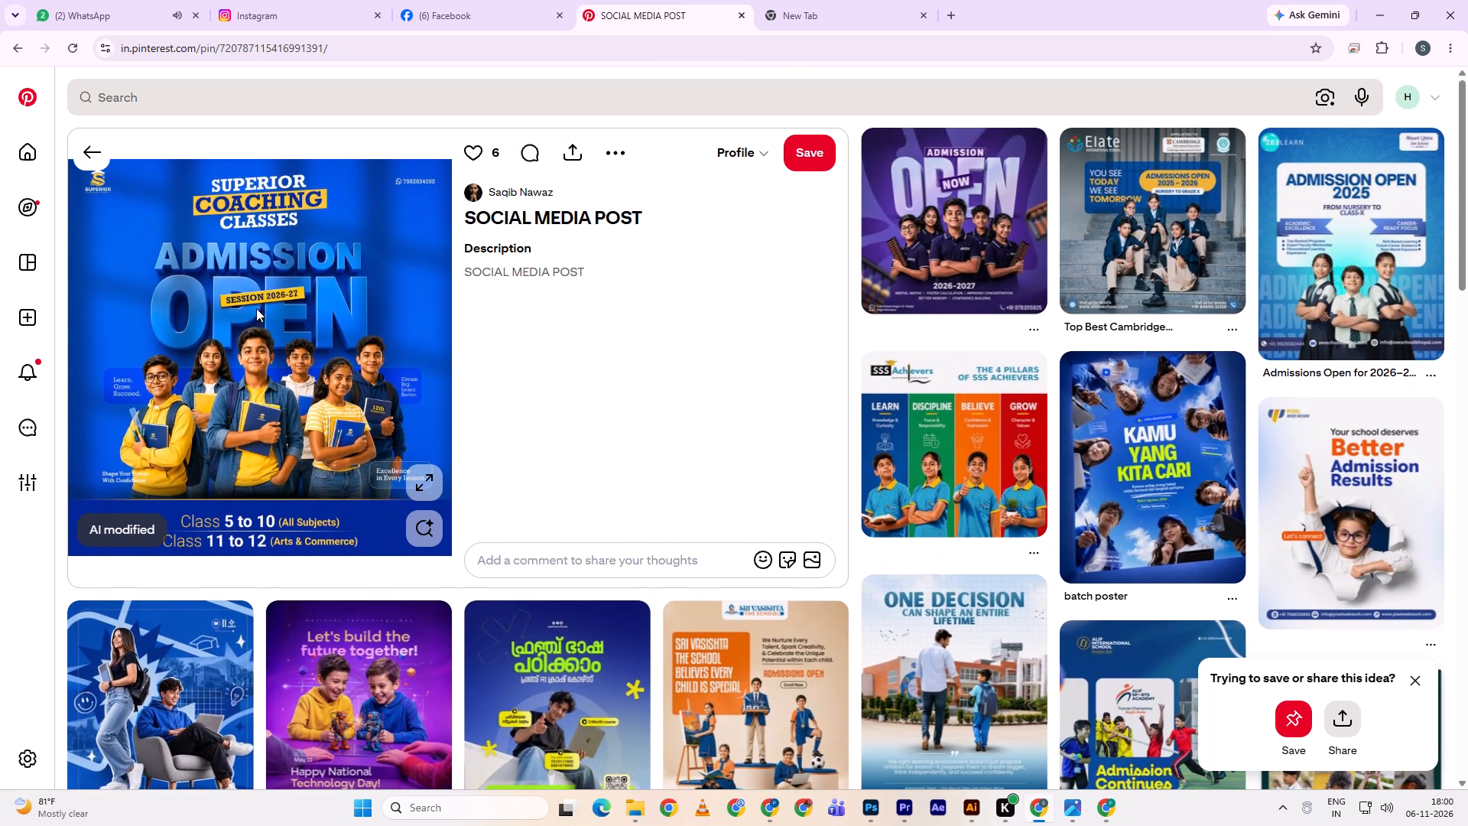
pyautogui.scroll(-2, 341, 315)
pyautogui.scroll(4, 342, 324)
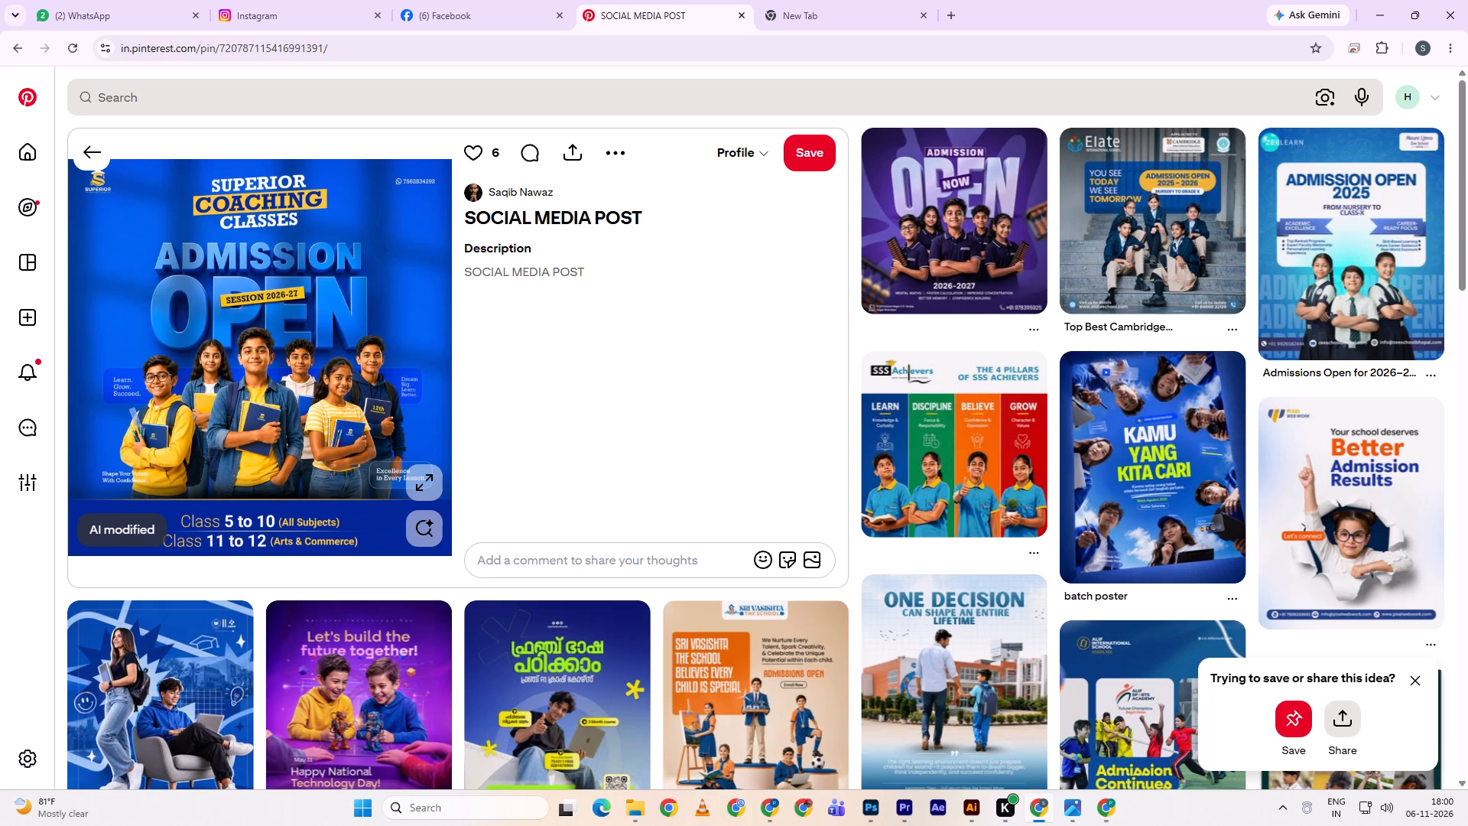
# Look through the school admission, education and Children's Day pins related to the "Superior Coaching Classes" pin for further heading and layout references.
pyautogui.scroll(-7, 703, 414)
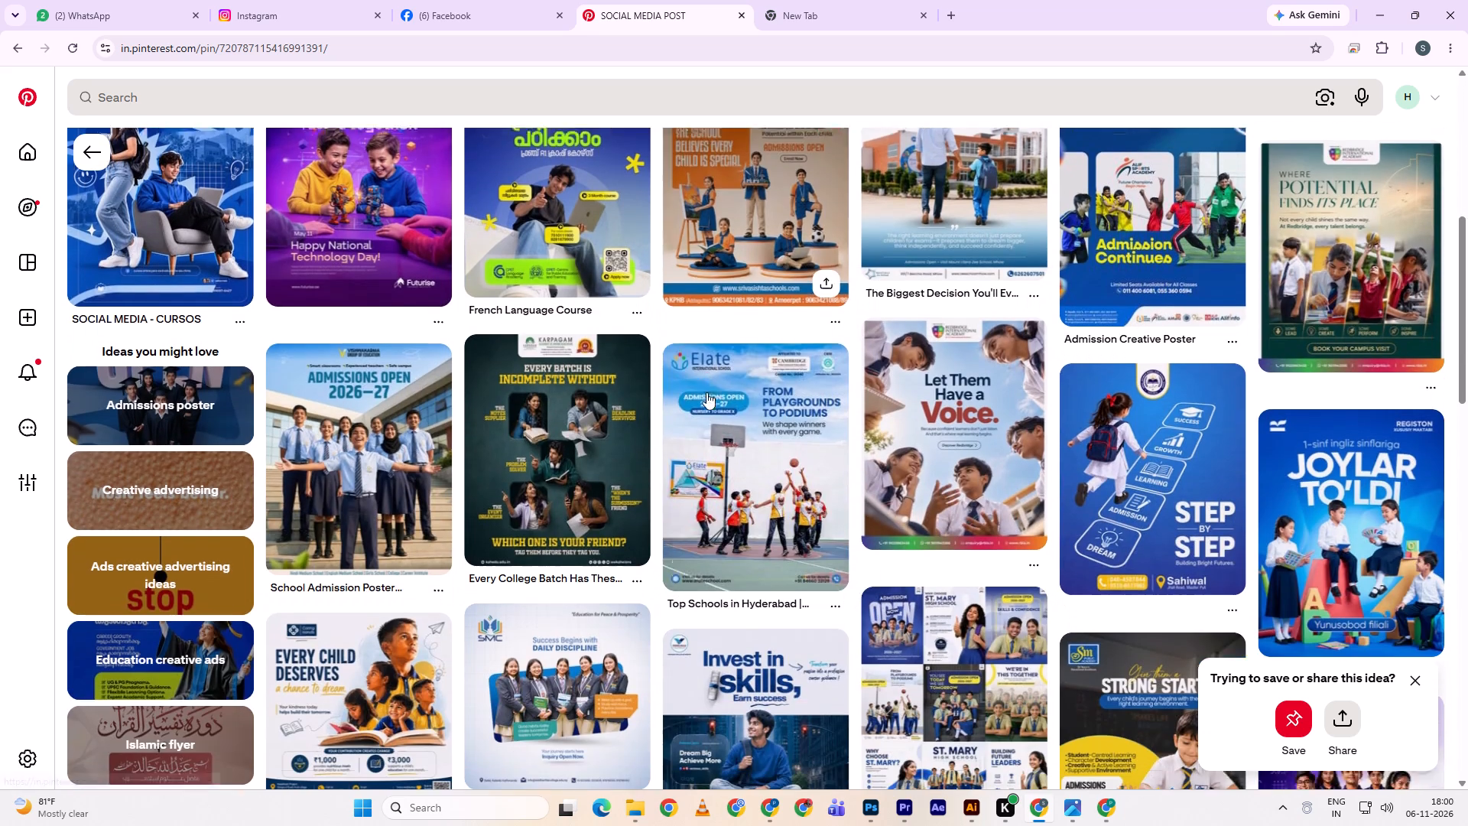
pyautogui.scroll(-7, 859, 475)
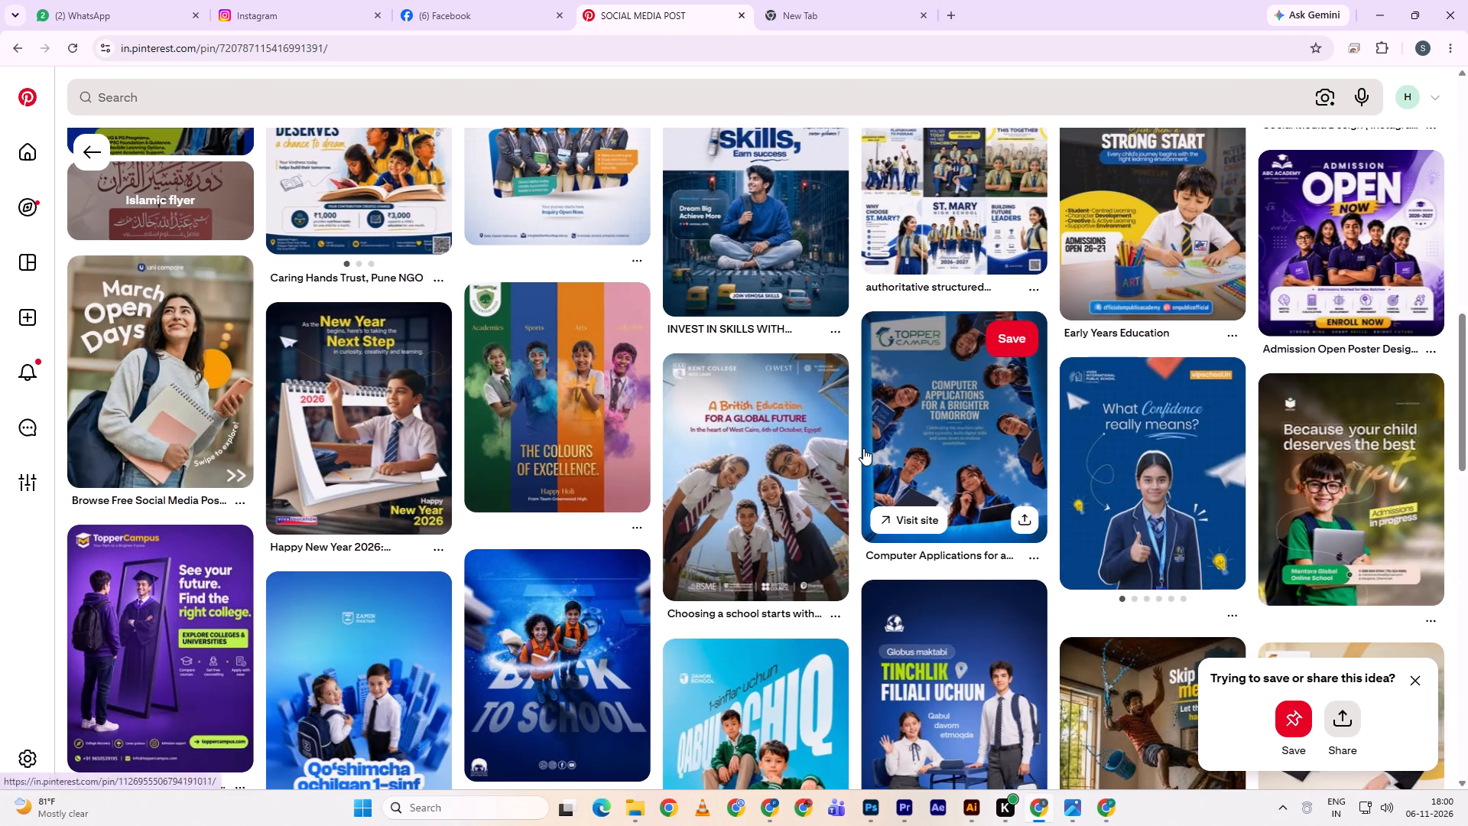
pyautogui.scroll(-1, 817, 438)
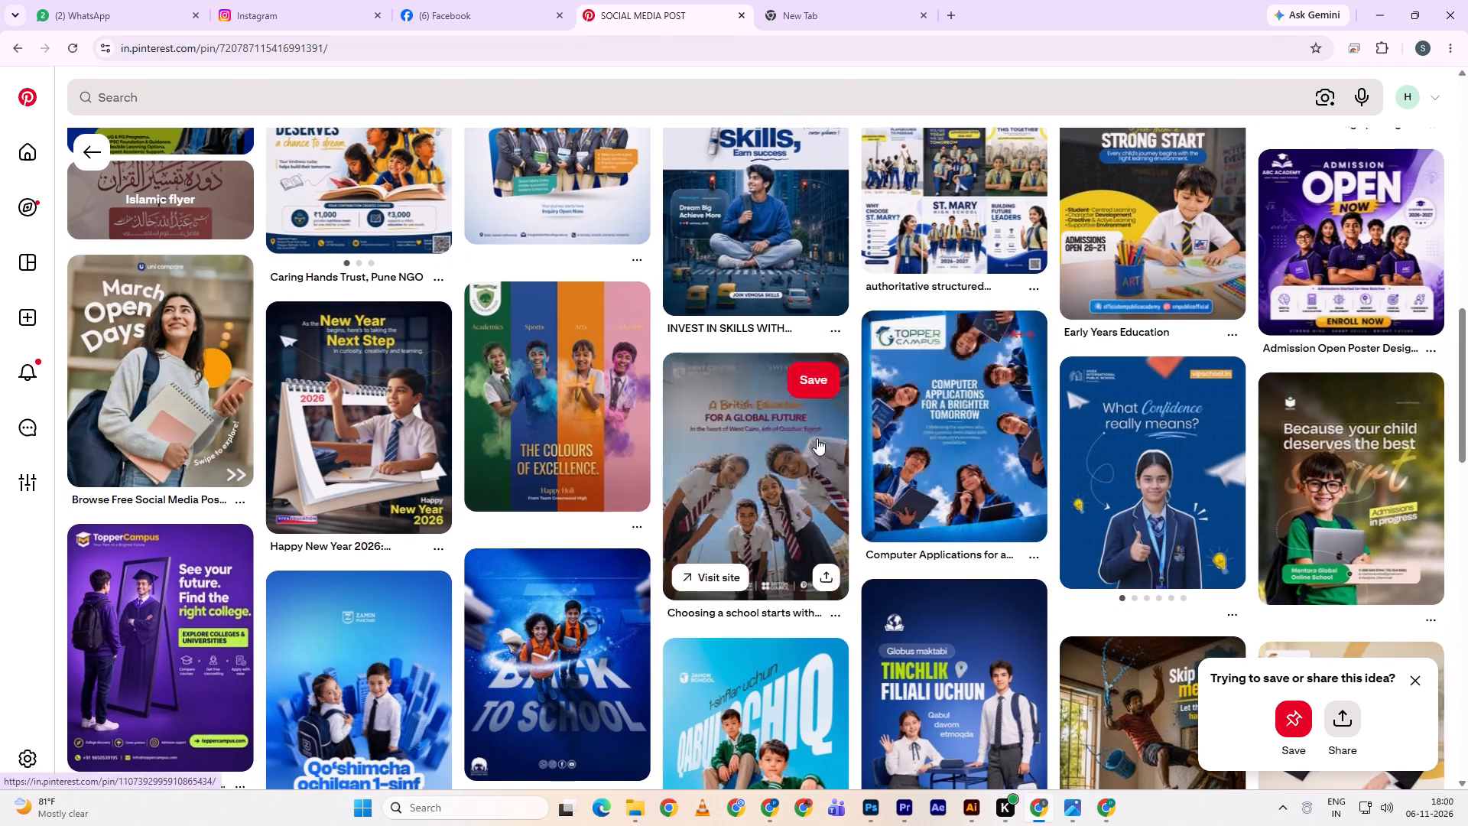
pyautogui.scroll(-2, 817, 438)
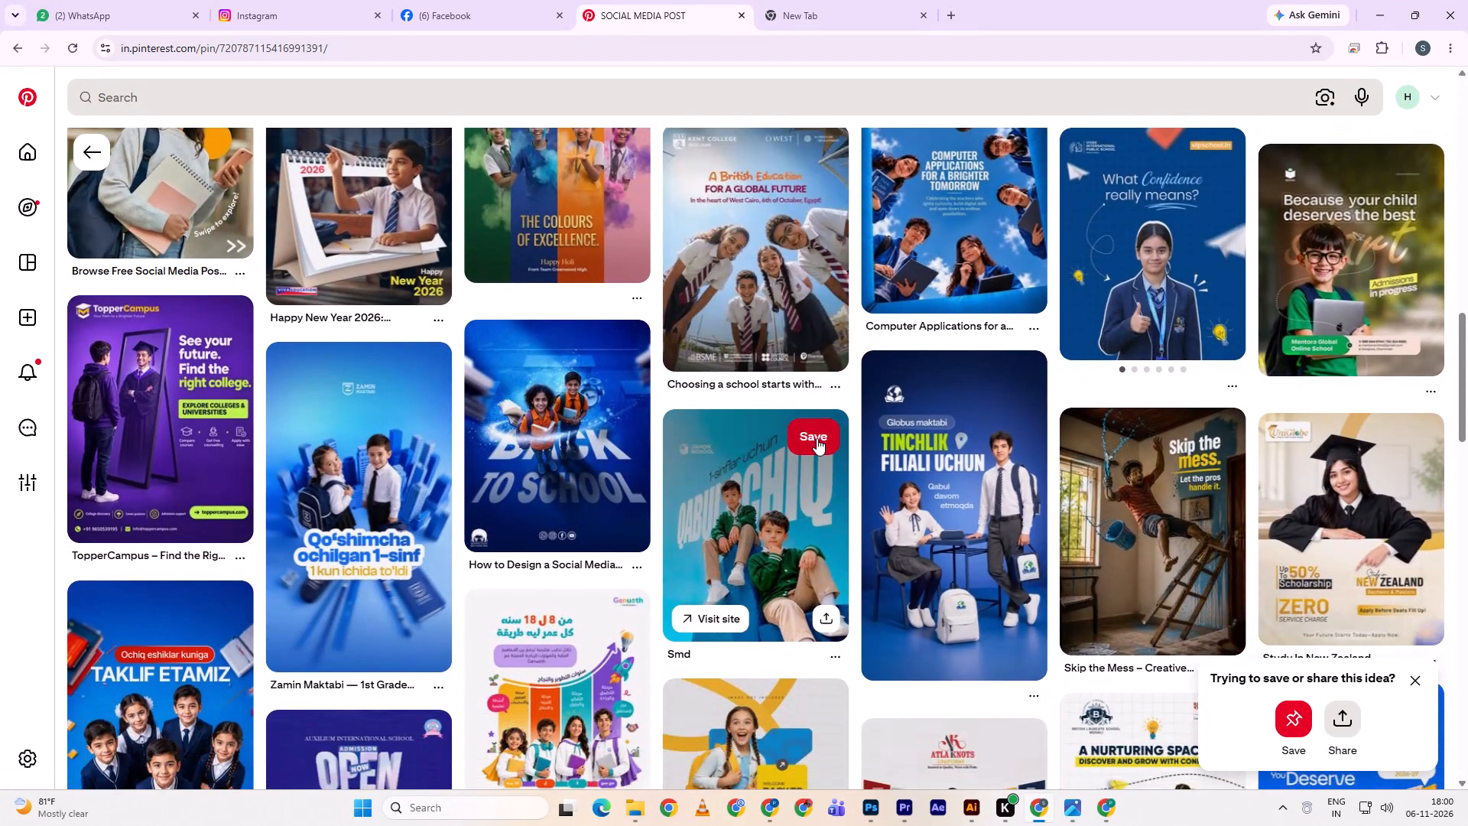
pyautogui.scroll(-10, 817, 438)
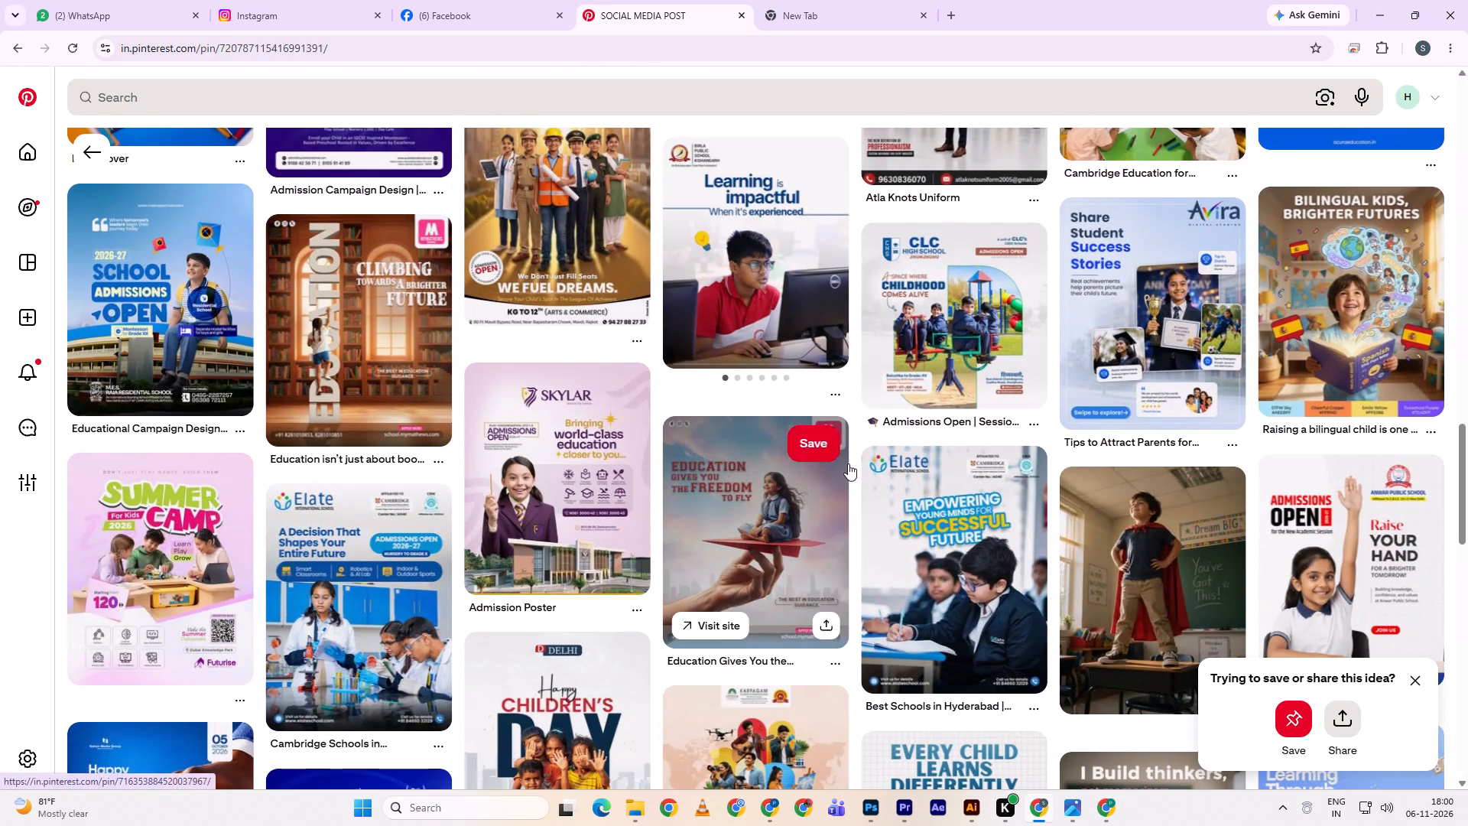
pyautogui.scroll(-4, 857, 443)
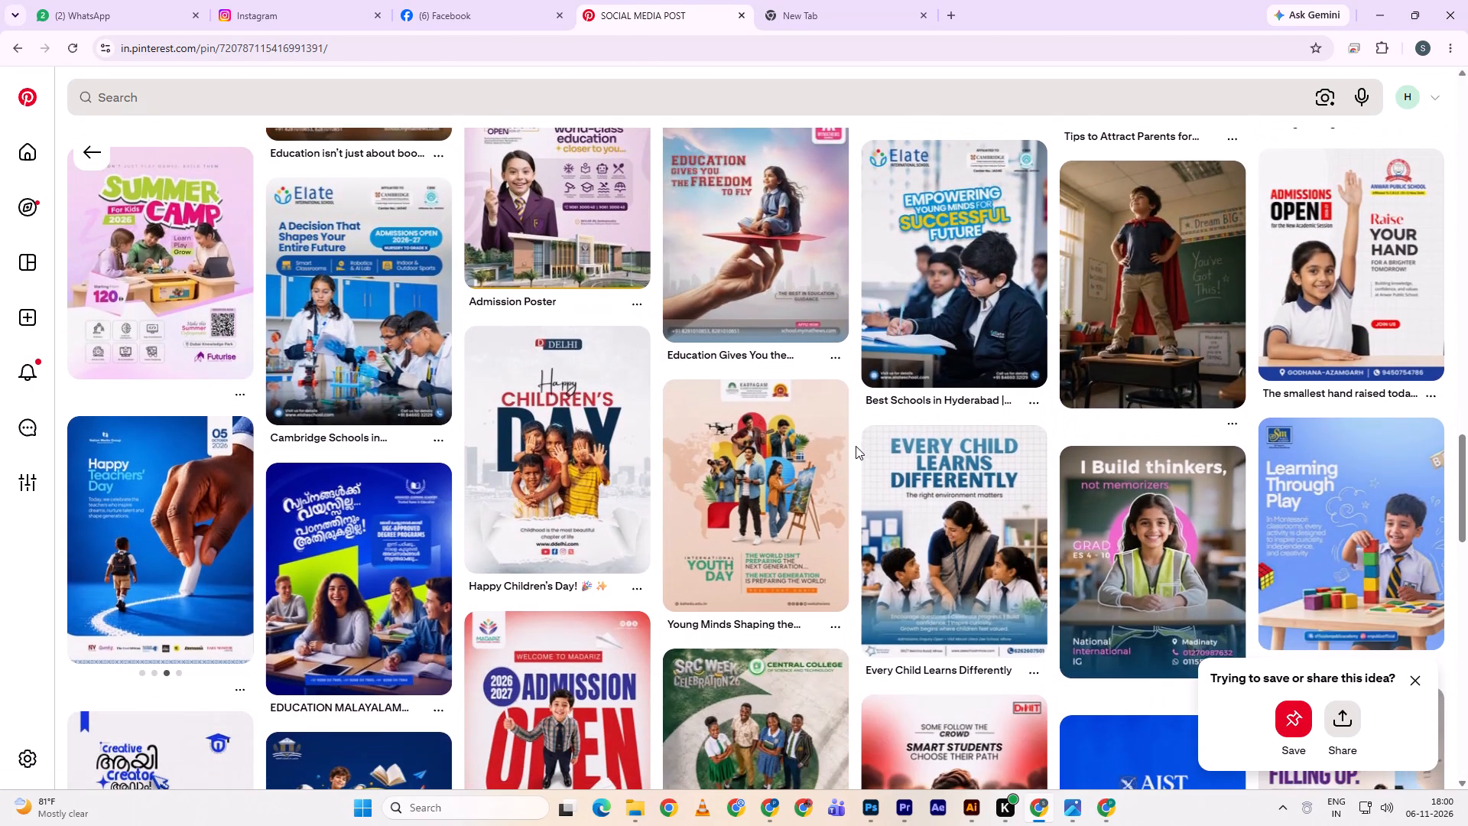
pyautogui.scroll(-6, 856, 446)
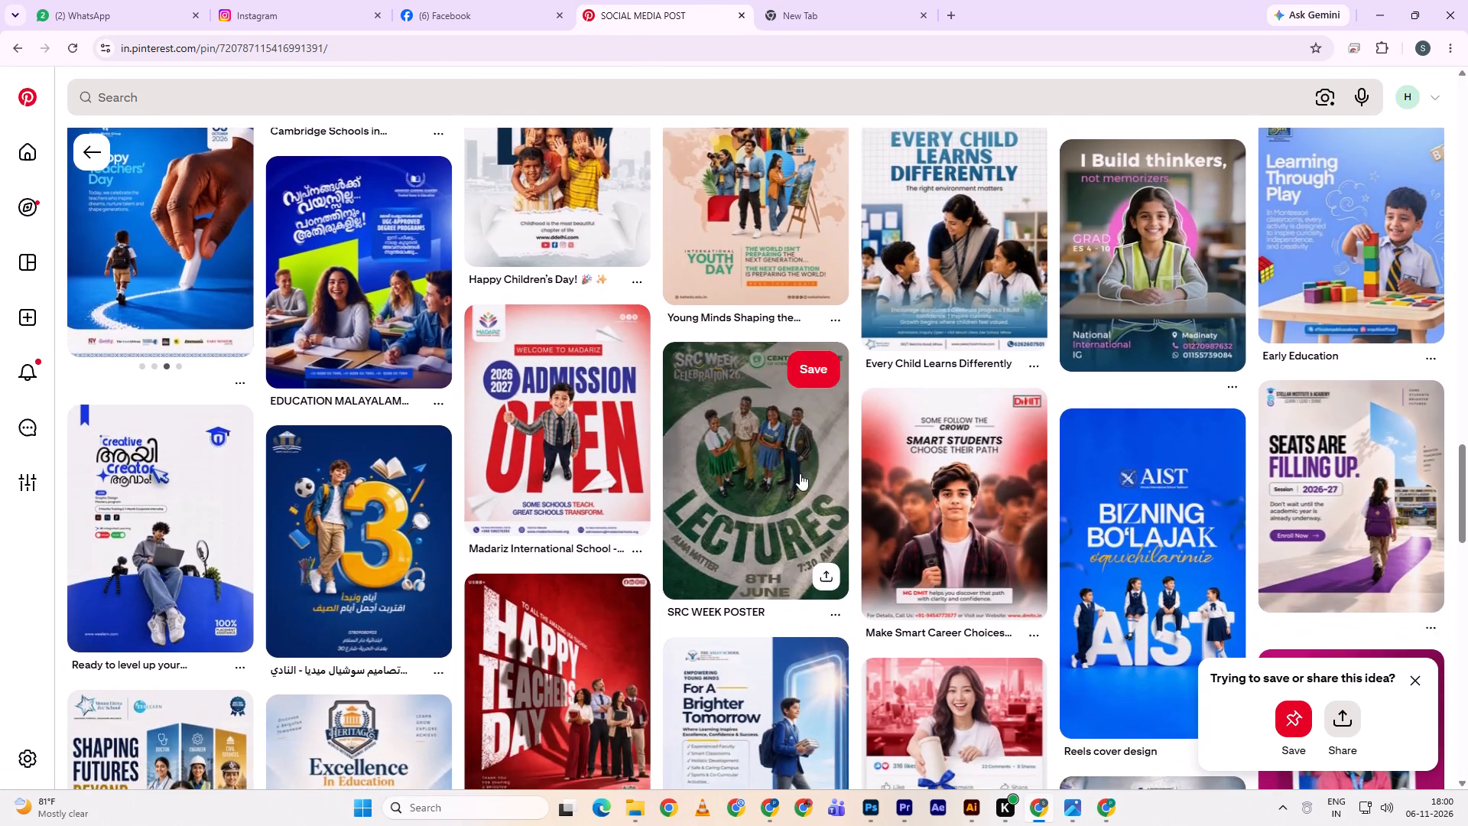
pyautogui.scroll(-7, 800, 473)
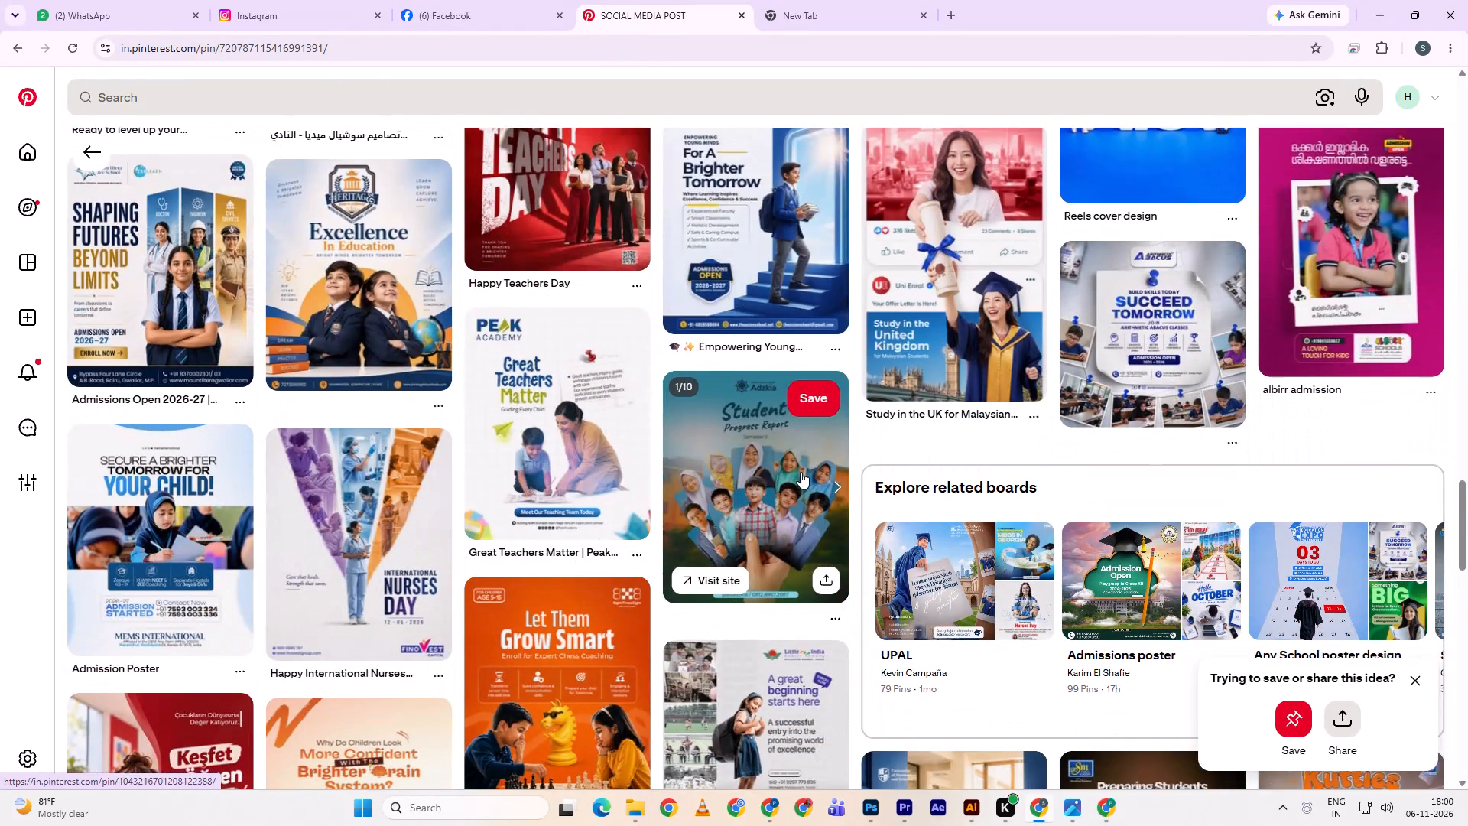
pyautogui.scroll(-1, 801, 472)
pyautogui.scroll(-3, 852, 437)
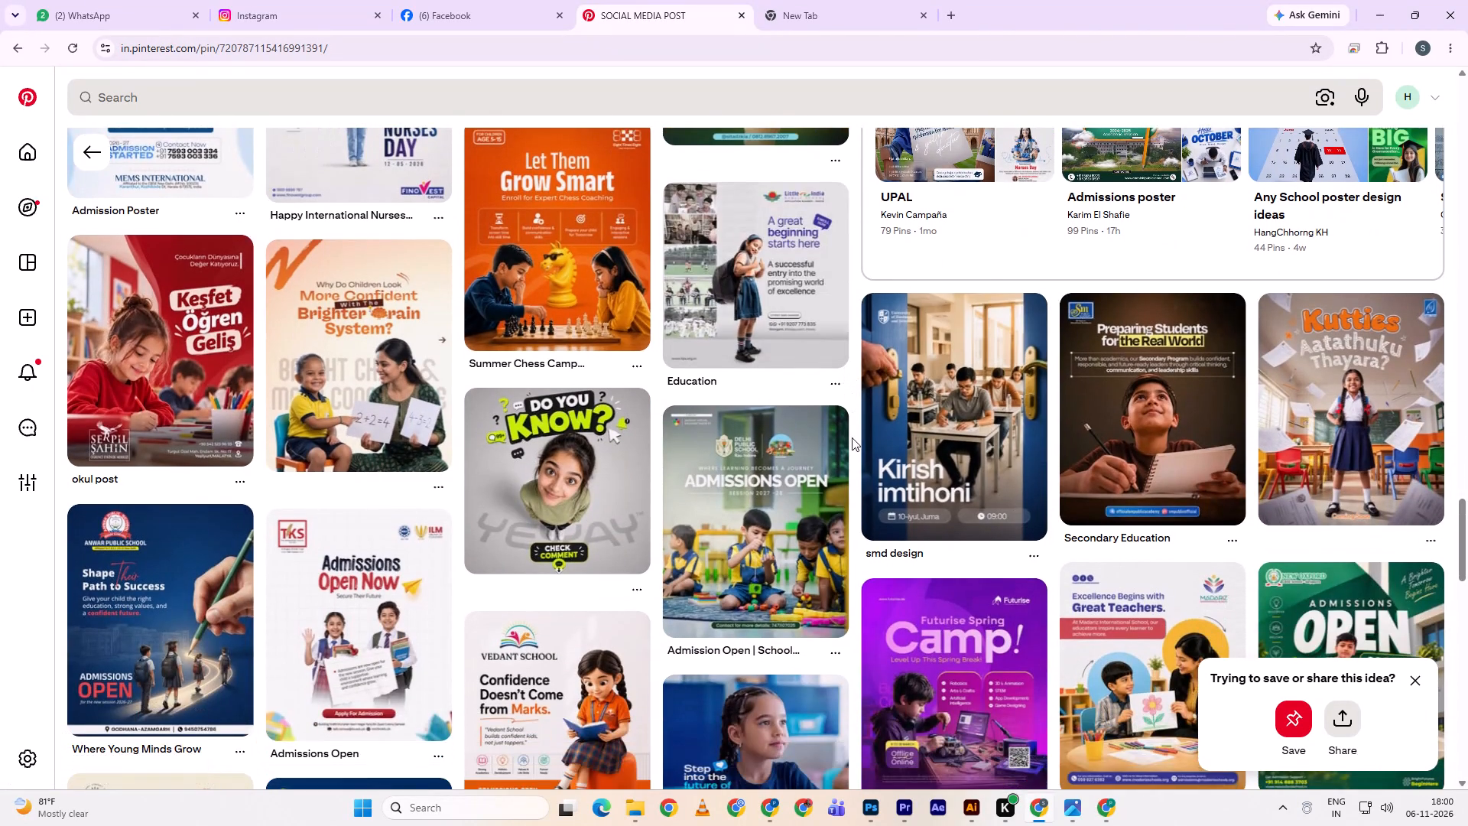
pyautogui.scroll(-8, 852, 437)
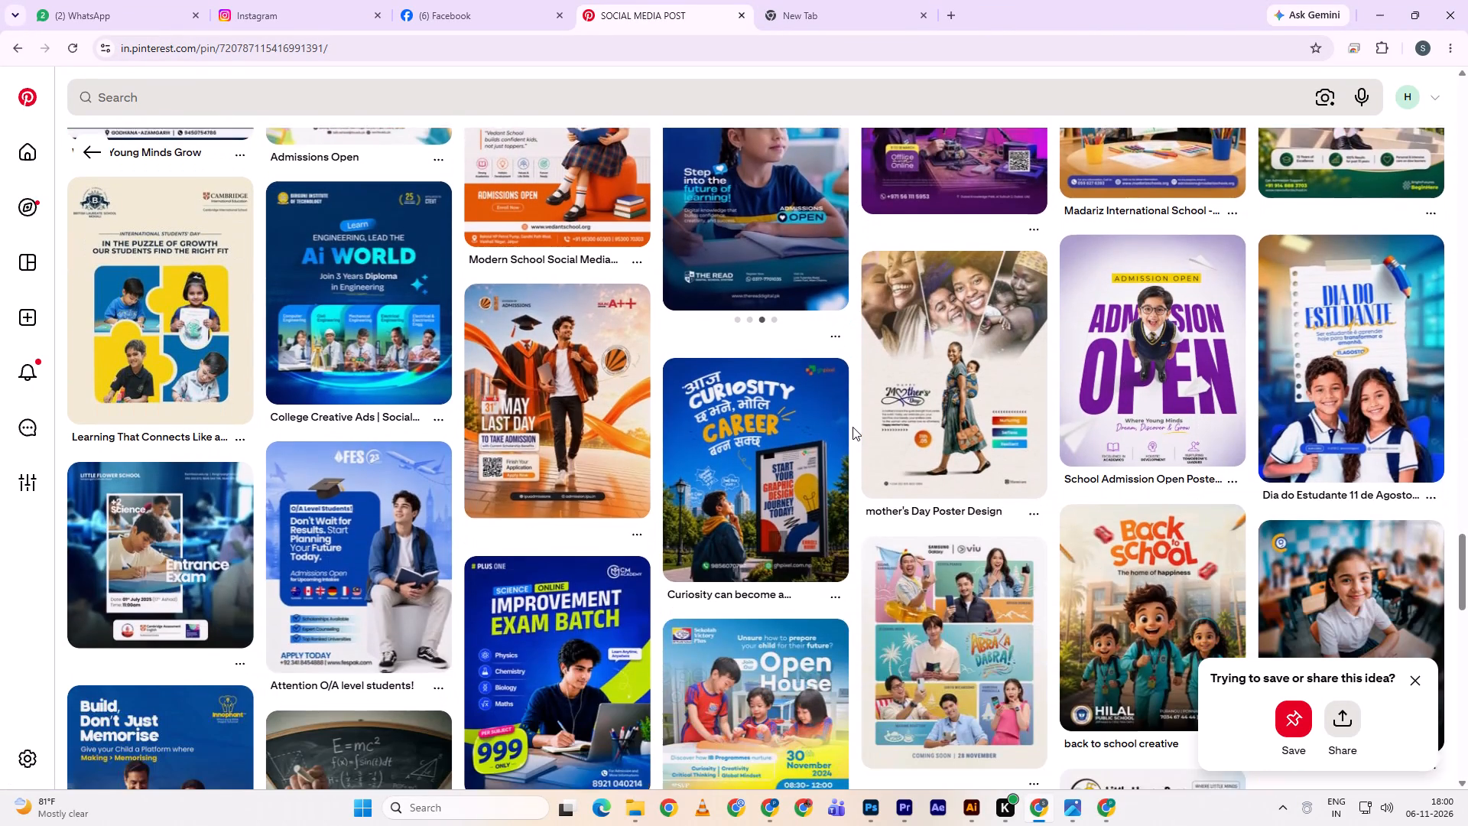
pyautogui.scroll(-8, 853, 427)
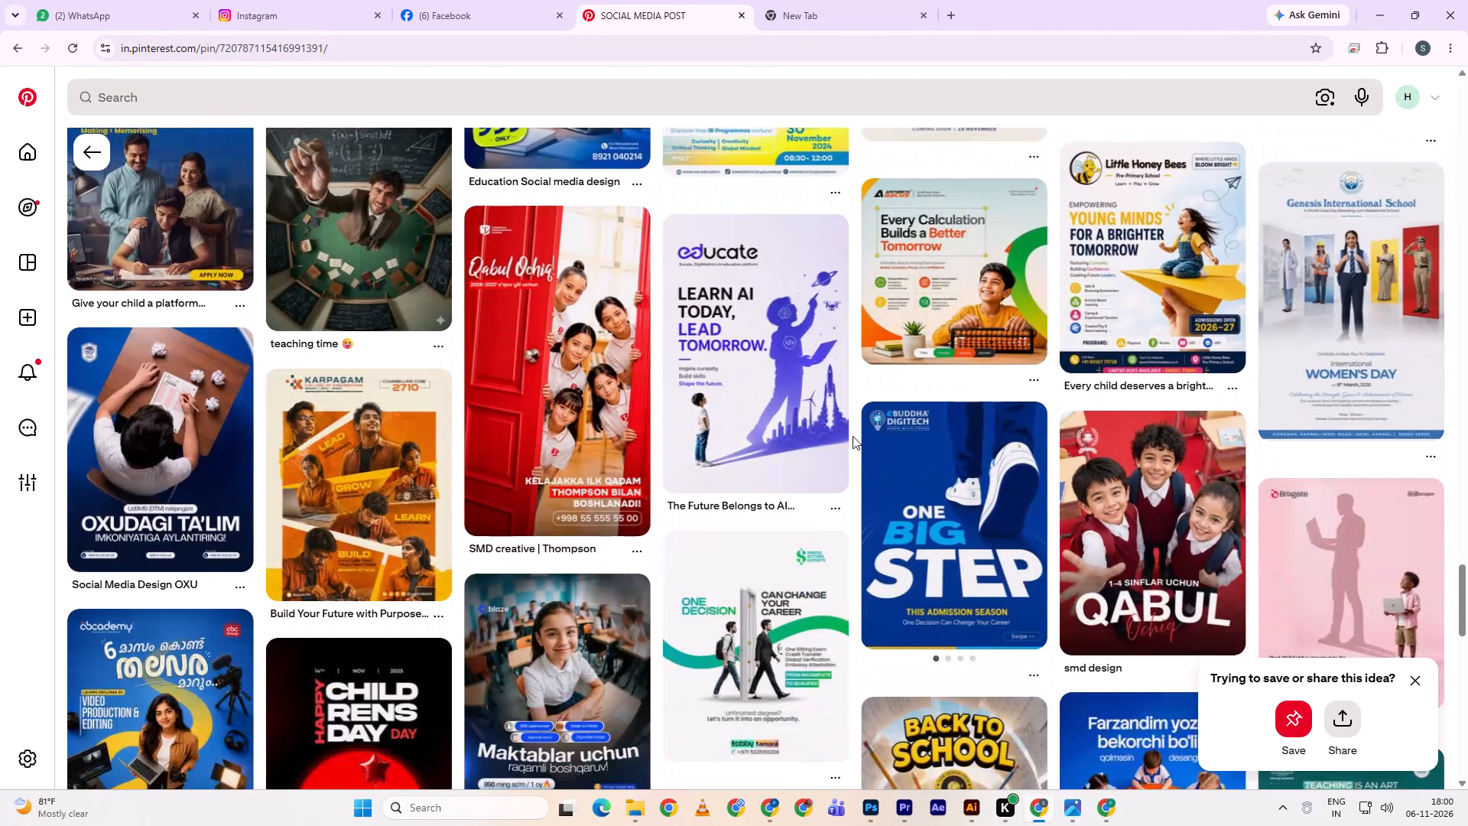
pyautogui.scroll(-5, 853, 436)
pyautogui.scroll(2, 853, 431)
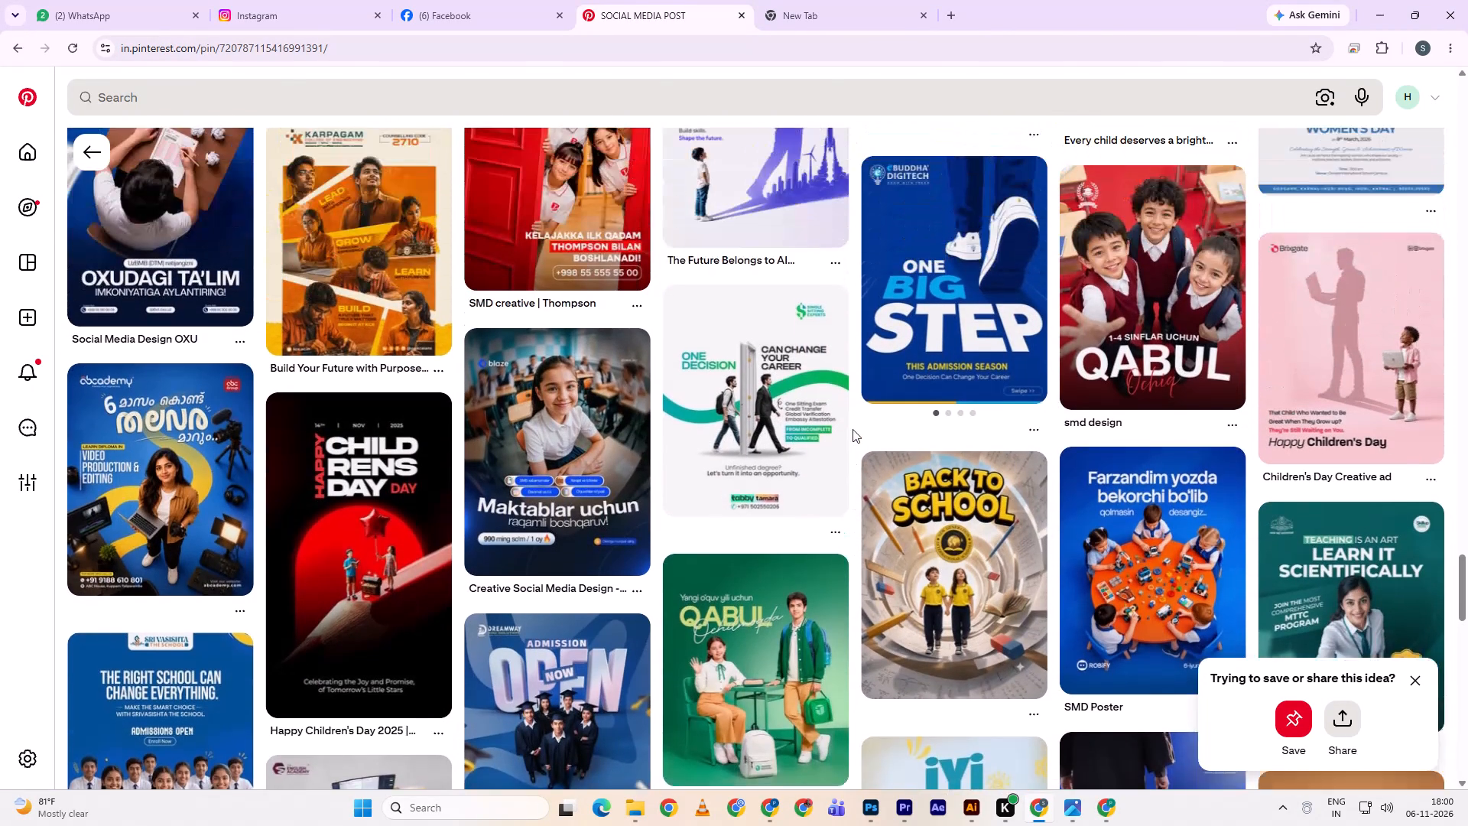
pyautogui.scroll(-7, 853, 429)
pyautogui.scroll(-5, 874, 486)
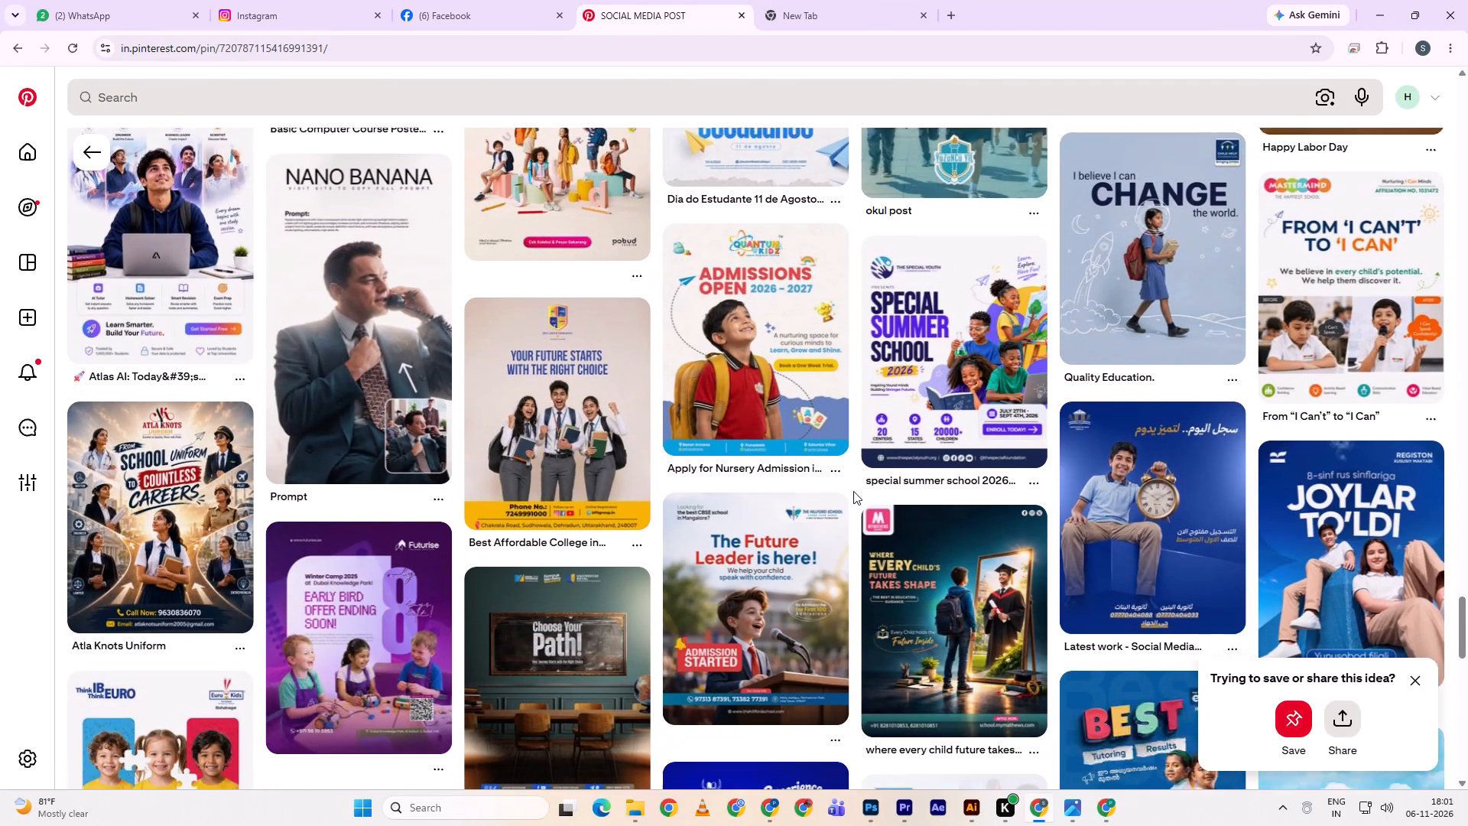
pyautogui.scroll(-5, 852, 493)
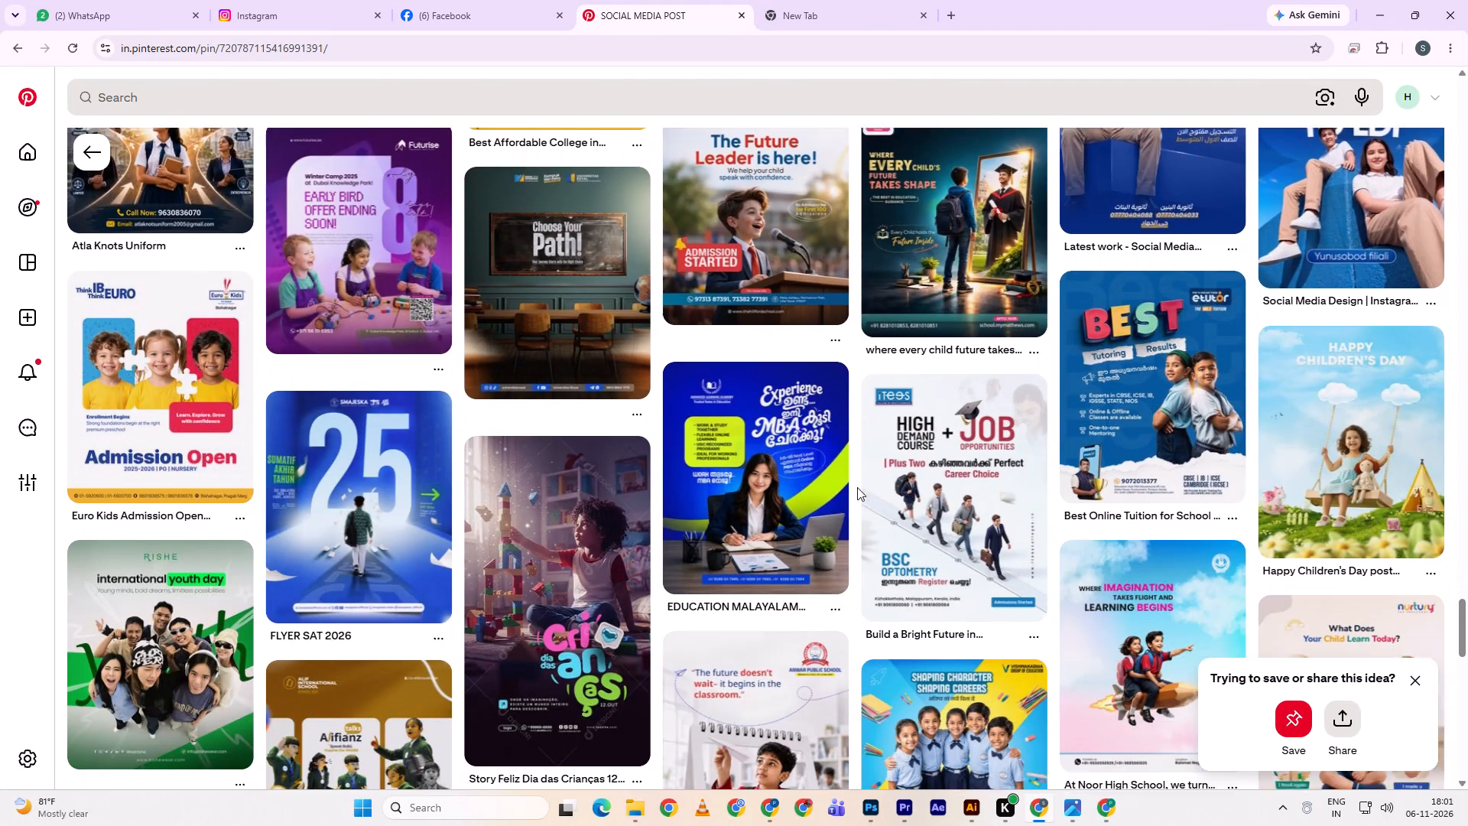
pyautogui.scroll(-6, 858, 477)
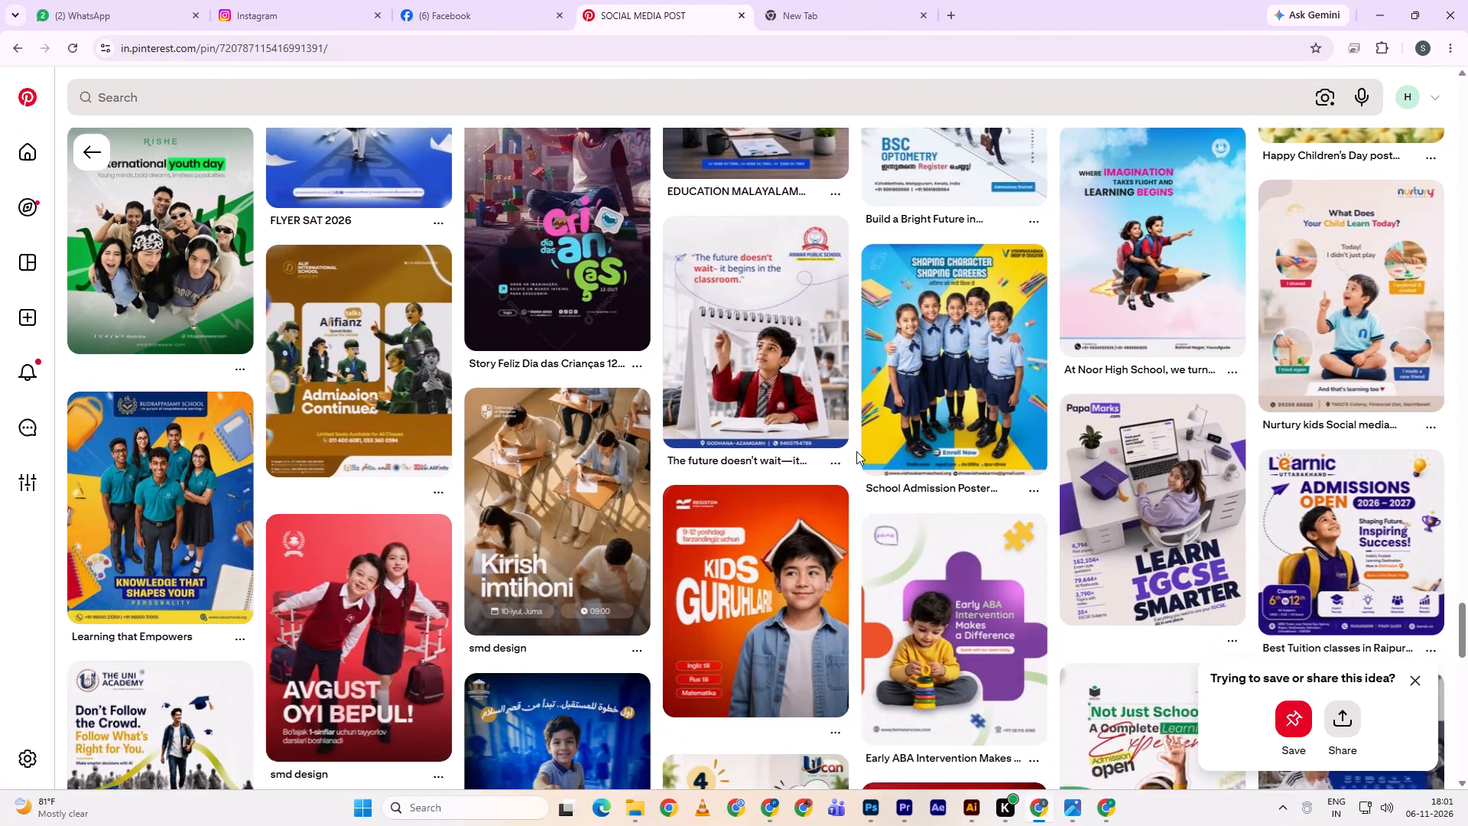
pyautogui.scroll(-5, 856, 451)
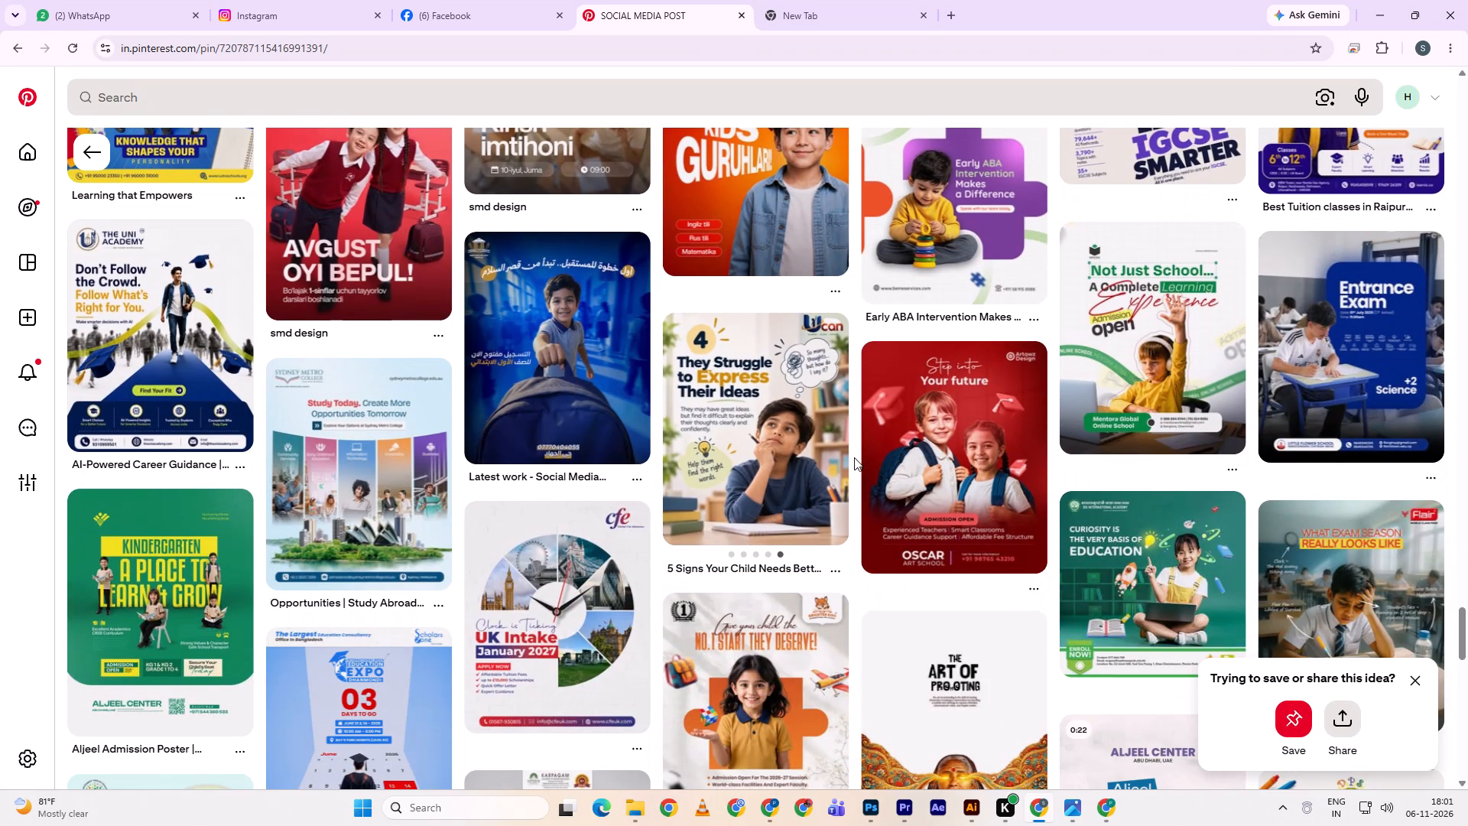
pyautogui.scroll(-5, 854, 457)
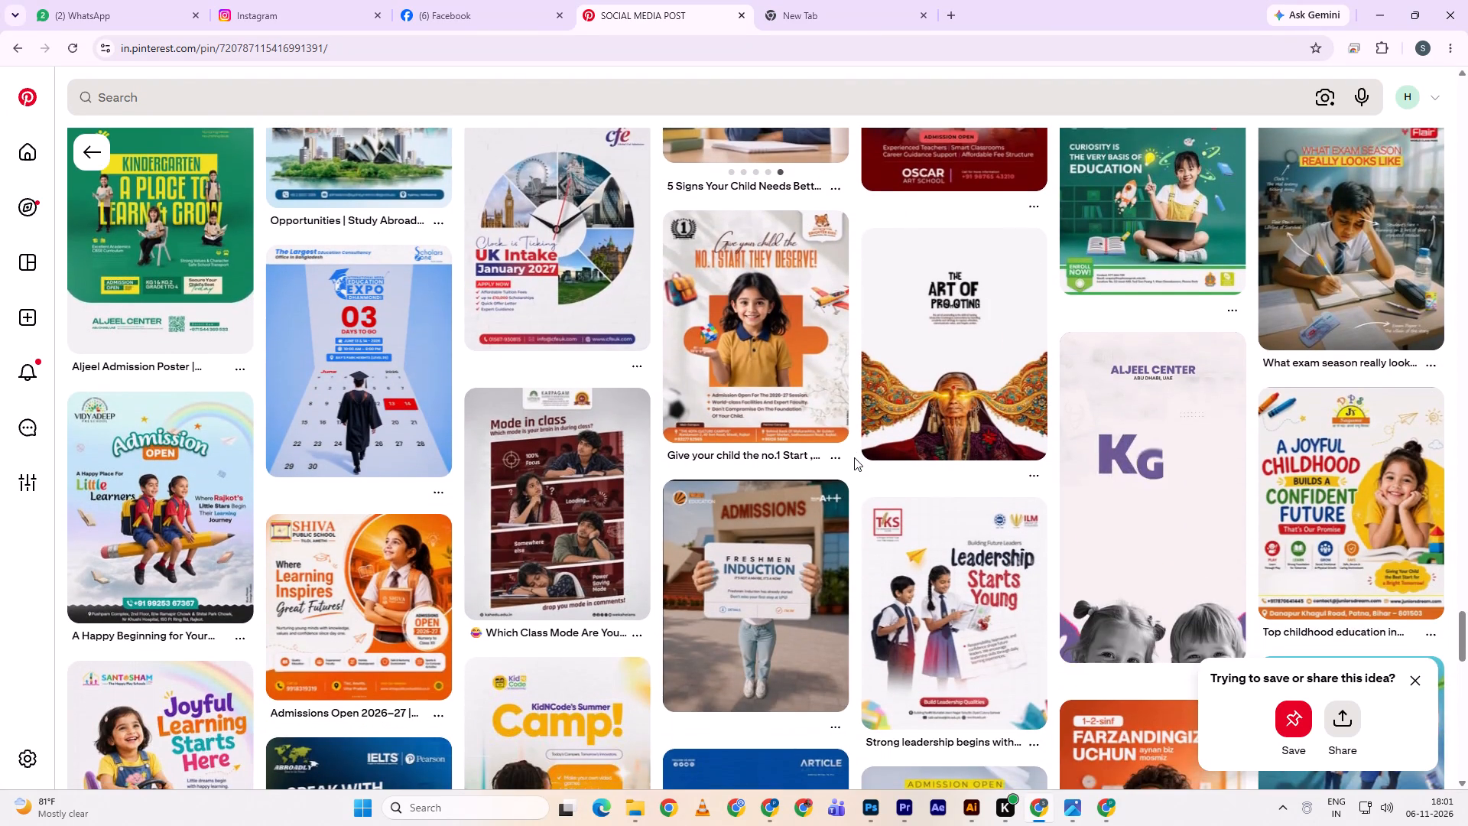
pyautogui.scroll(-6, 854, 457)
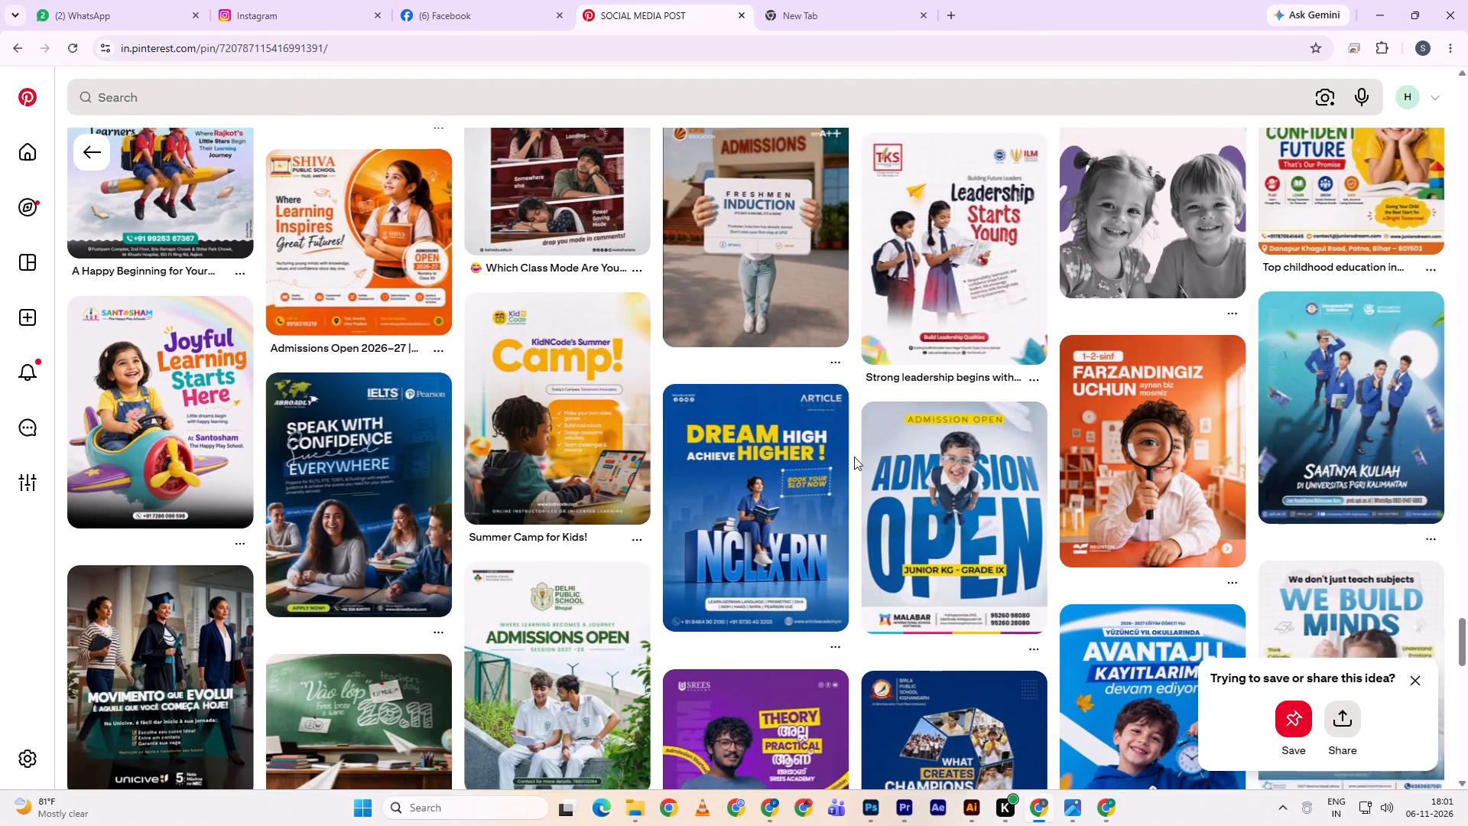
pyautogui.scroll(-8, 854, 457)
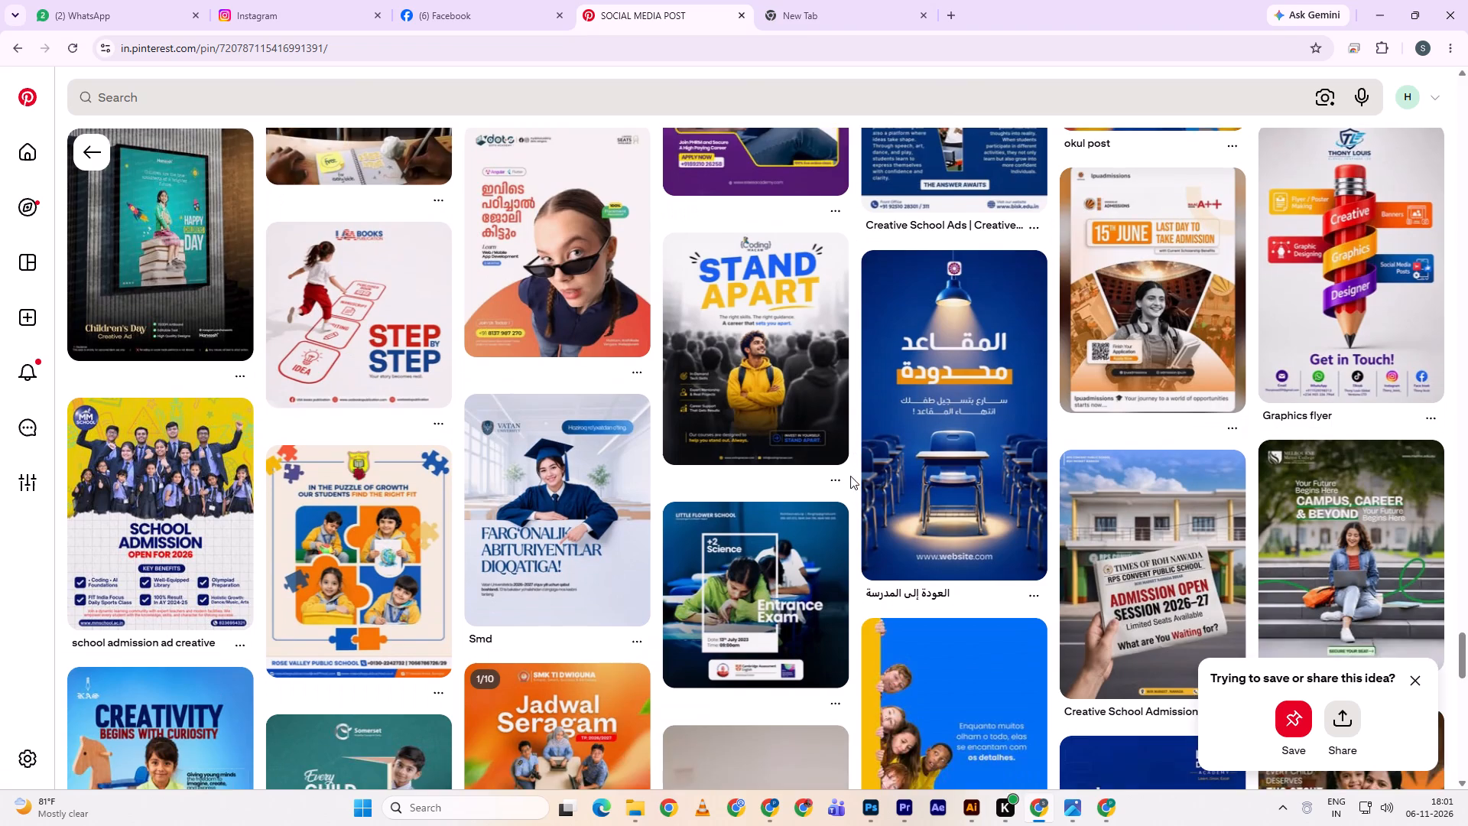
pyautogui.scroll(-10, 850, 475)
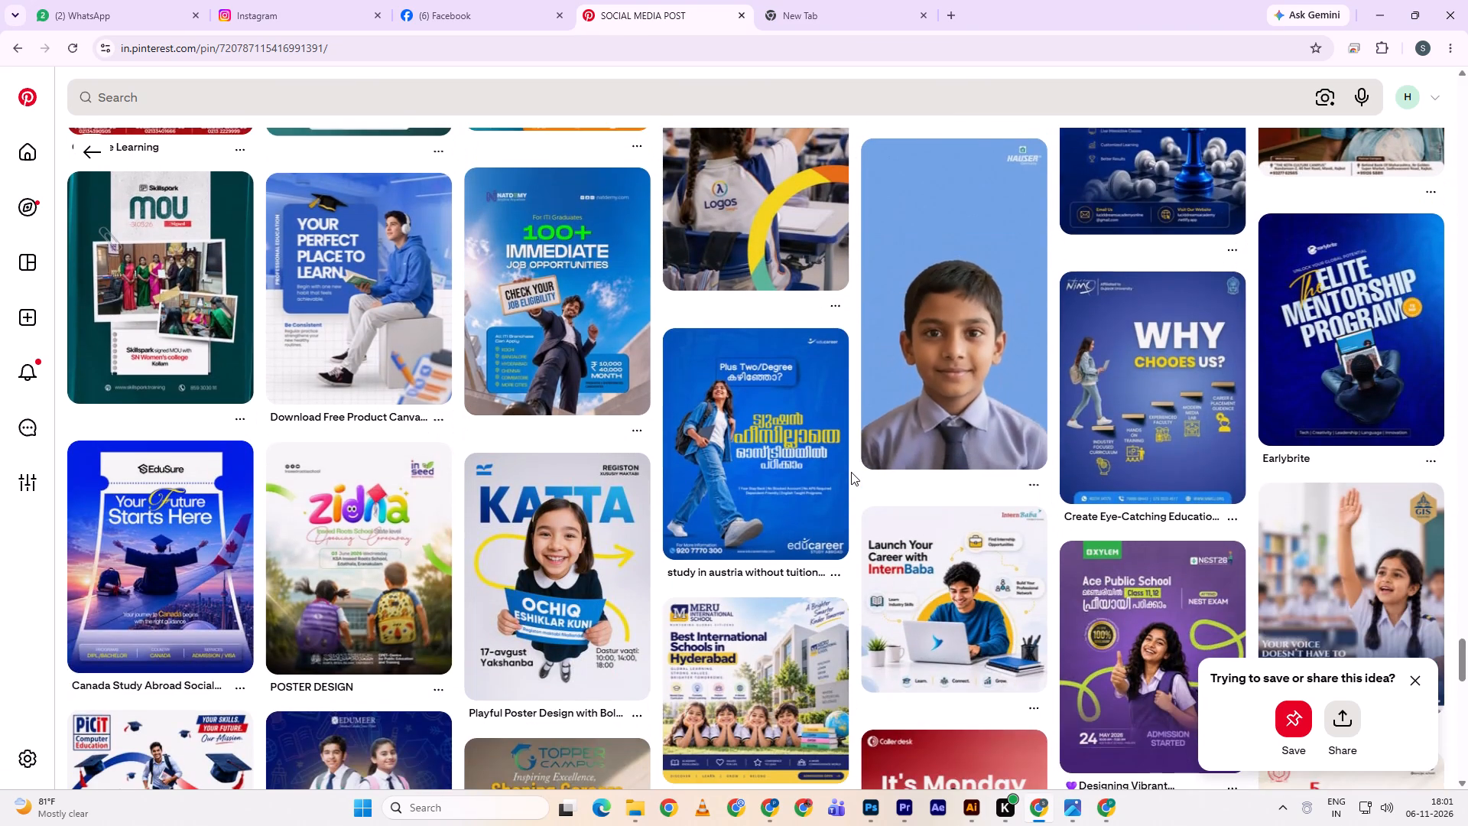
pyautogui.scroll(-9, 851, 472)
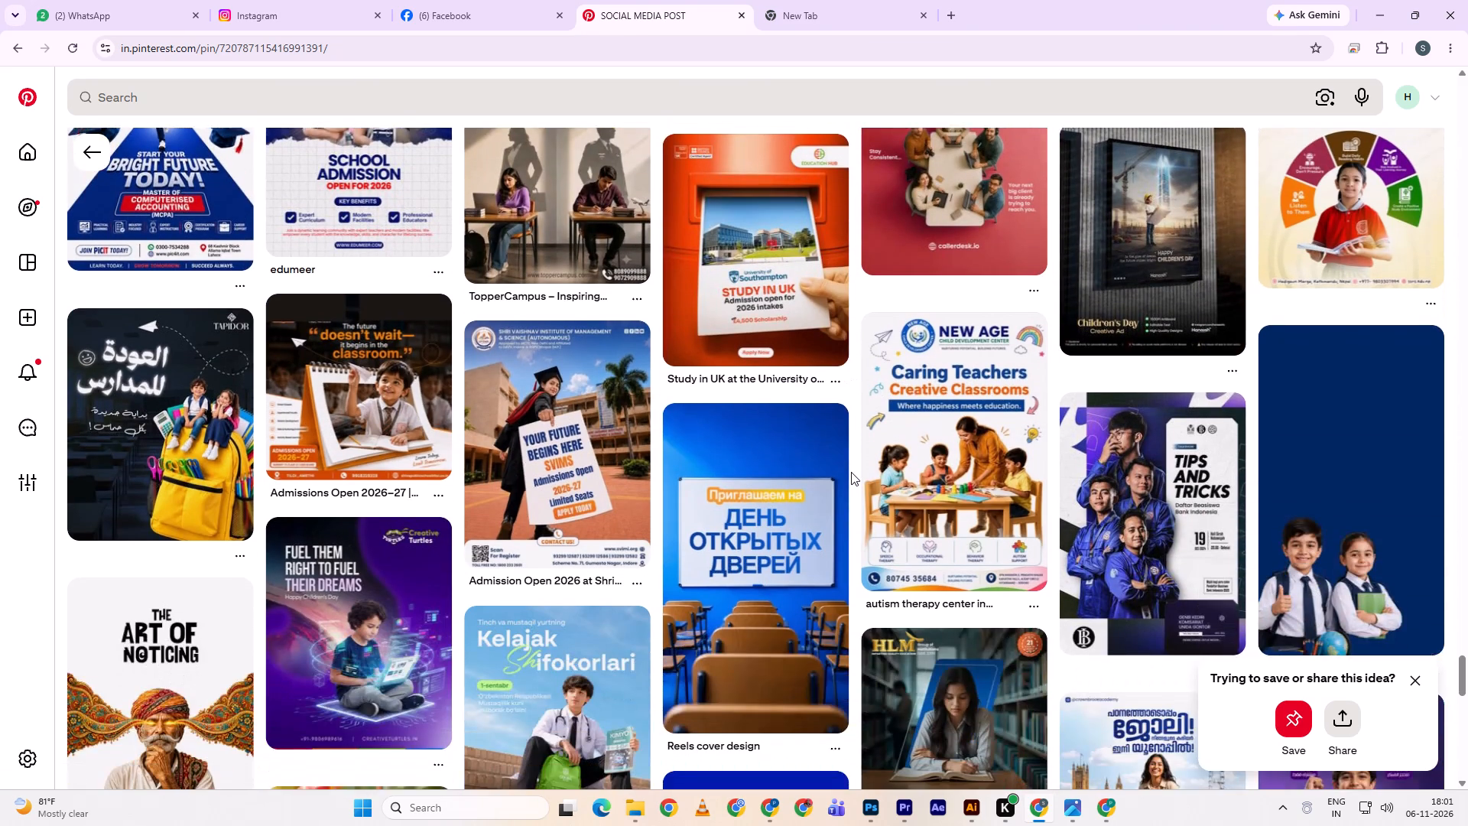
pyautogui.scroll(-9, 851, 472)
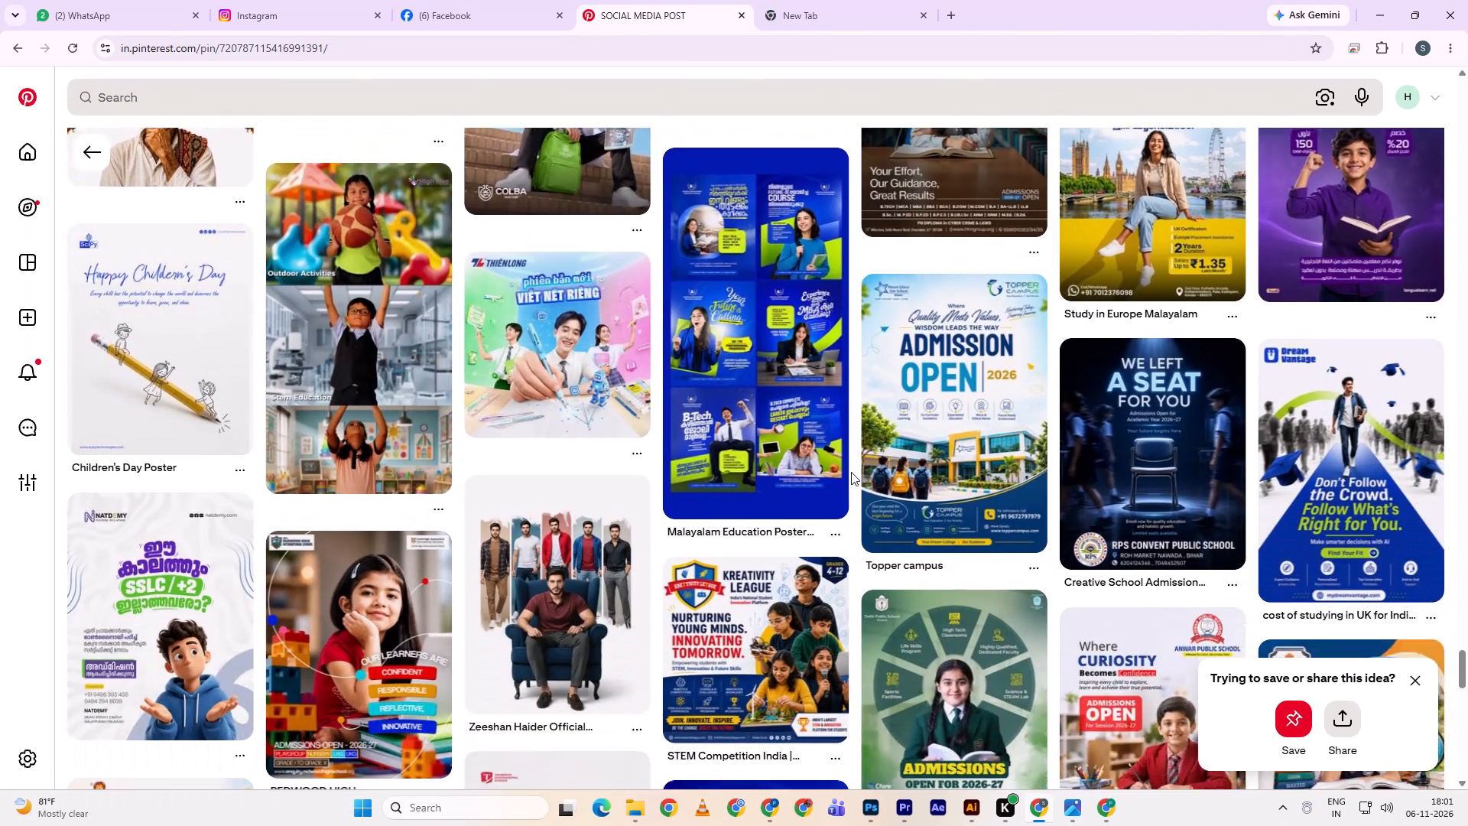
pyautogui.scroll(-3, 851, 472)
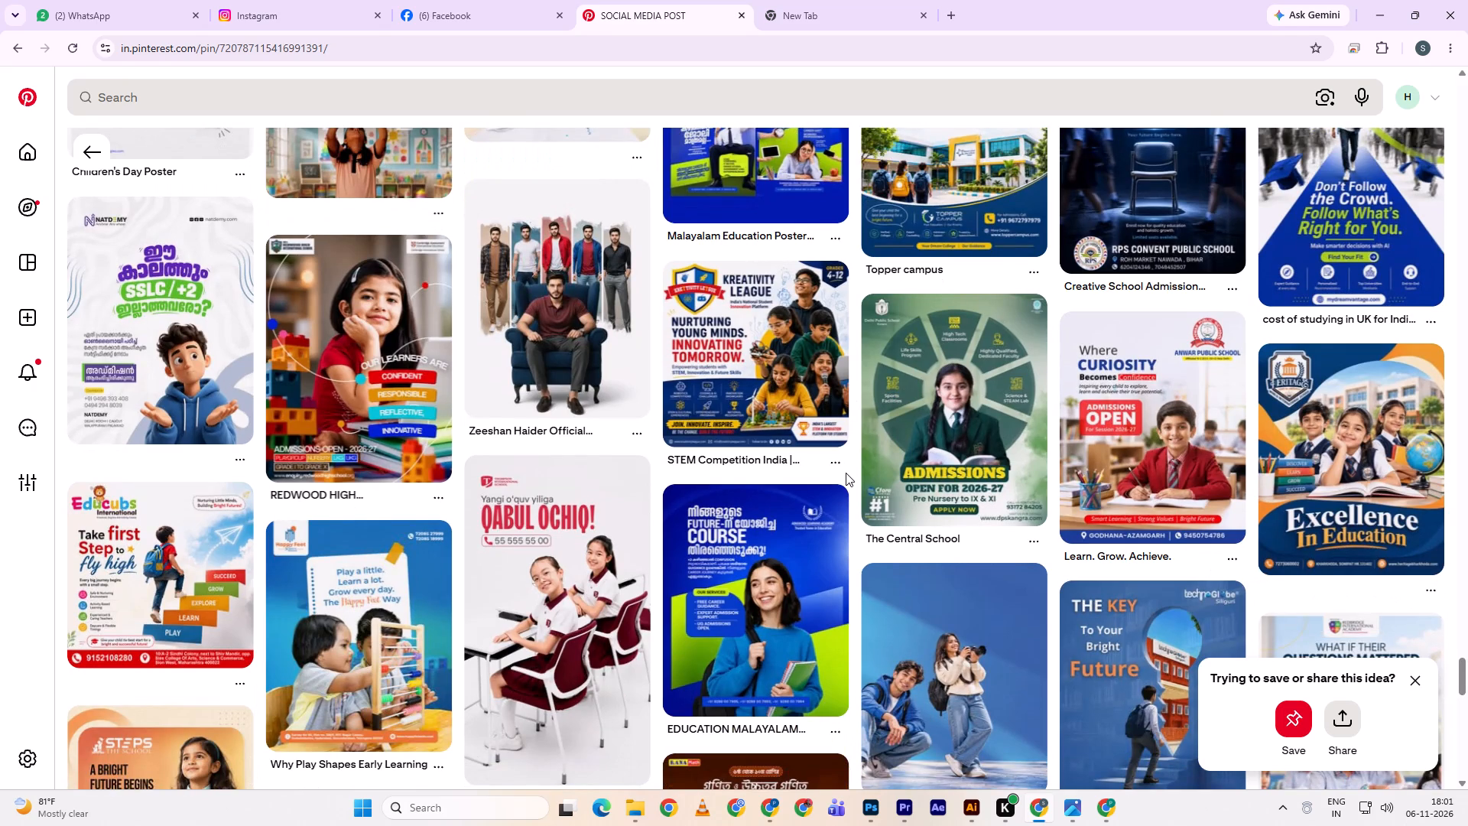
pyautogui.scroll(-2, 806, 450)
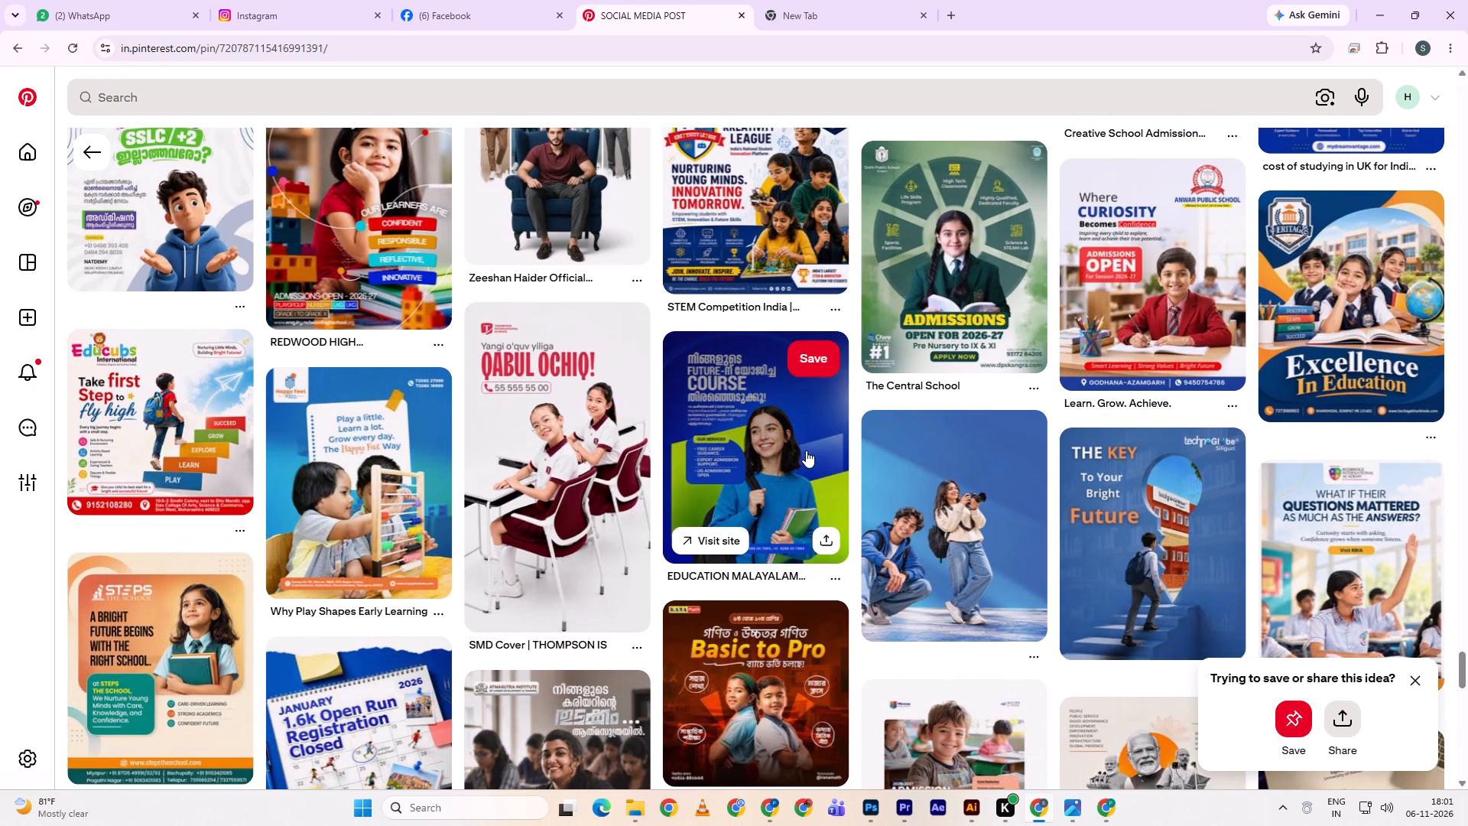
pyautogui.scroll(-2, 808, 450)
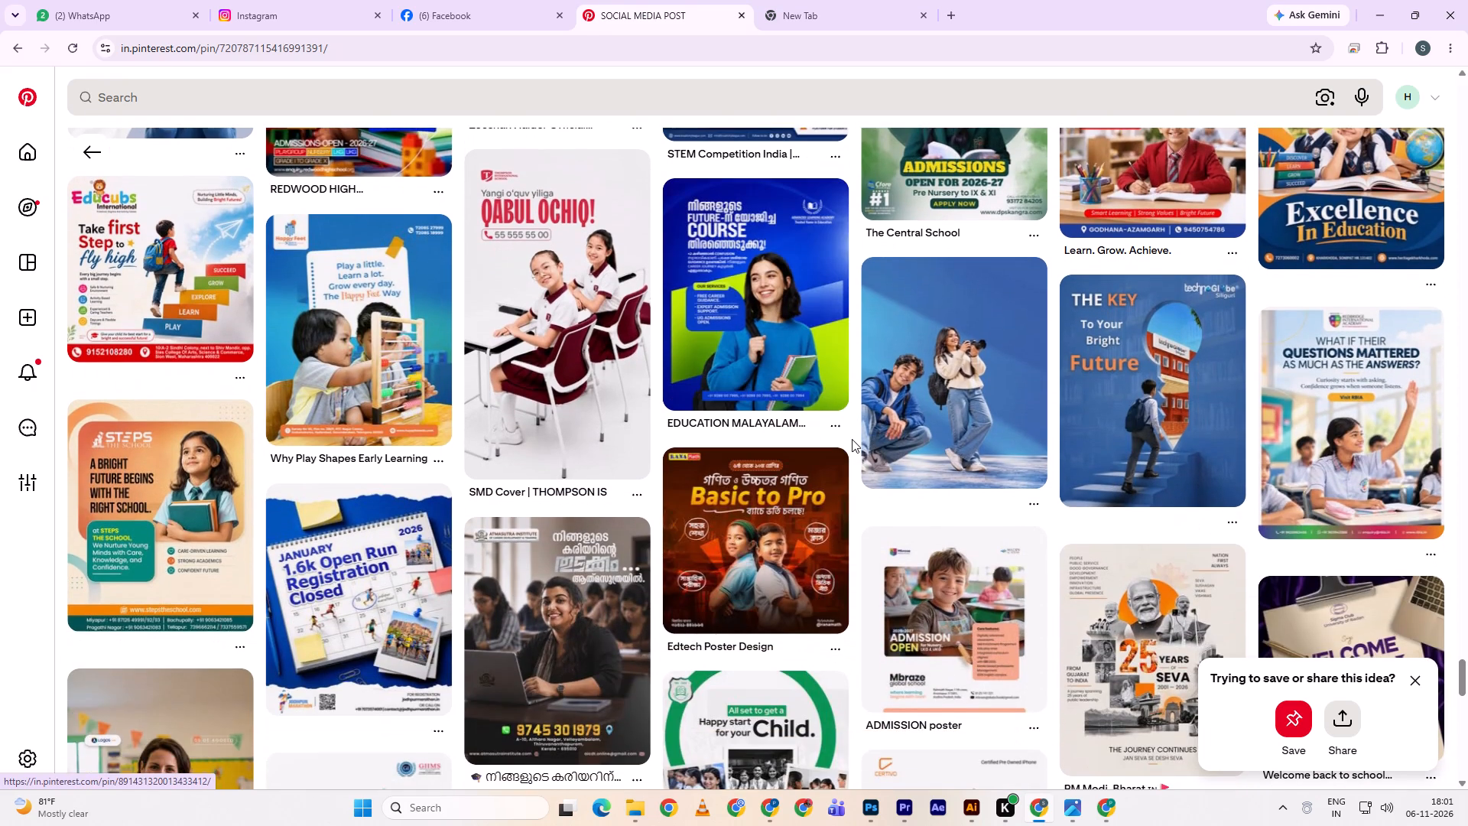
pyautogui.scroll(-6, 852, 439)
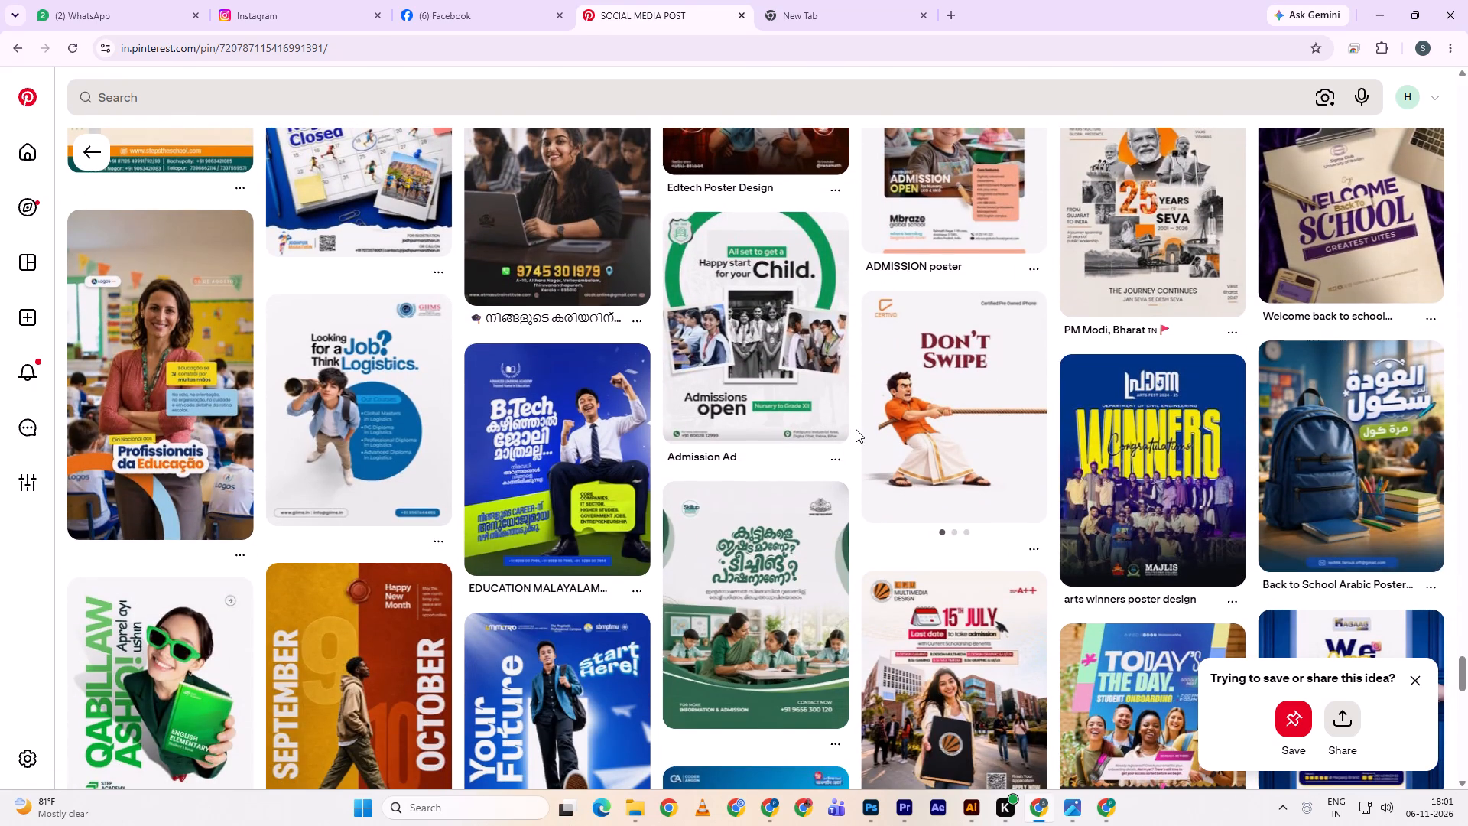
pyautogui.scroll(-4, 851, 424)
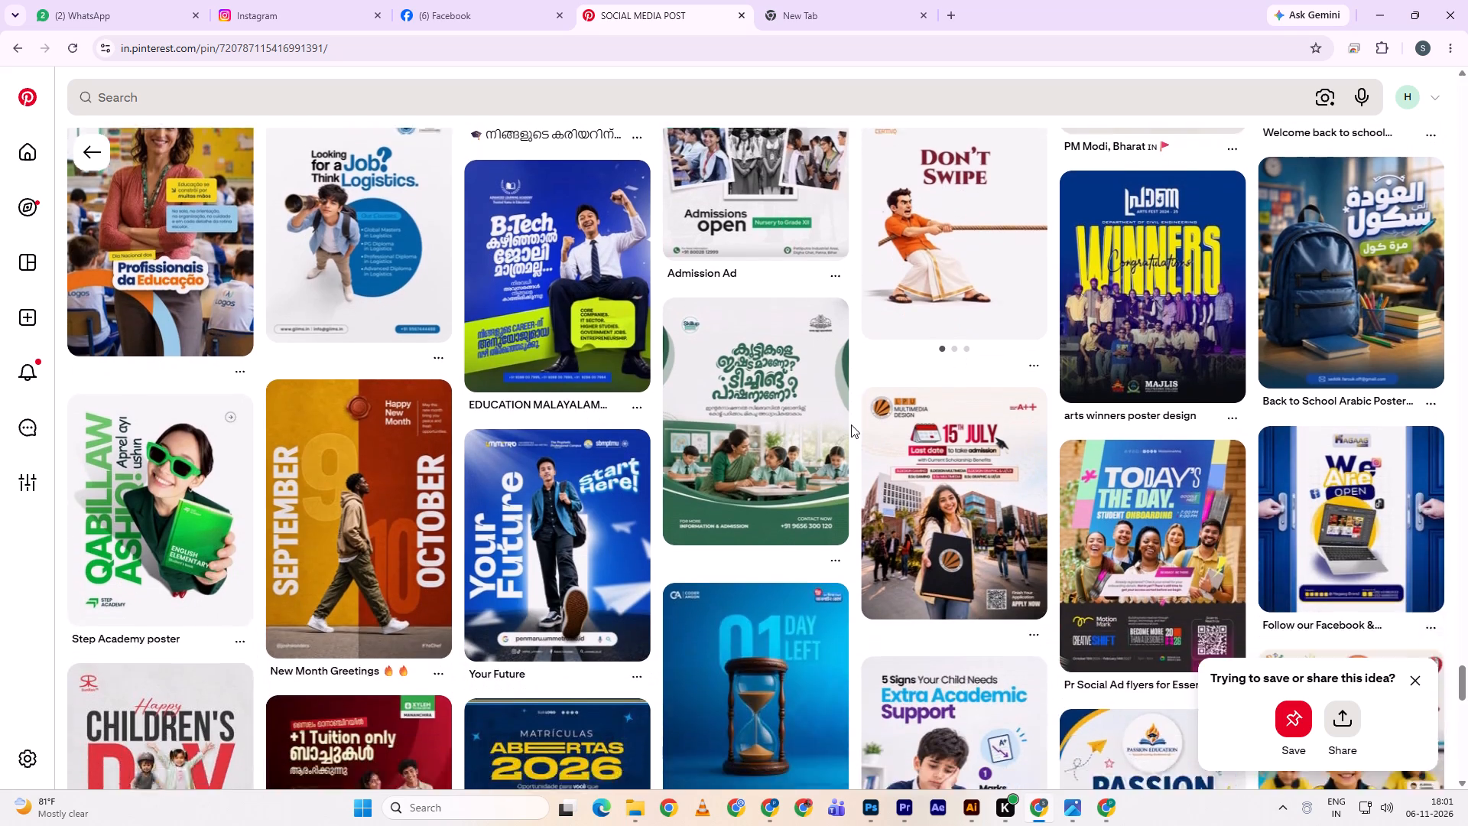
pyautogui.scroll(-6, 851, 424)
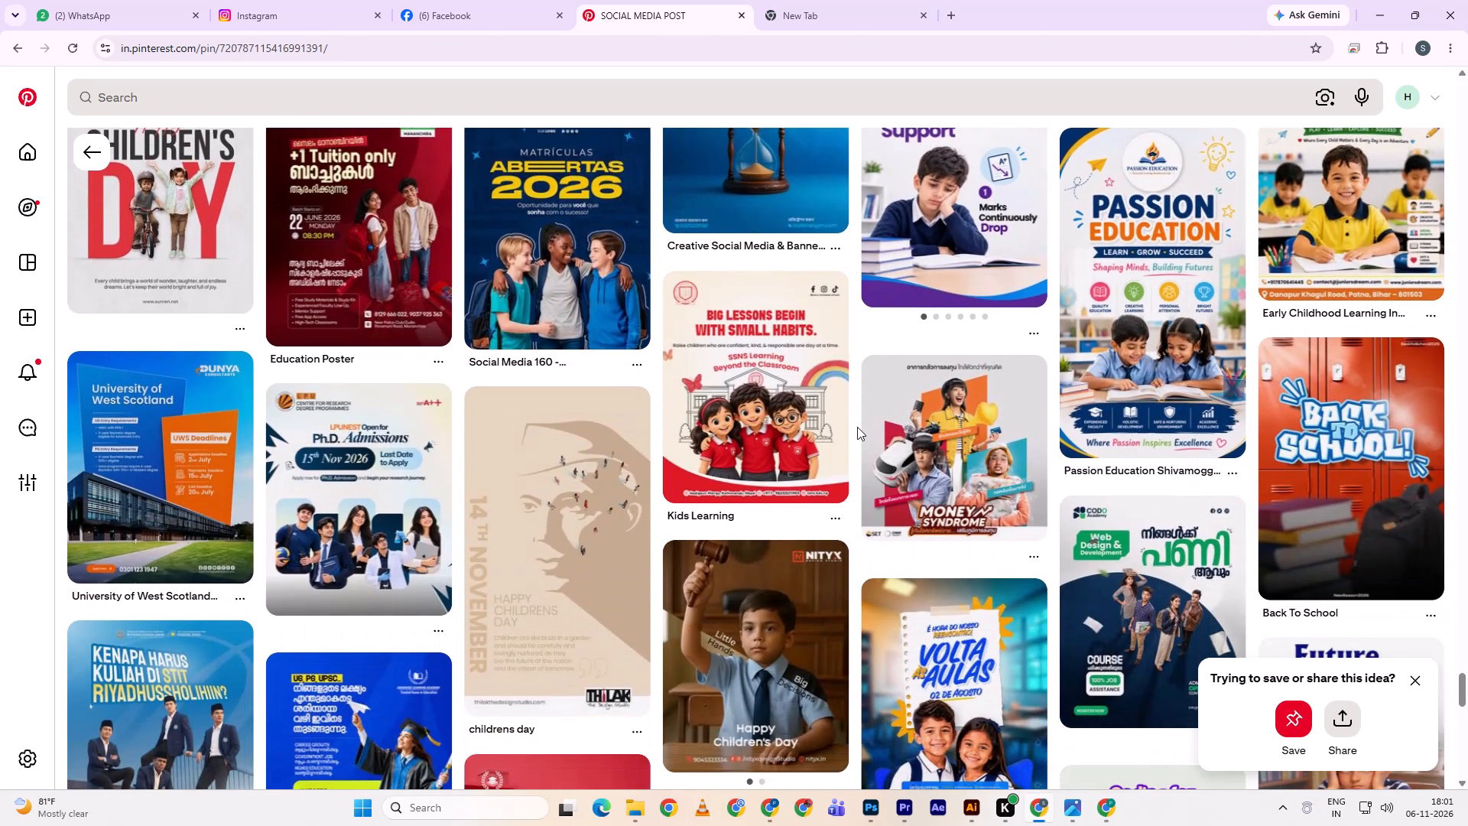
pyautogui.scroll(-9, 857, 427)
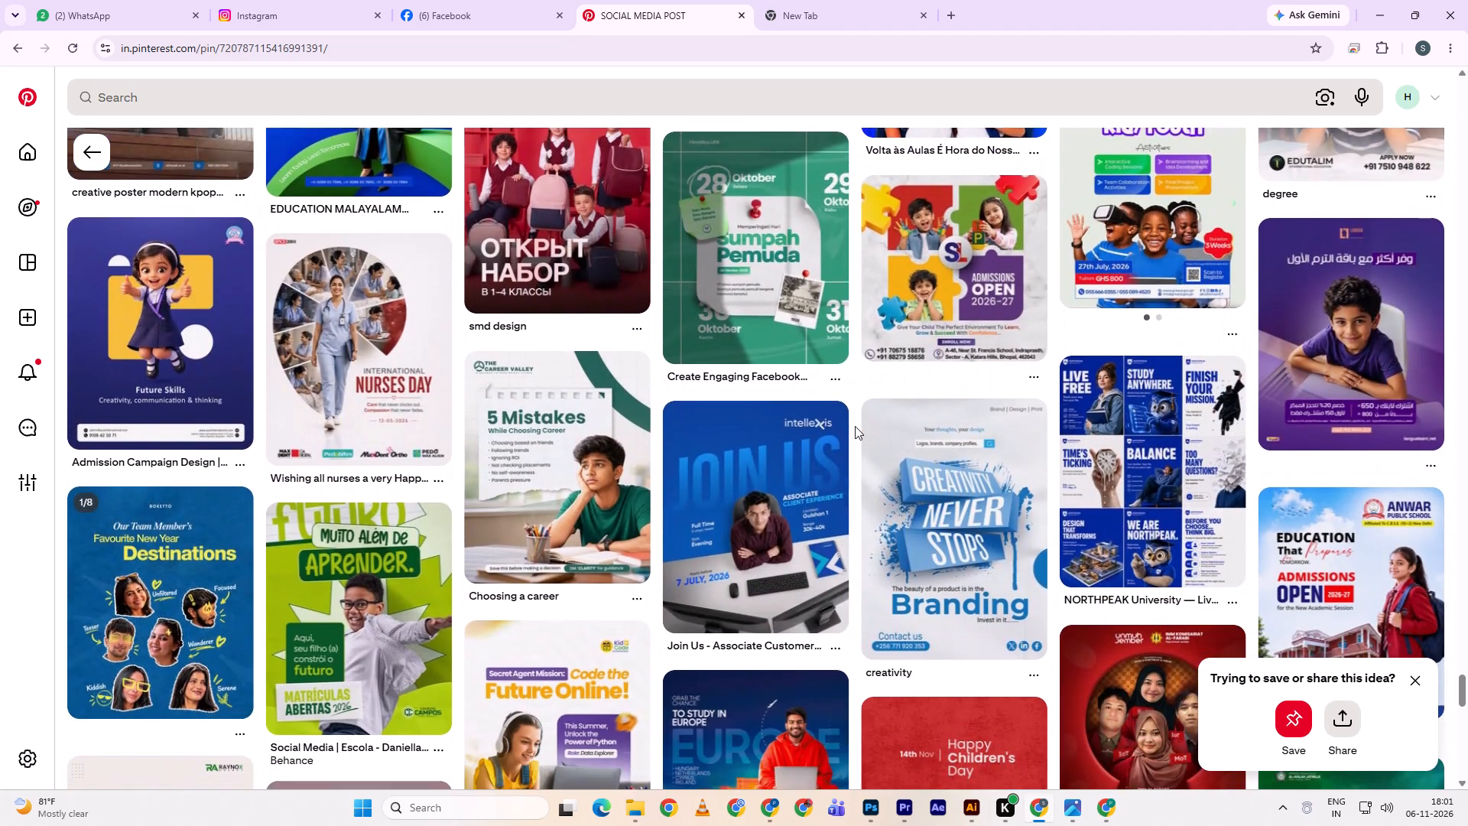
pyautogui.scroll(-10, 855, 426)
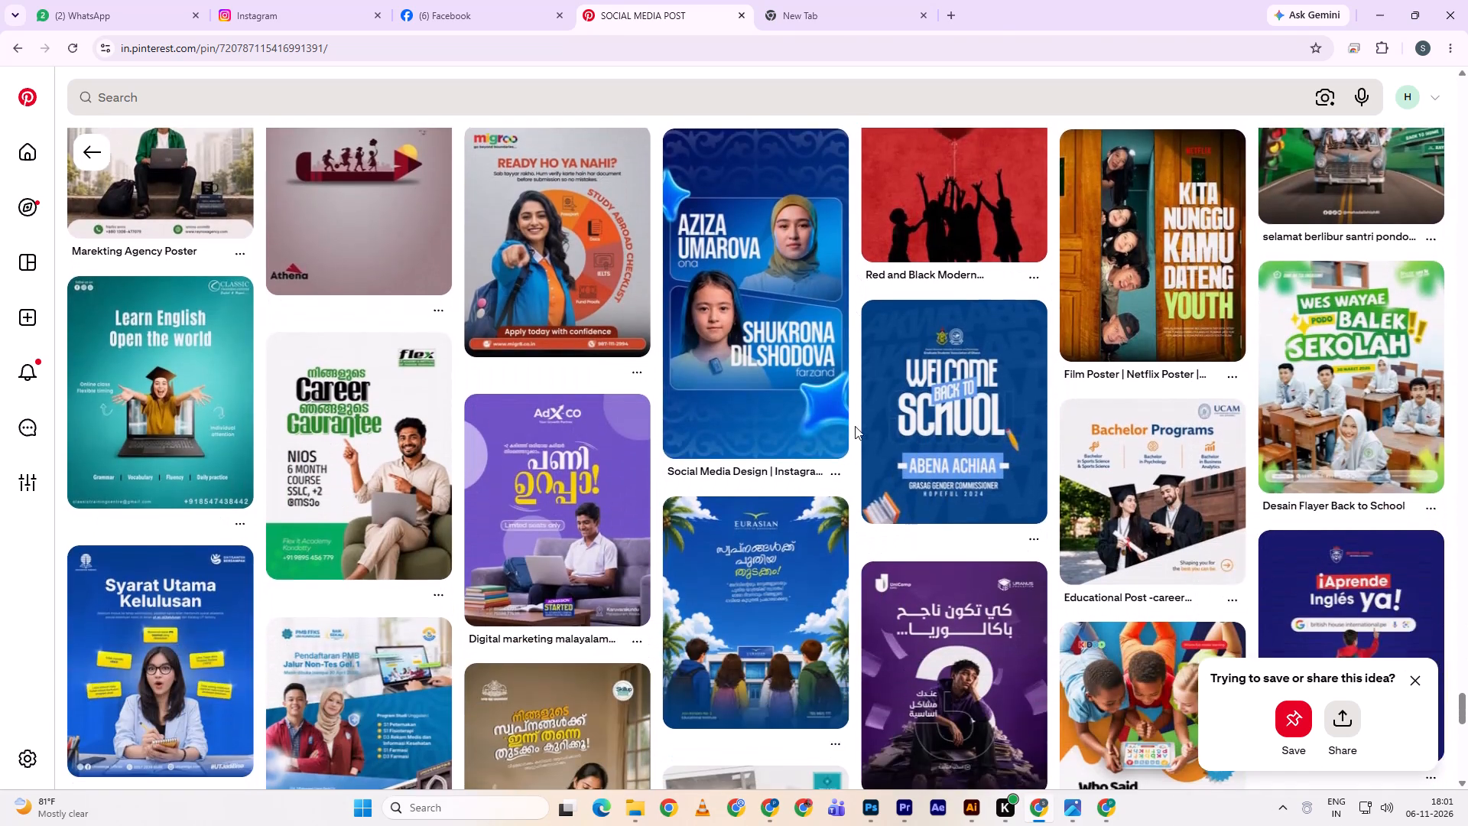
pyautogui.scroll(-12, 855, 426)
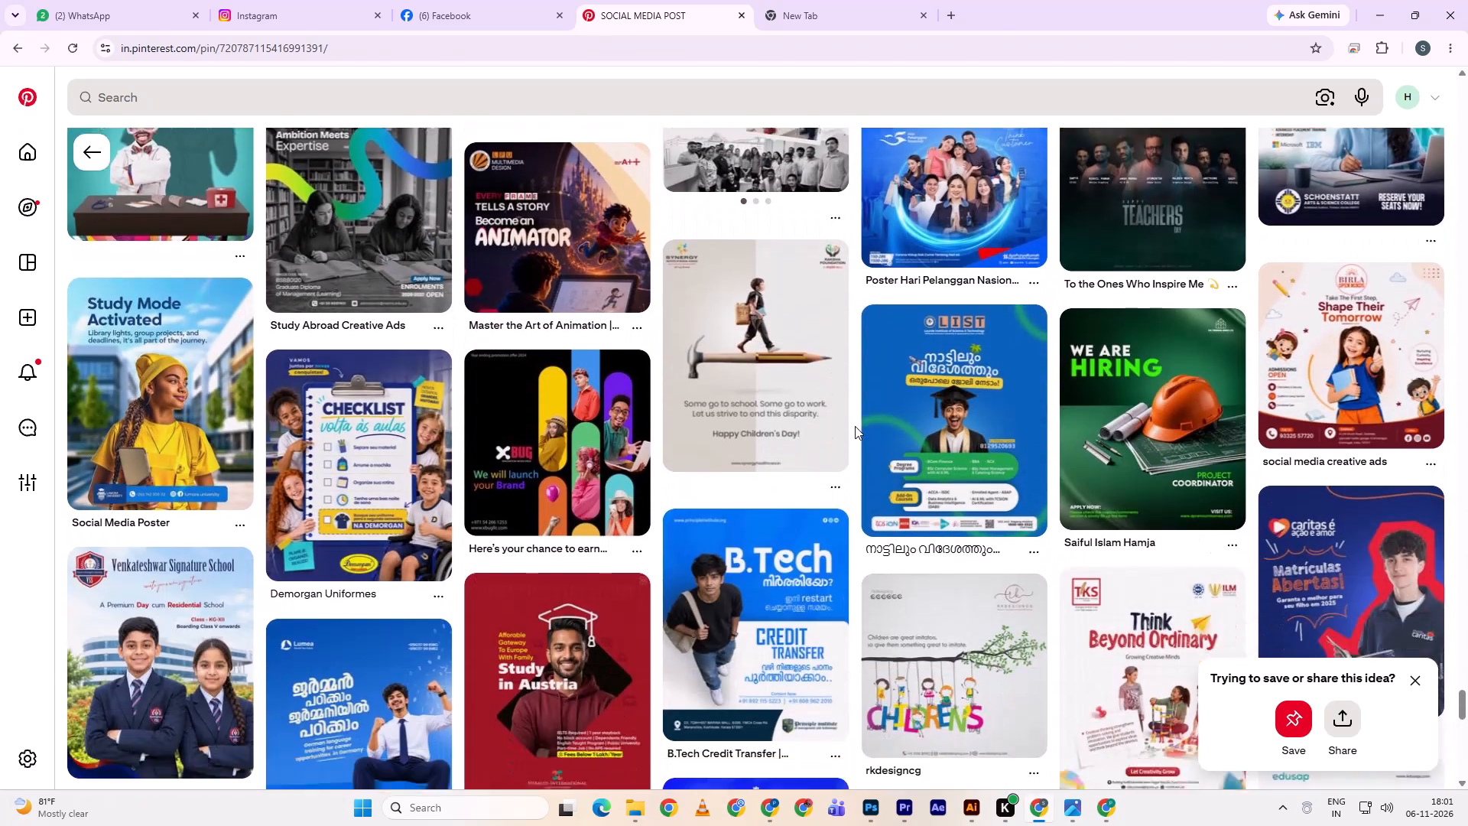
pyautogui.scroll(-5, 855, 426)
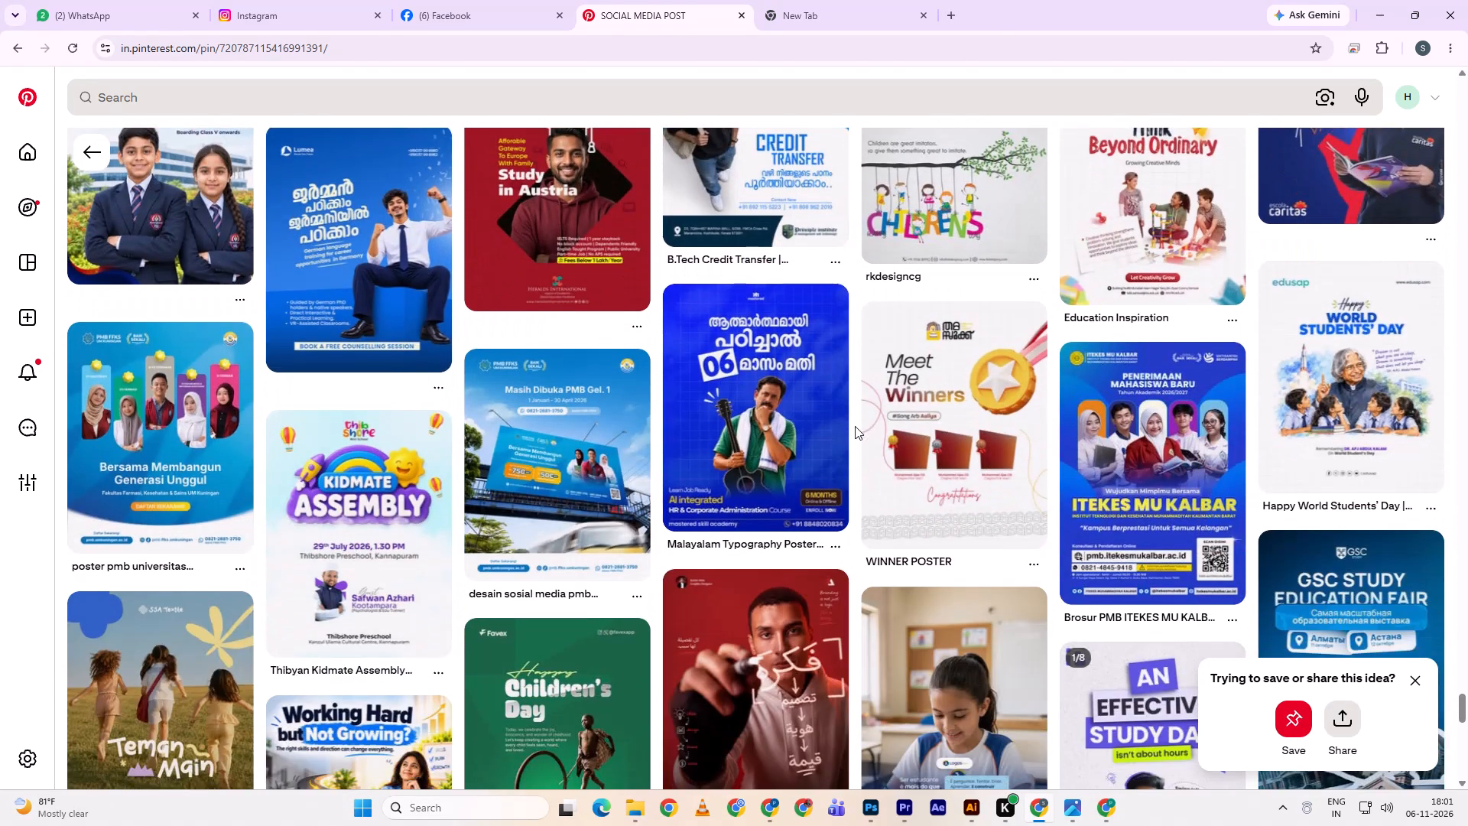
pyautogui.scroll(17, 855, 426)
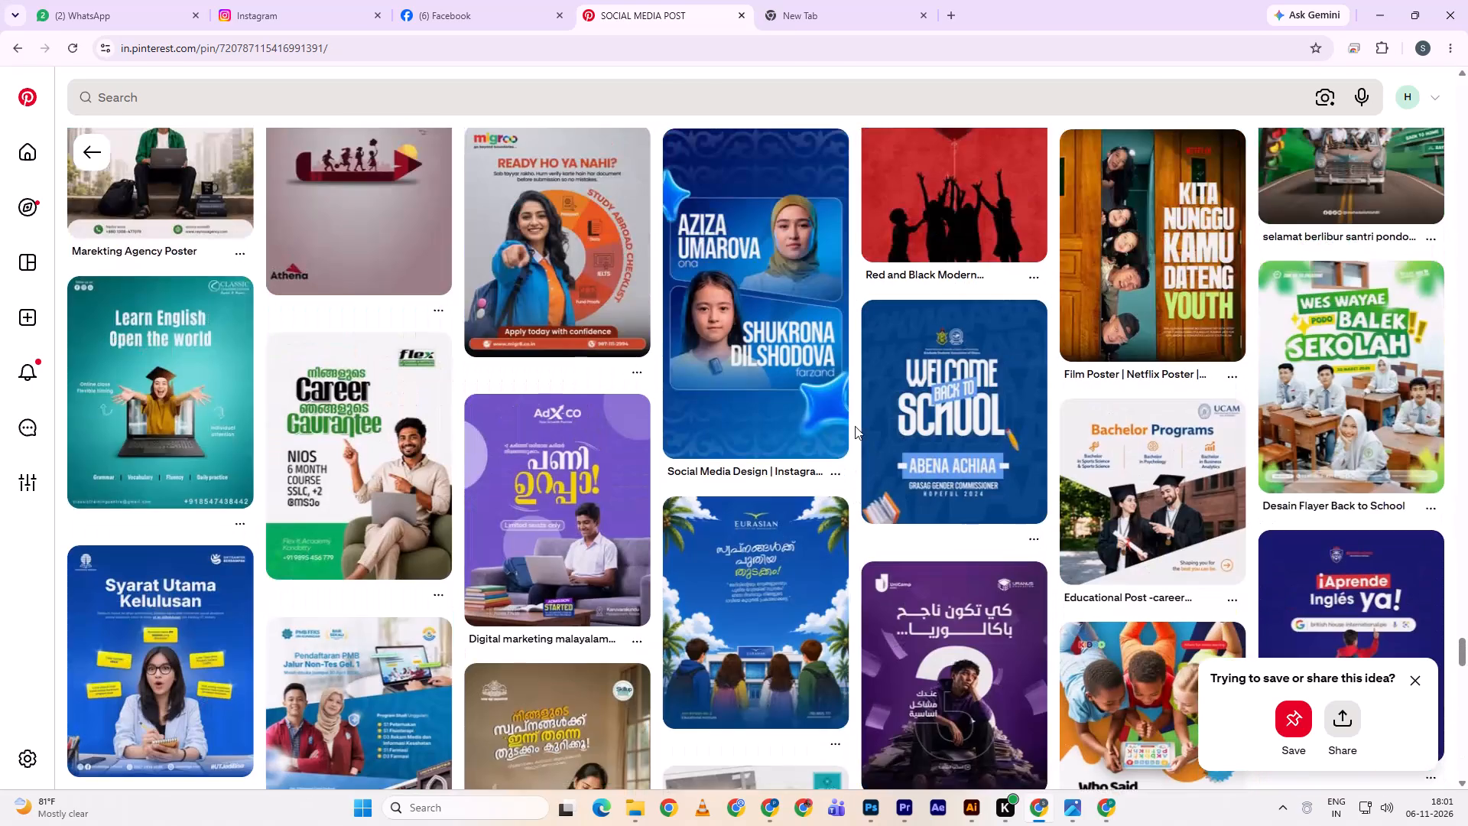
pyautogui.scroll(20, 855, 426)
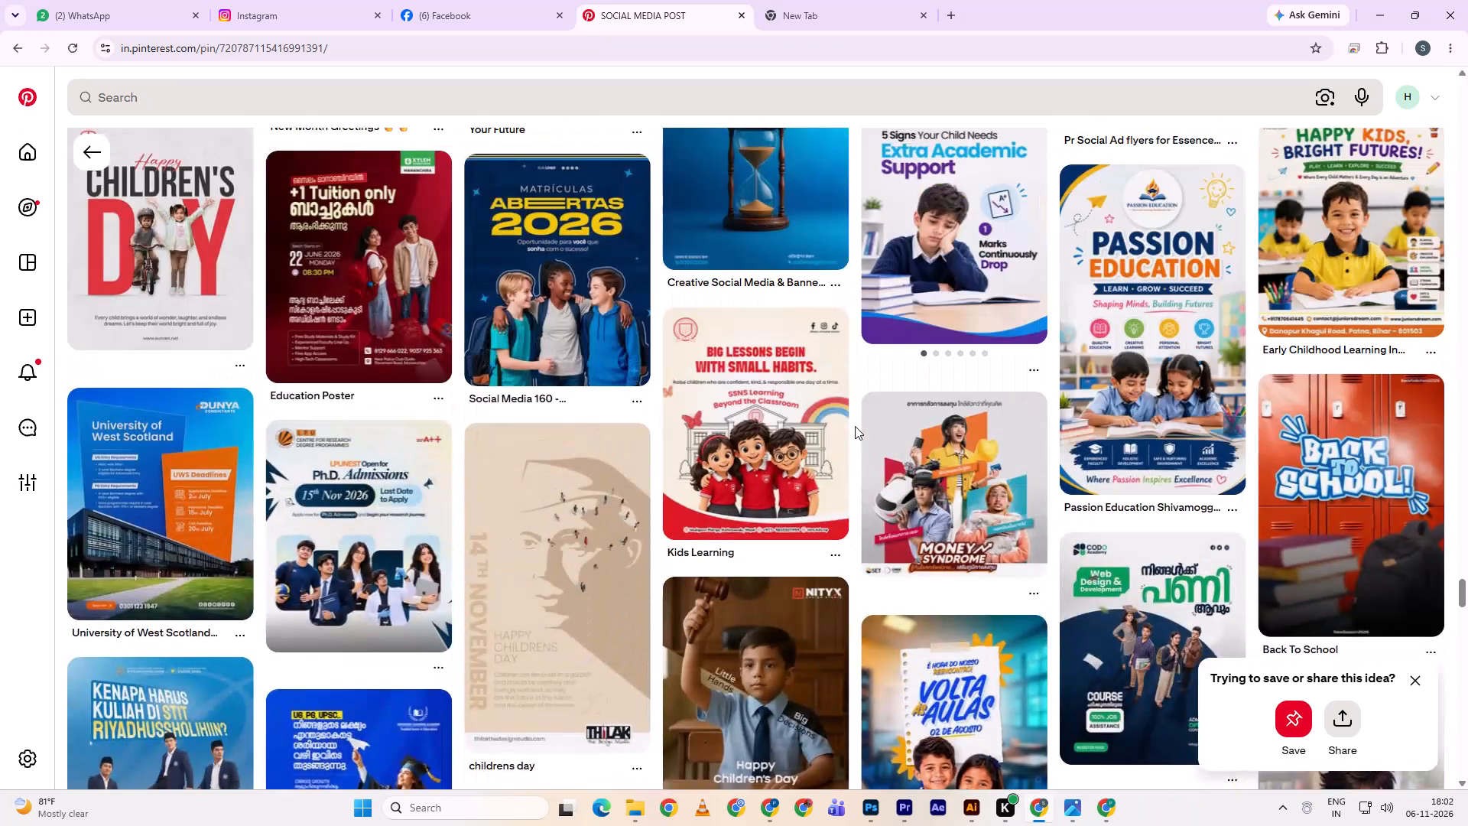
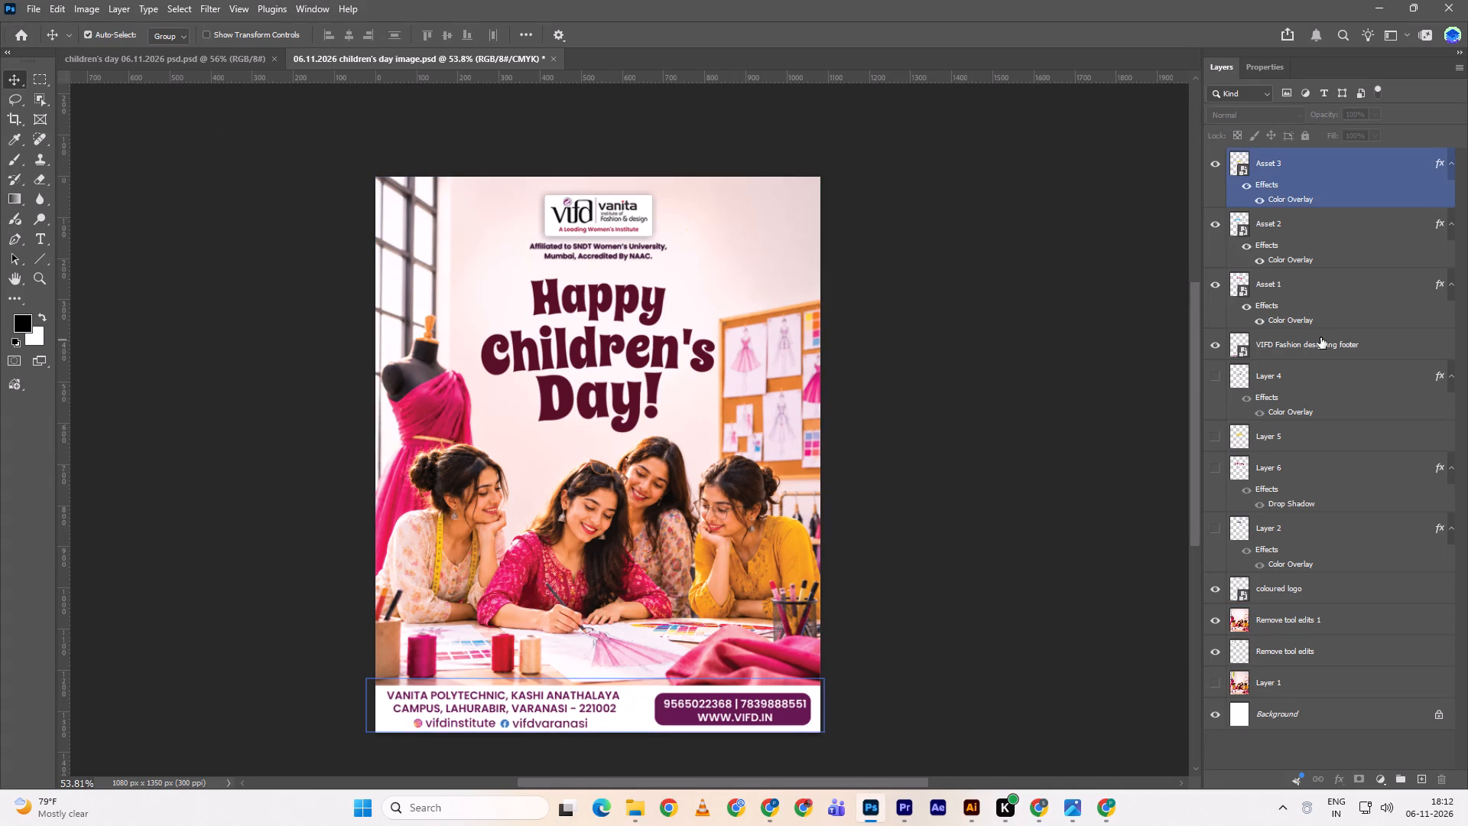
pyautogui.scroll(4, 1312, 338)
pyautogui.click(1277, 595)
pyautogui.click(1268, 620)
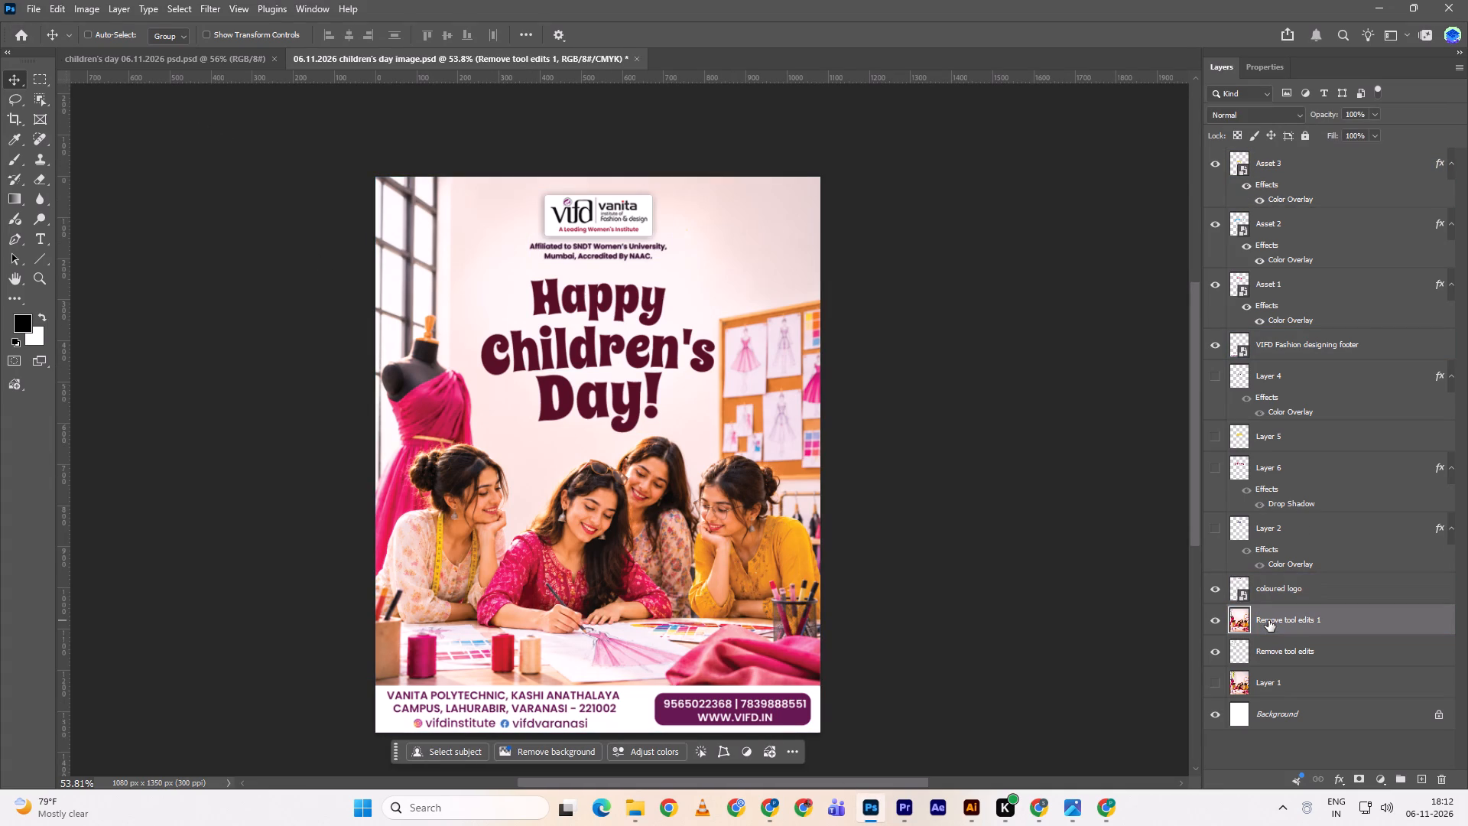
pyautogui.hotkey('ctrl', 'v')
# Scale the pasted pink poster to 96.26% so it fits the canvas.
pyautogui.hotkey('ctrl', 't')
pyautogui.moveTo(837, 457); pyautogui.dragTo(823, 450)
pyautogui.click(827, 467)
pyautogui.click(784, 502)
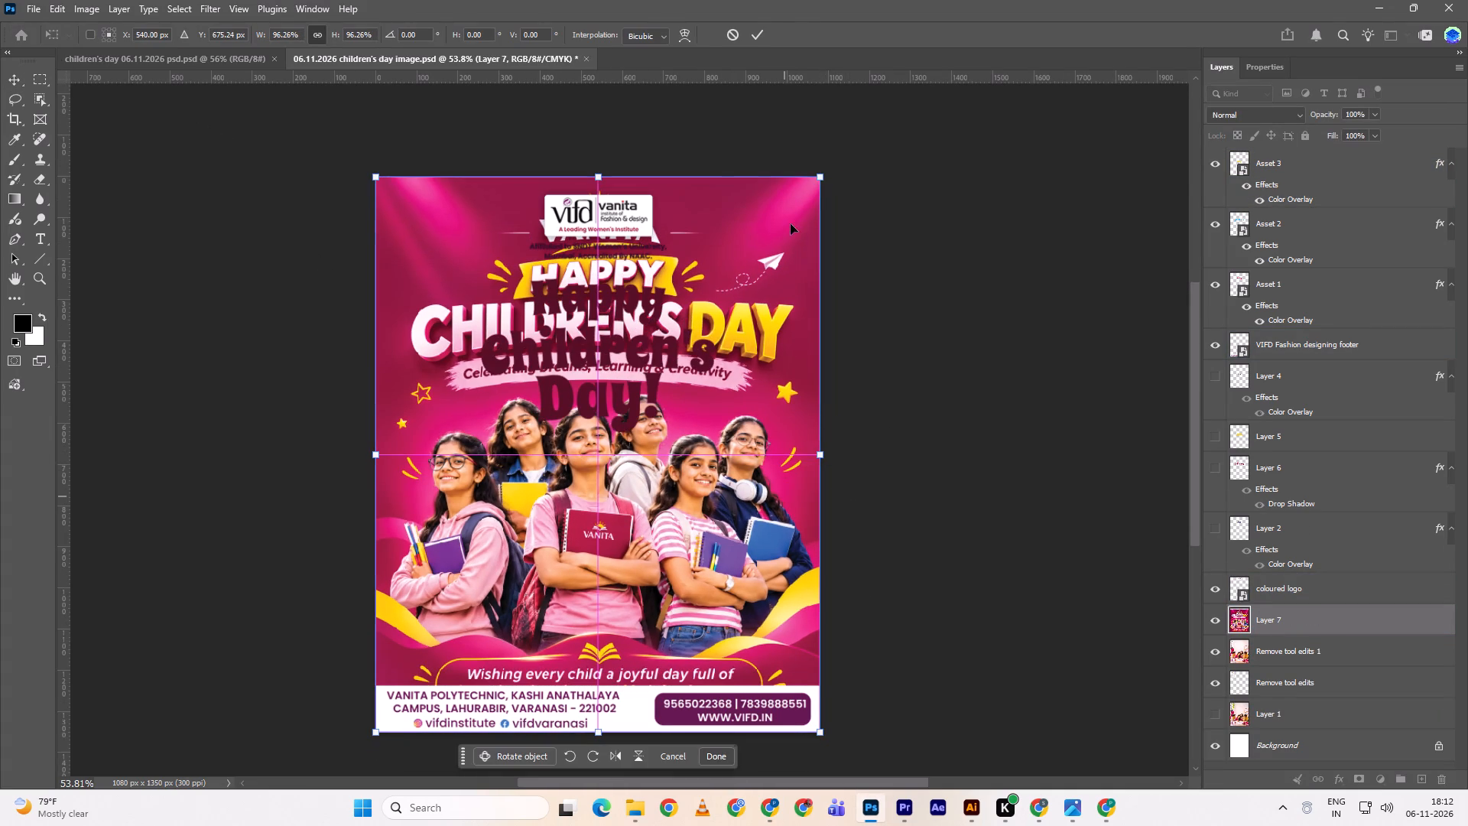
pyautogui.click(759, 39)
# Hide the Asset 3, Asset 2, Asset 1, VIFD Fashion designing footer and coloured logo layers.
pyautogui.moveTo(1211, 156); pyautogui.dragTo(1181, 447)
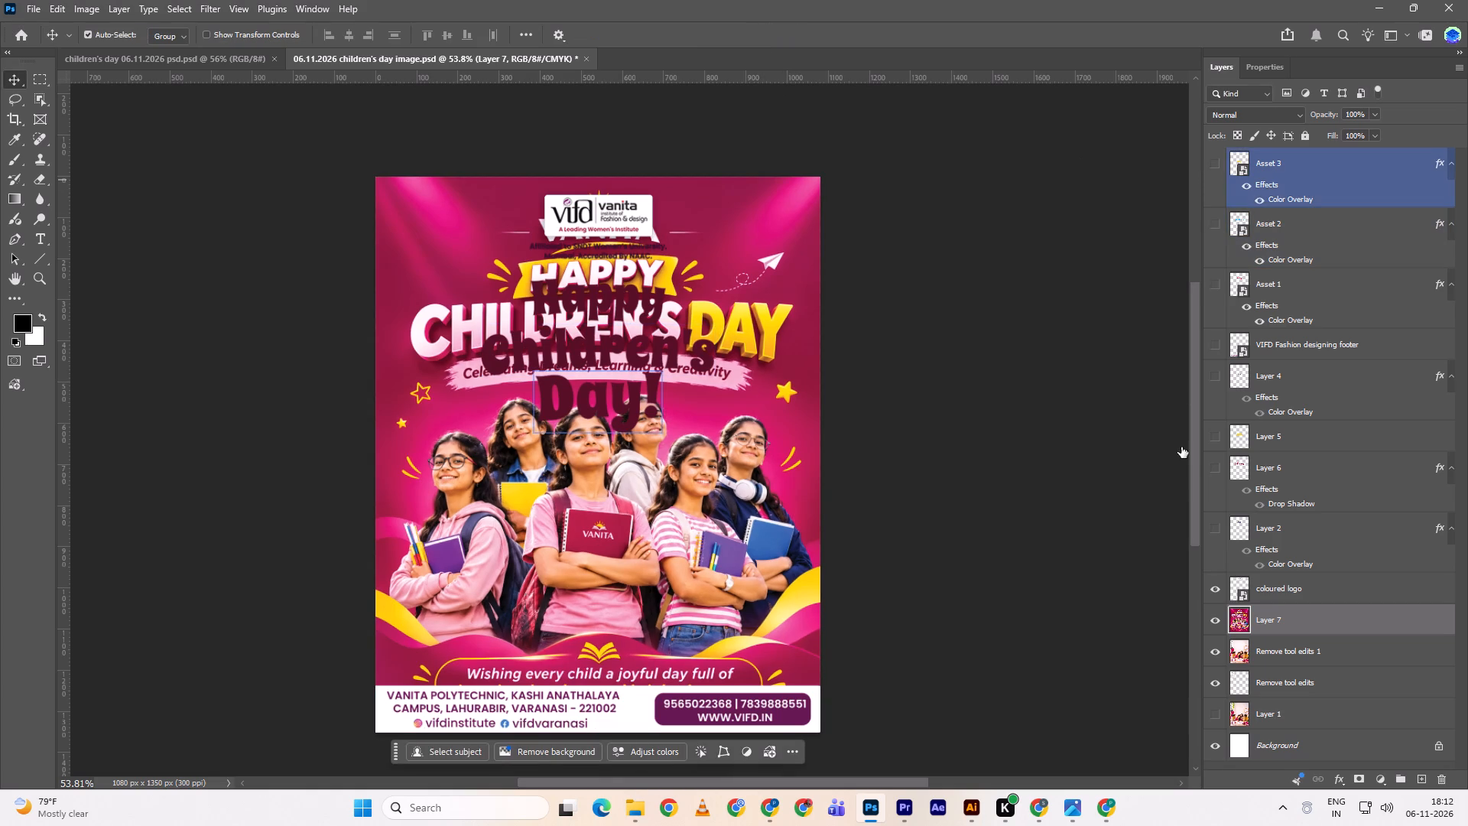
pyautogui.moveTo(1181, 447); pyautogui.dragTo(1166, 544)
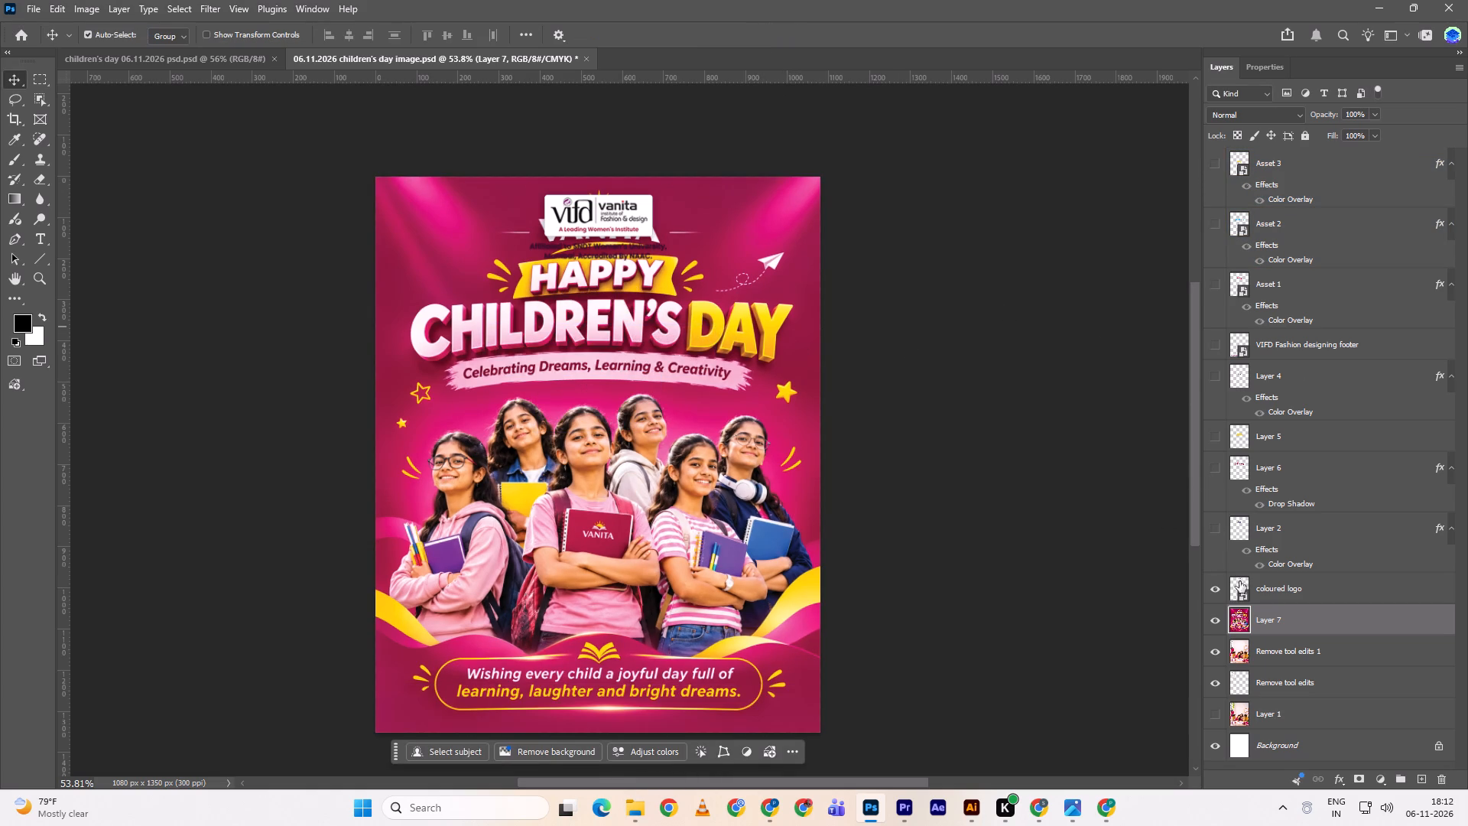
pyautogui.click(1217, 593)
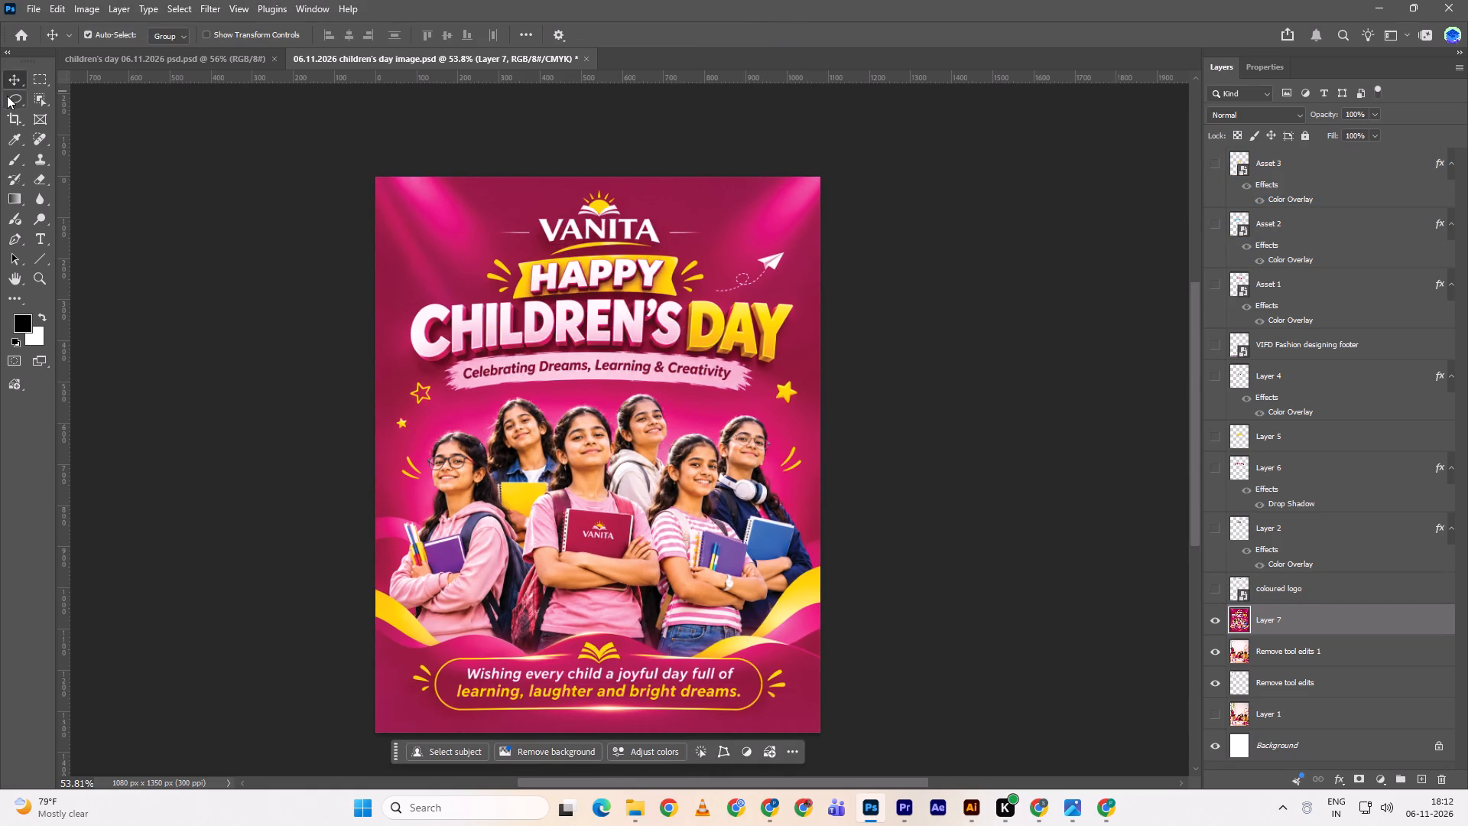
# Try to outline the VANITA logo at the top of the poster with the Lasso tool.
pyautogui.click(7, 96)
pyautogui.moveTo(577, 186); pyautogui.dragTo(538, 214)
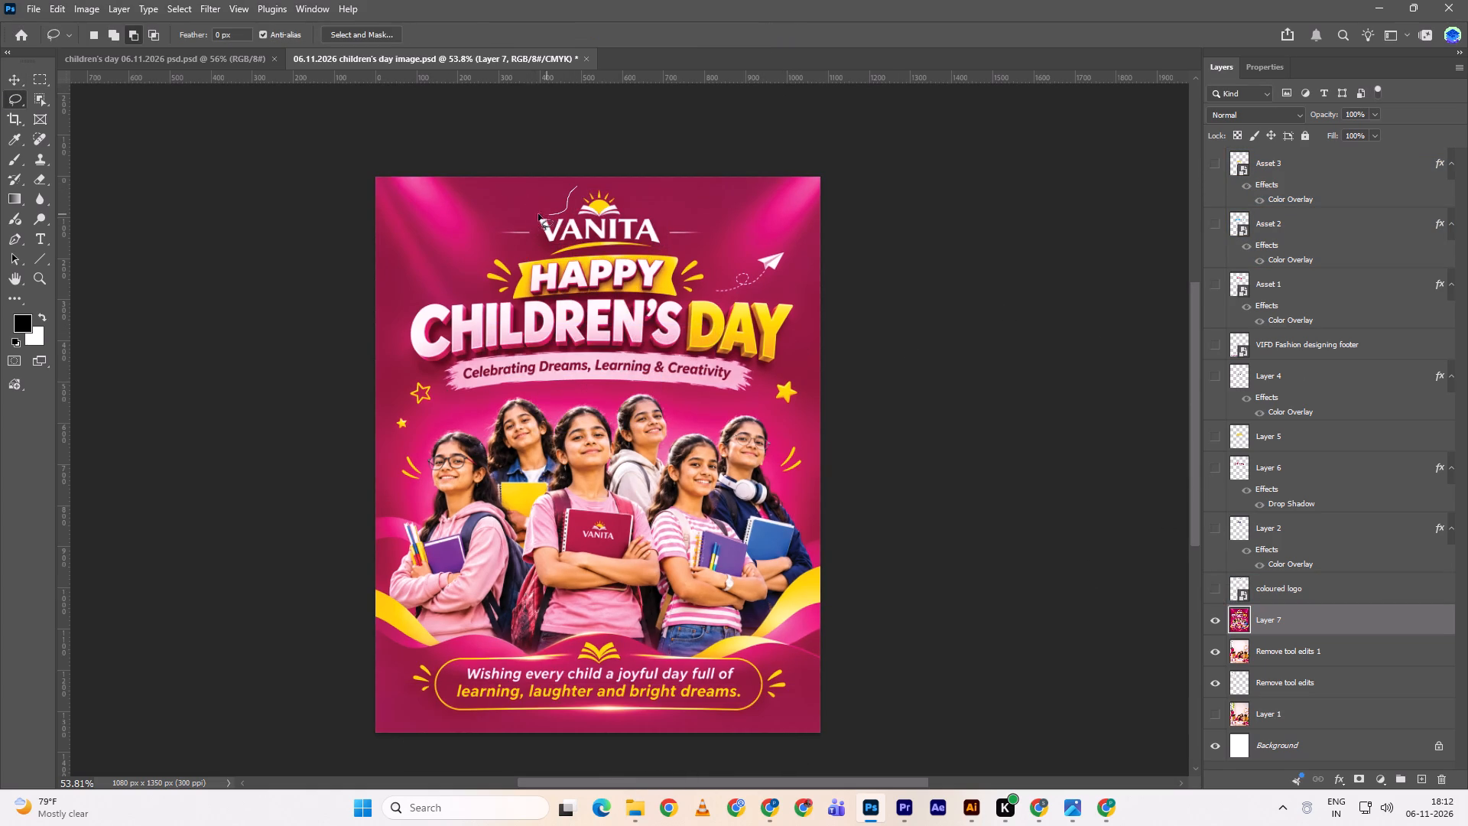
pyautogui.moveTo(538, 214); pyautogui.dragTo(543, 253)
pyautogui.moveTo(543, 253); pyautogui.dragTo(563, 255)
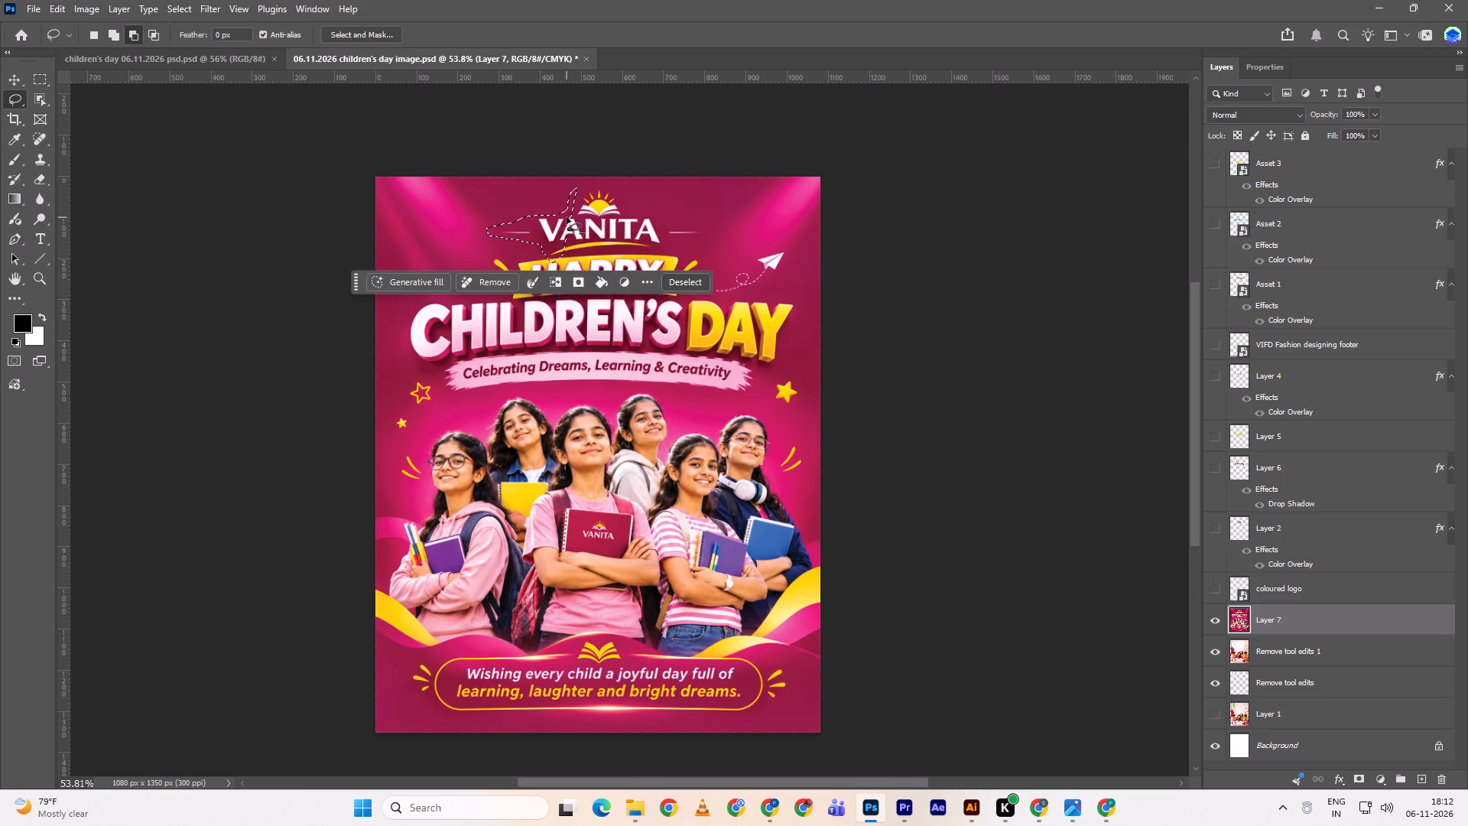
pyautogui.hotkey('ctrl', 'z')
# Lasso the poster's top VANITA logo, the VANITA mark on the maroon book and the bottom wishes banner with its ornaments, and remove them.
pyautogui.moveTo(582, 199); pyautogui.dragTo(523, 219)
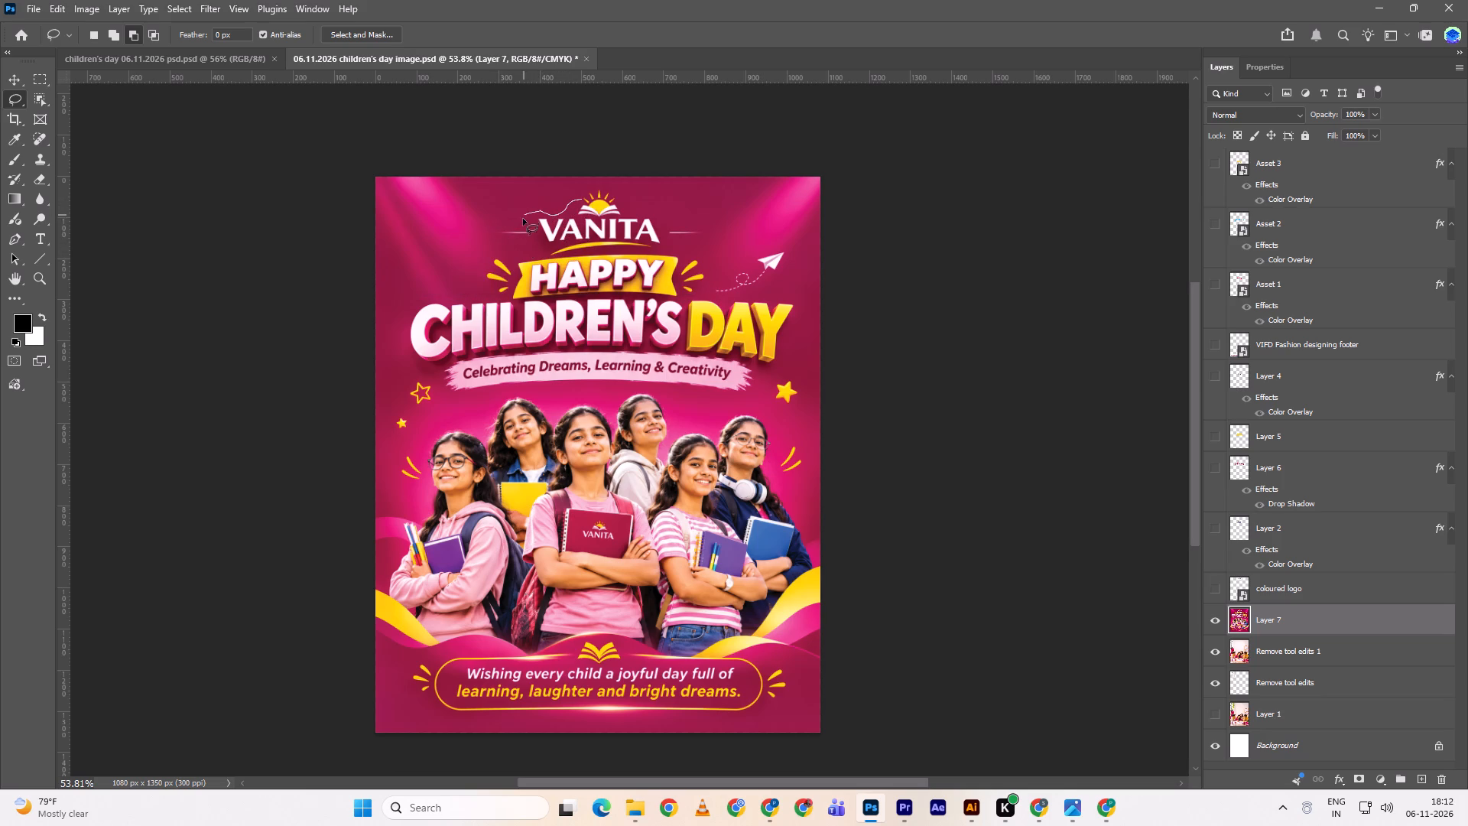
pyautogui.moveTo(523, 219); pyautogui.dragTo(550, 259)
pyautogui.moveTo(550, 259); pyautogui.dragTo(662, 252)
pyautogui.moveTo(662, 252); pyautogui.dragTo(630, 209)
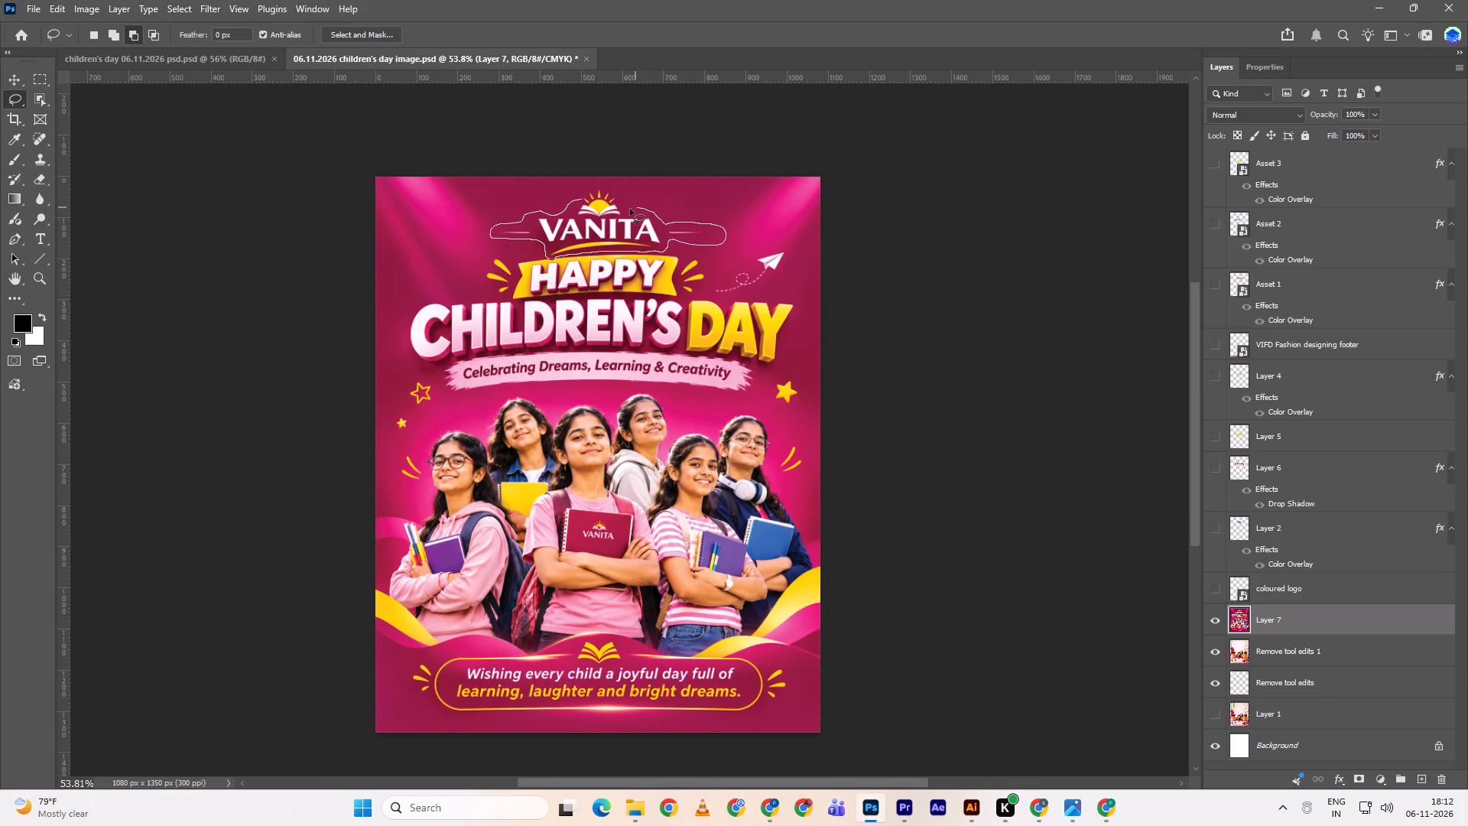
pyautogui.moveTo(630, 209); pyautogui.dragTo(539, 210)
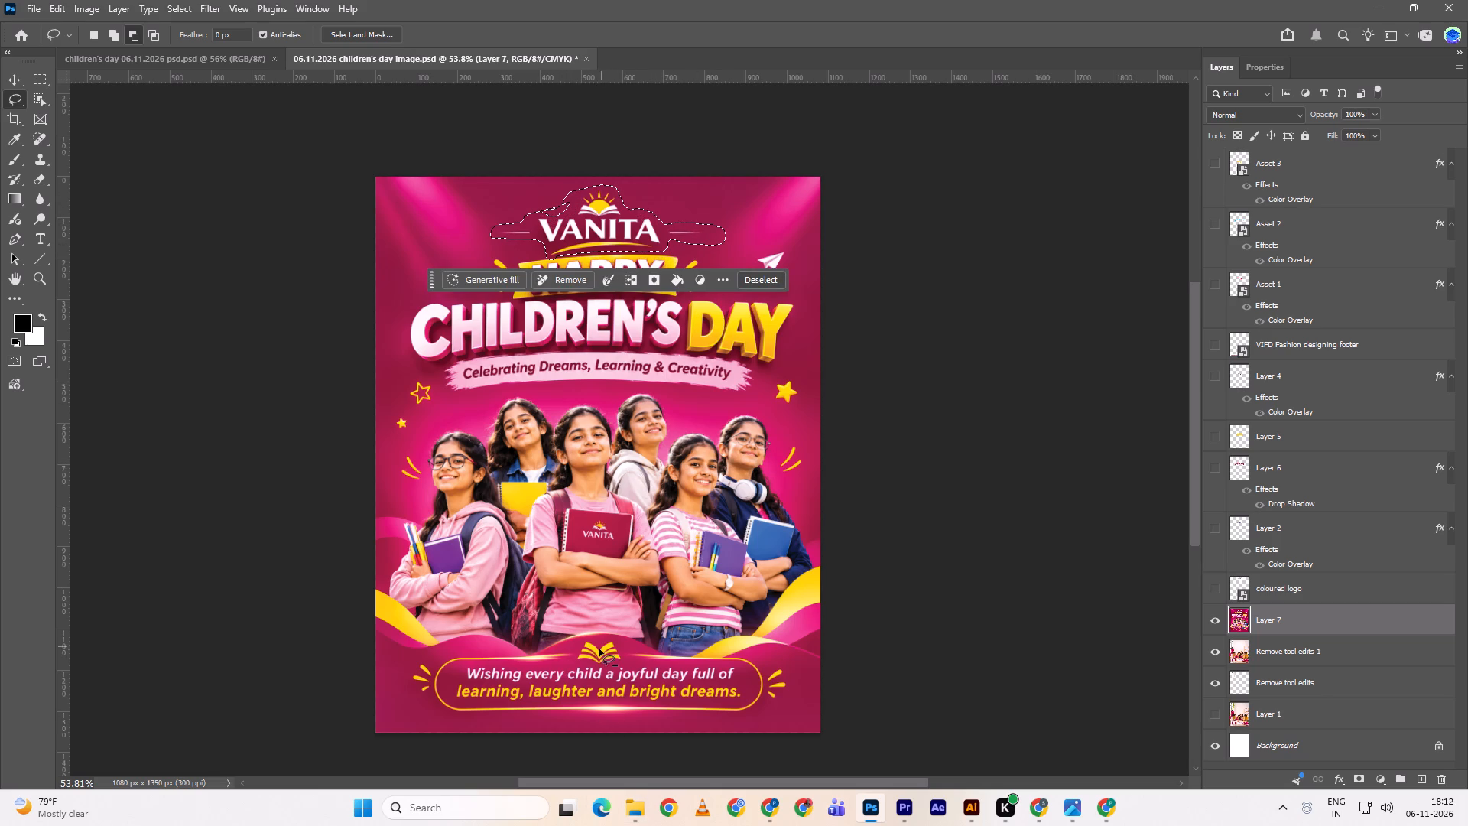
pyautogui.keyDown('shift'); pyautogui.moveTo(599, 520); pyautogui.dragTo(584, 538); pyautogui.keyUp('shift')
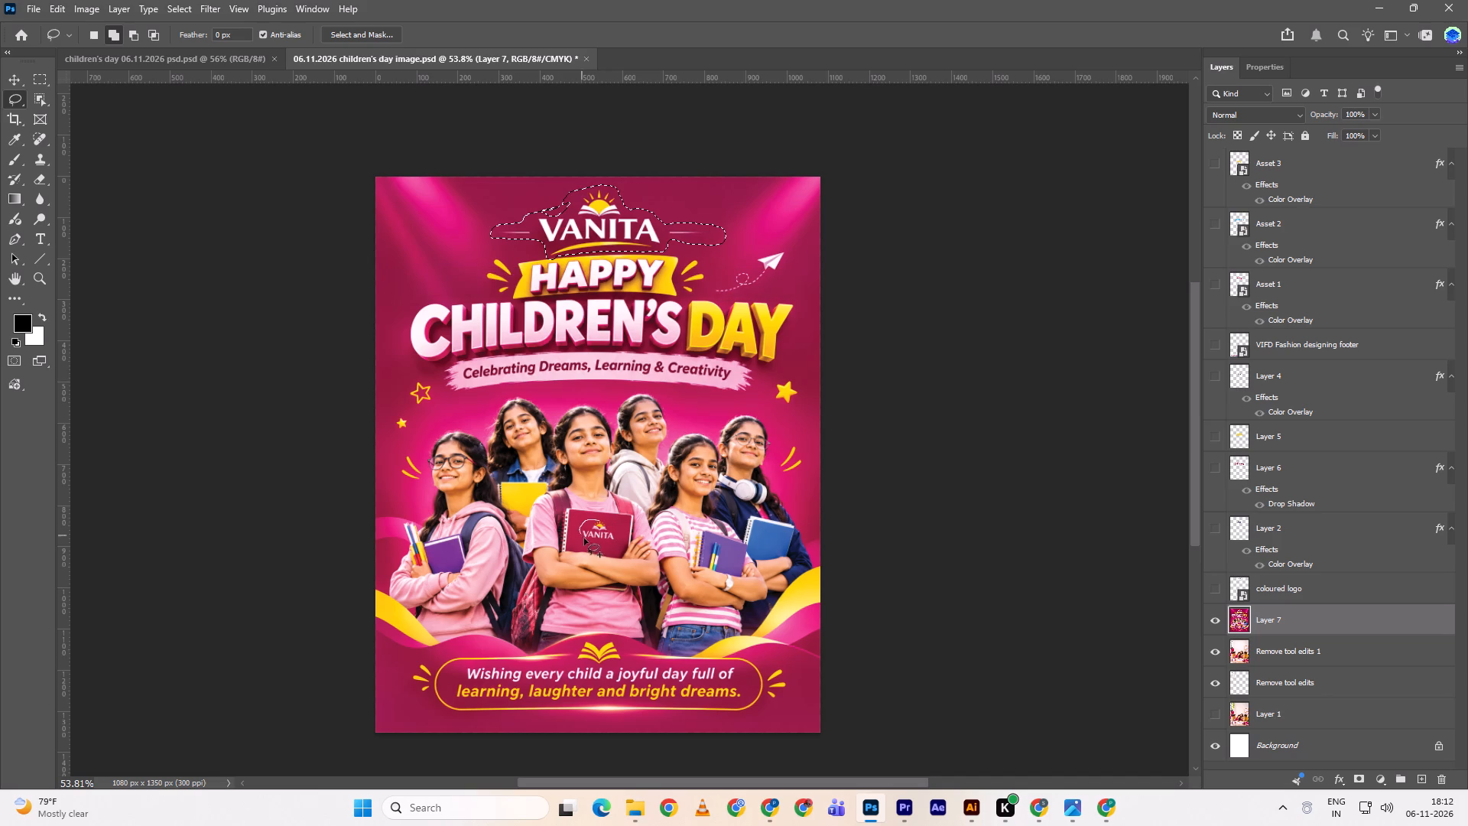
pyautogui.keyDown('shift'); pyautogui.moveTo(584, 538); pyautogui.dragTo(594, 518); pyautogui.keyUp('shift')
pyautogui.keyDown('shift'); pyautogui.moveTo(594, 518); pyautogui.dragTo(586, 522); pyautogui.keyUp('shift')
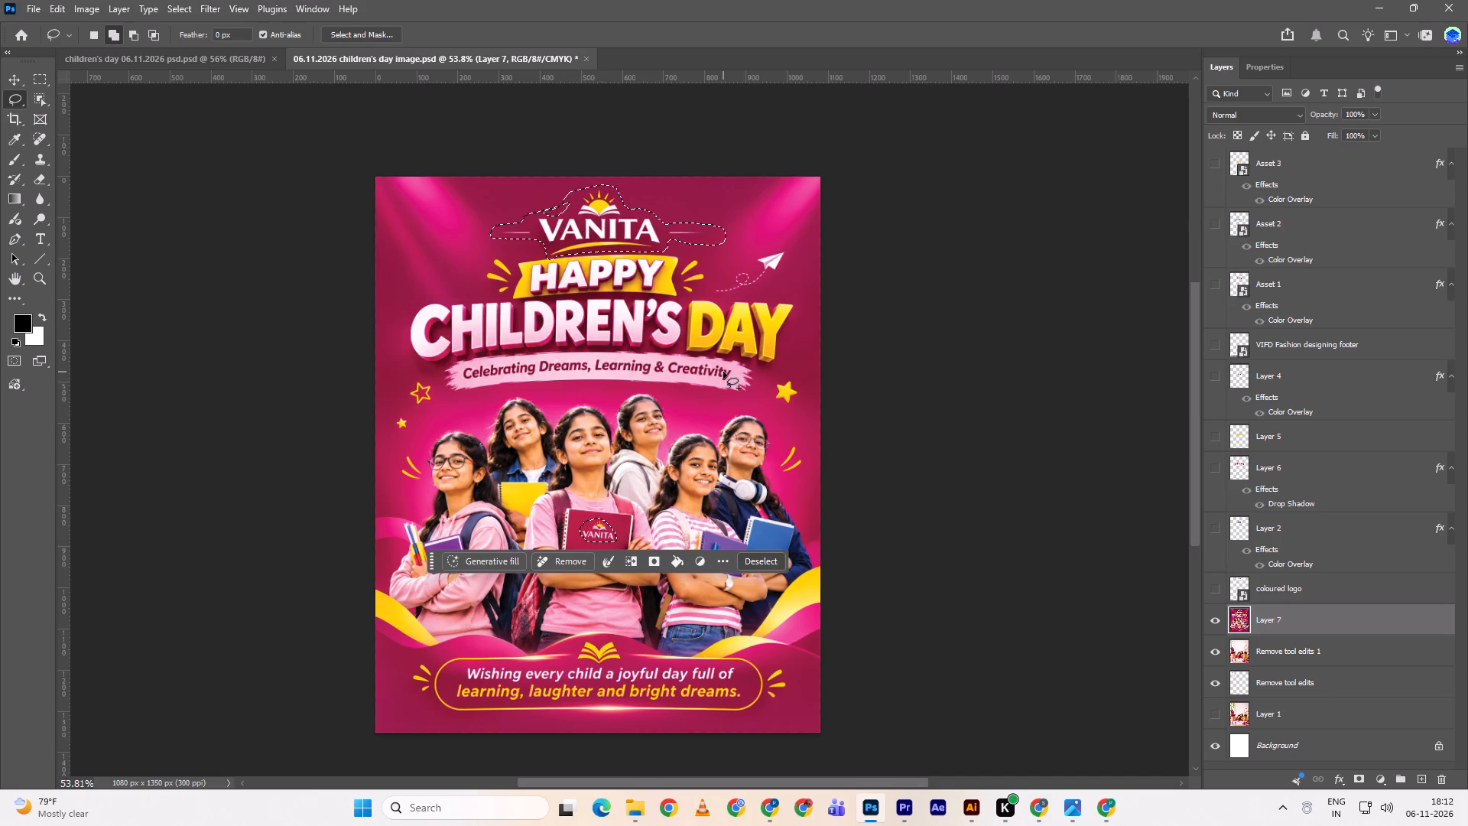
pyautogui.keyDown('shift'); pyautogui.click(781, 664); pyautogui.keyUp('shift')
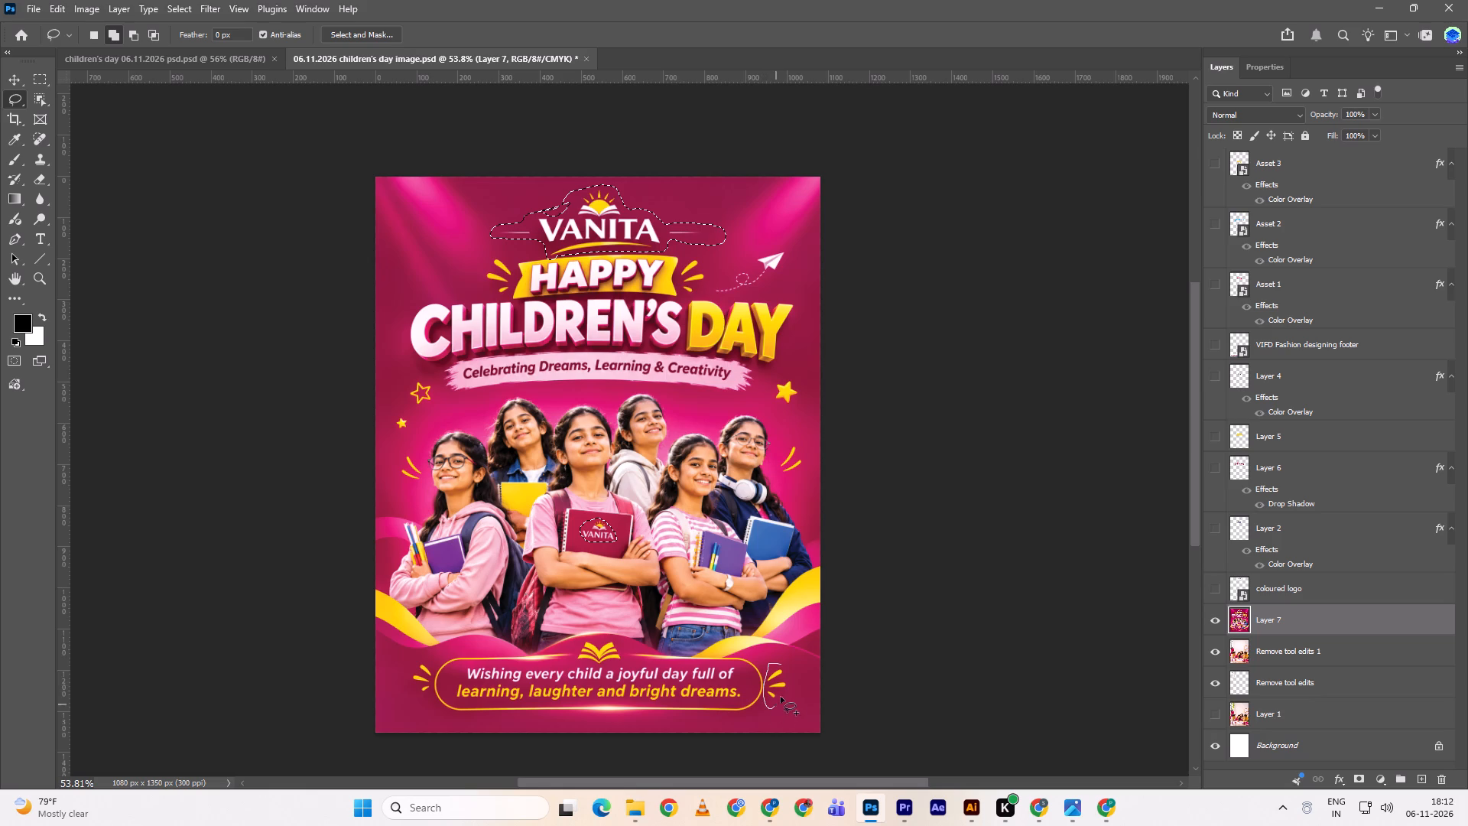
pyautogui.keyDown('shift'); pyautogui.click(784, 658); pyautogui.keyUp('shift')
pyautogui.keyDown('shift'); pyautogui.moveTo(568, 645); pyautogui.dragTo(560, 646); pyautogui.keyUp('shift')
pyautogui.keyDown('shift'); pyautogui.moveTo(560, 646); pyautogui.dragTo(760, 714); pyautogui.keyUp('shift')
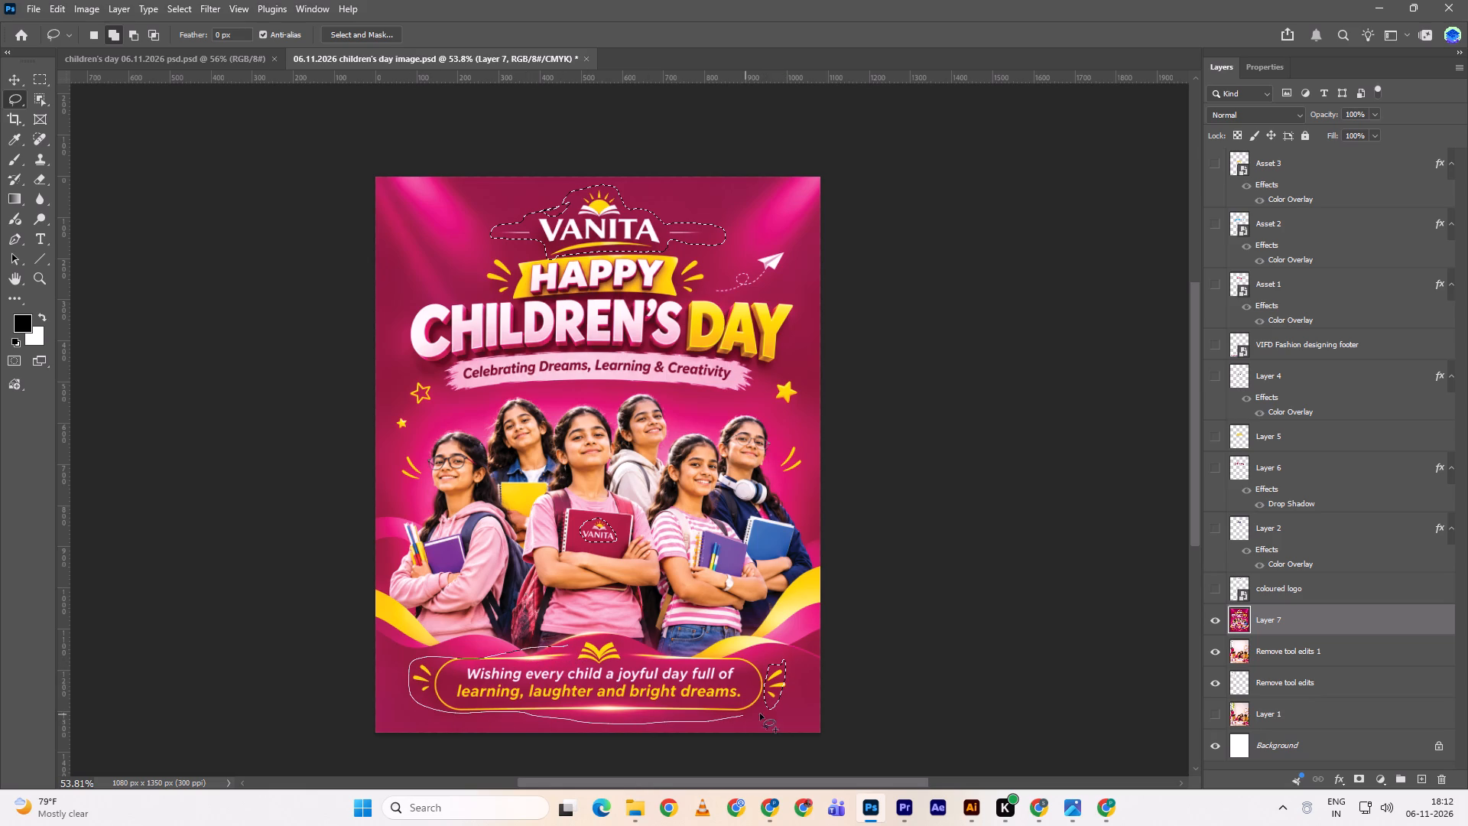
pyautogui.keyDown('shift'); pyautogui.moveTo(760, 714); pyautogui.dragTo(597, 642); pyautogui.keyUp('shift')
pyautogui.keyDown('shift'); pyautogui.moveTo(597, 642); pyautogui.dragTo(560, 648); pyautogui.keyUp('shift')
pyautogui.keyDown('shift'); pyautogui.moveTo(600, 645); pyautogui.dragTo(625, 651); pyautogui.keyUp('shift')
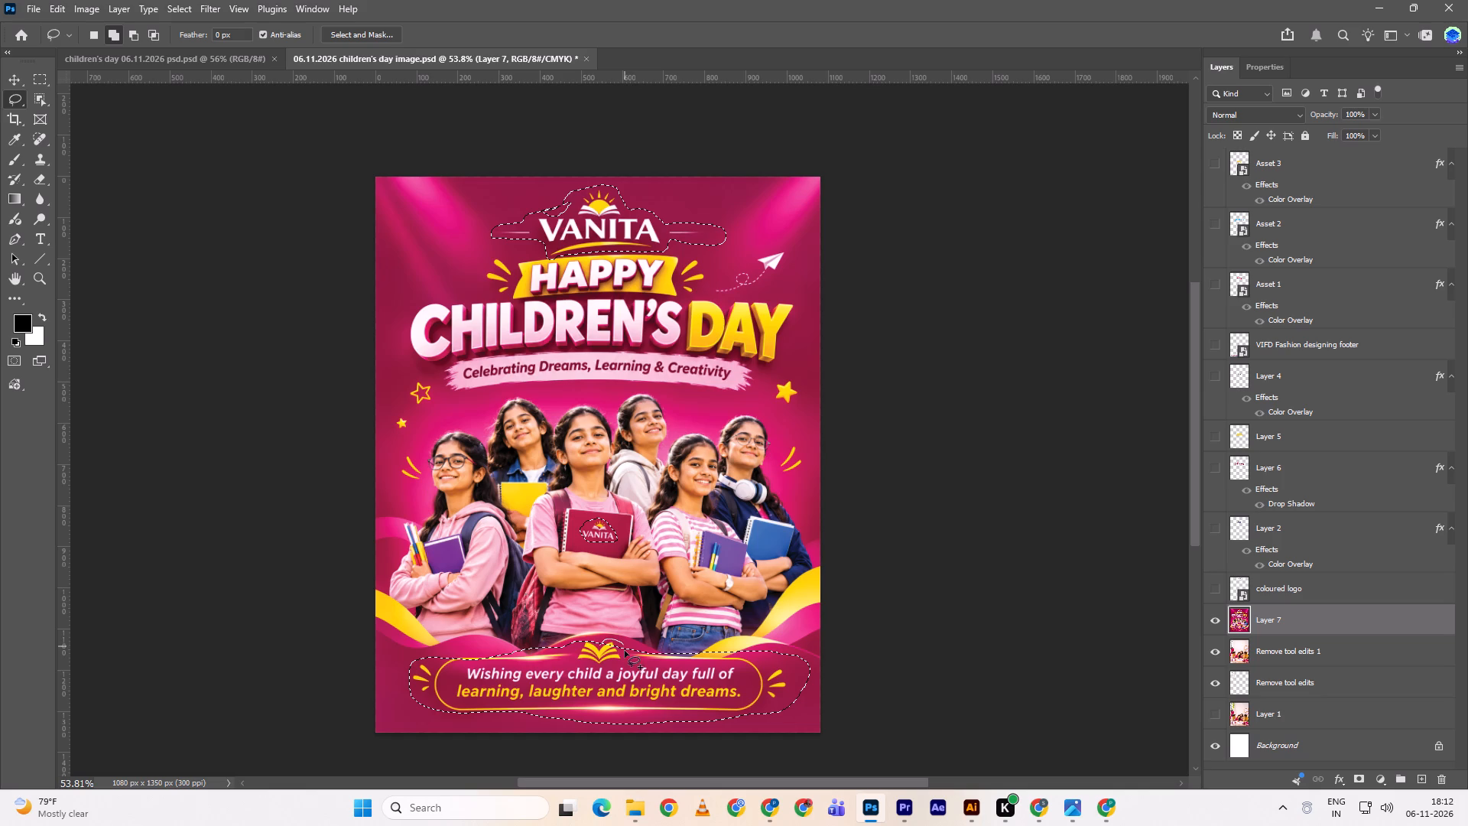
pyautogui.keyDown('shift'); pyautogui.moveTo(625, 651); pyautogui.dragTo(625, 653); pyautogui.keyUp('shift')
pyautogui.click(561, 742)
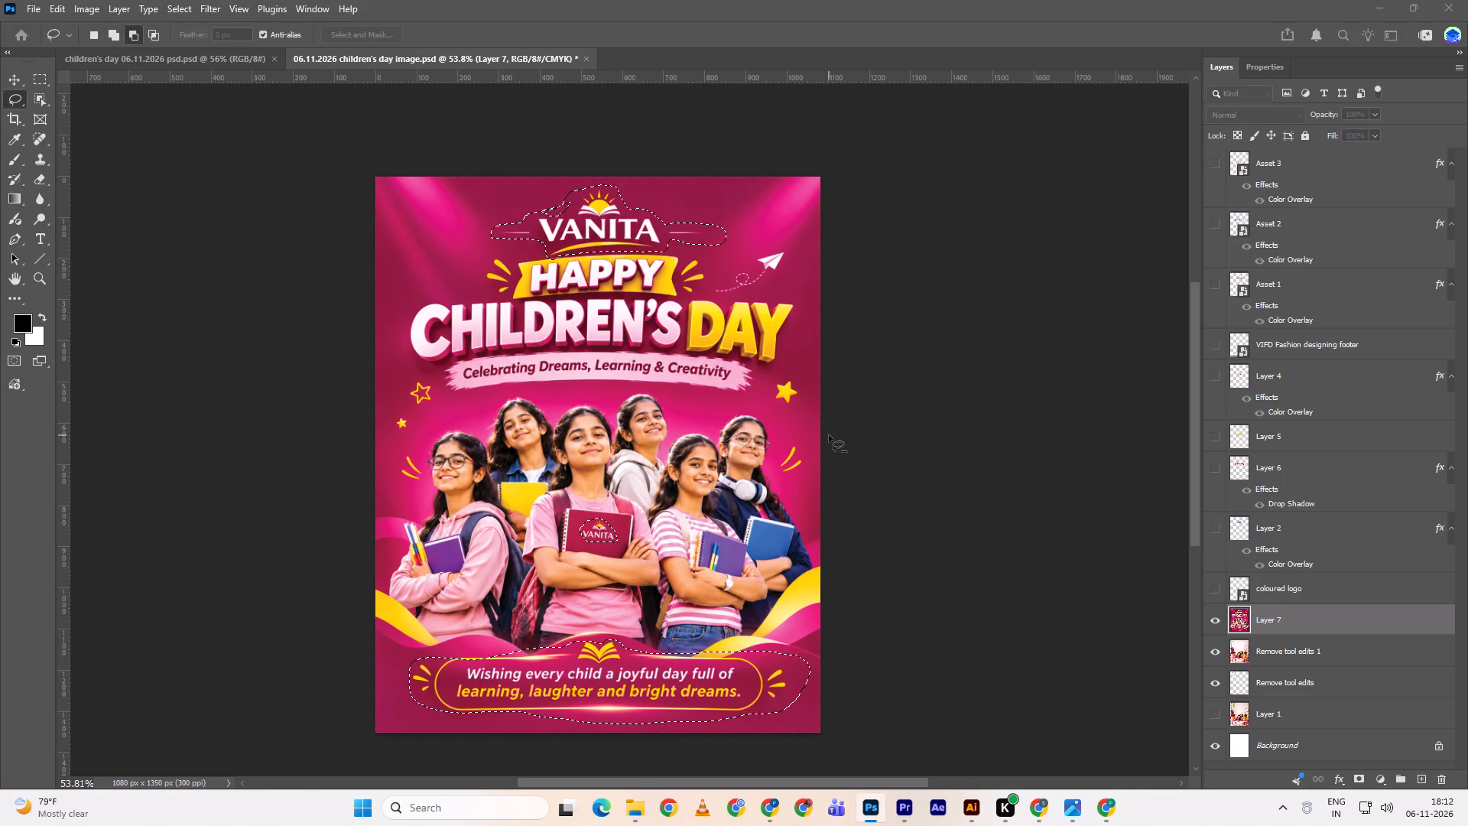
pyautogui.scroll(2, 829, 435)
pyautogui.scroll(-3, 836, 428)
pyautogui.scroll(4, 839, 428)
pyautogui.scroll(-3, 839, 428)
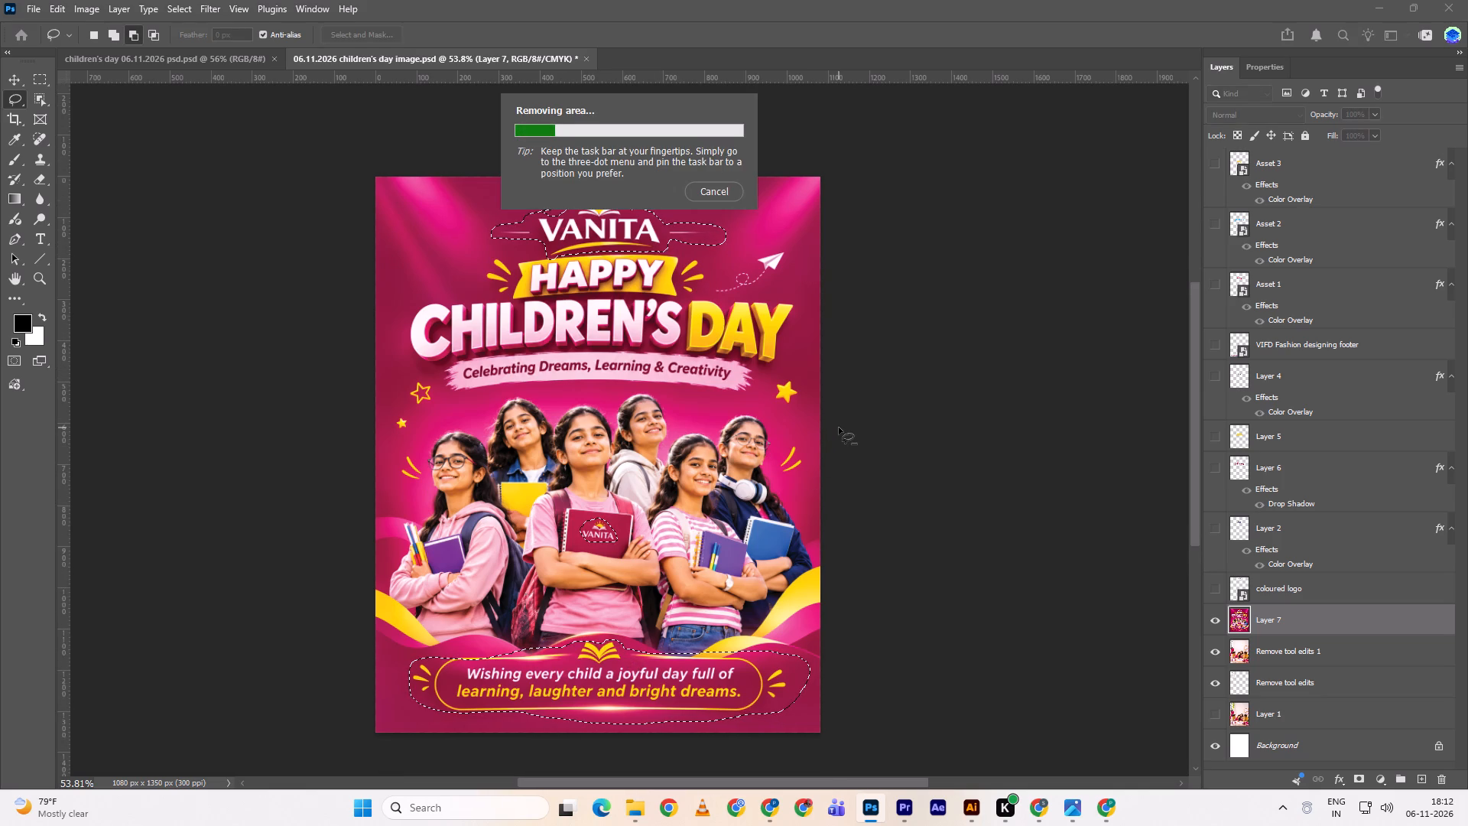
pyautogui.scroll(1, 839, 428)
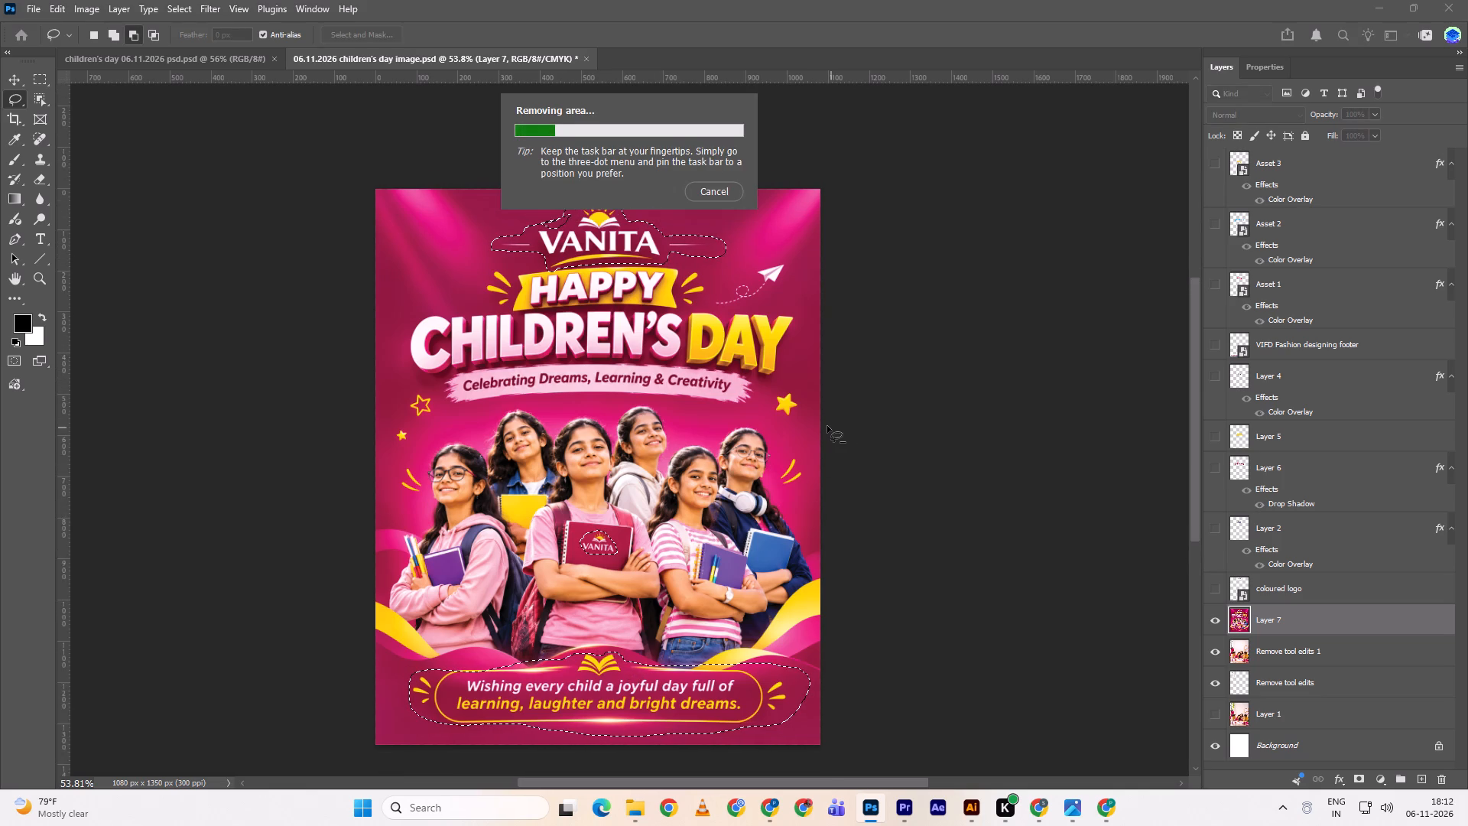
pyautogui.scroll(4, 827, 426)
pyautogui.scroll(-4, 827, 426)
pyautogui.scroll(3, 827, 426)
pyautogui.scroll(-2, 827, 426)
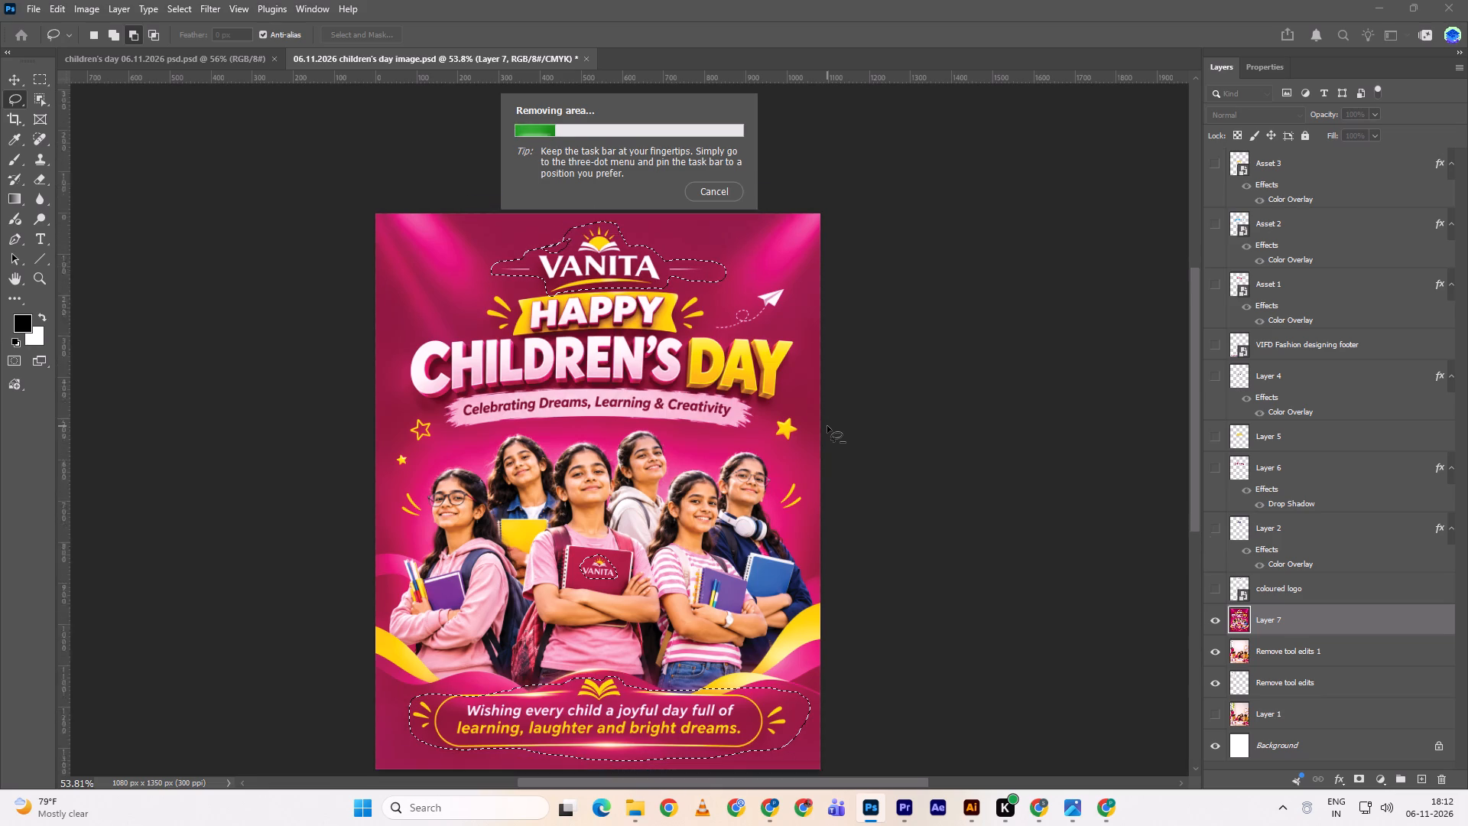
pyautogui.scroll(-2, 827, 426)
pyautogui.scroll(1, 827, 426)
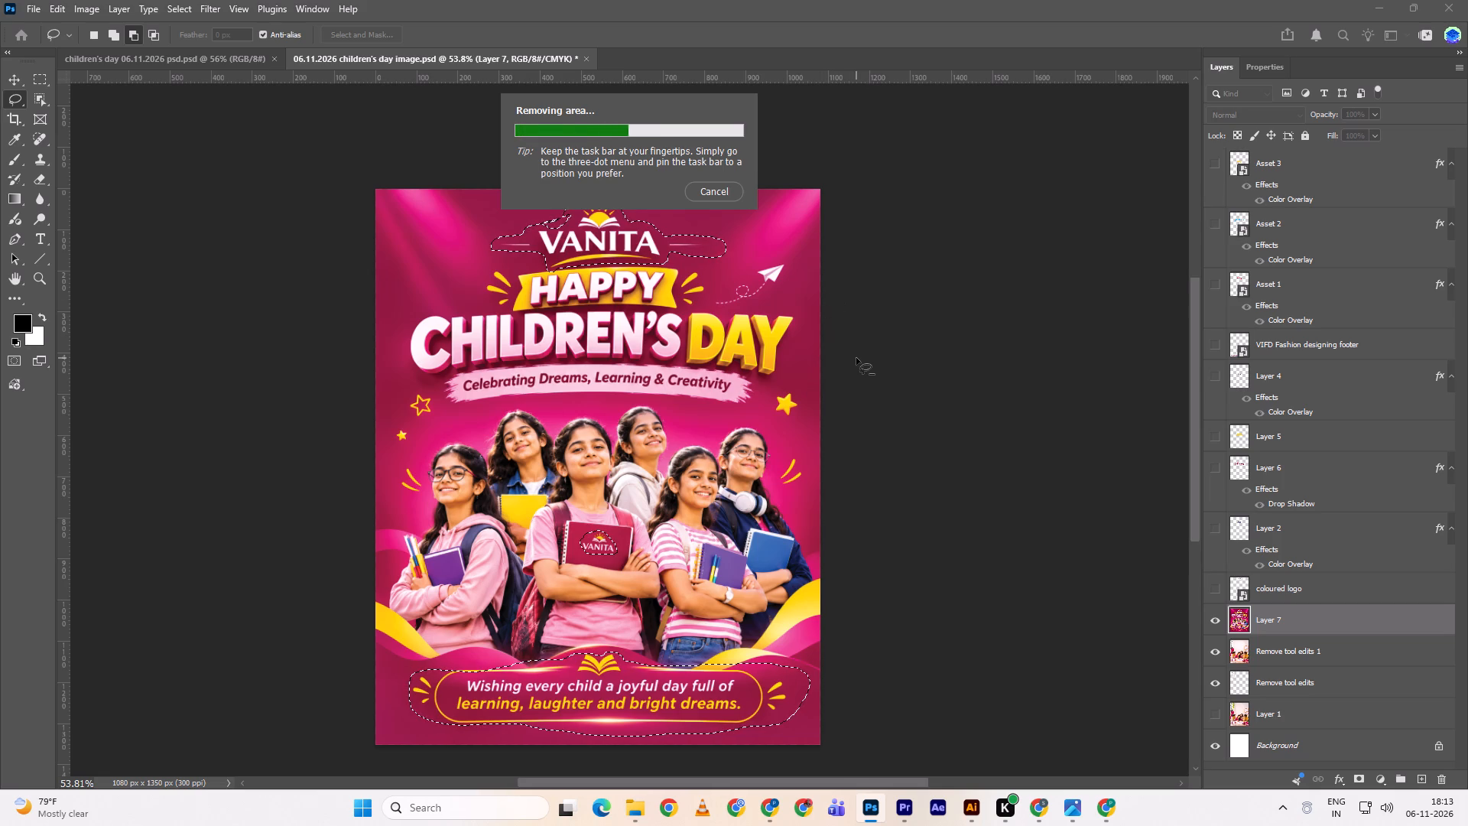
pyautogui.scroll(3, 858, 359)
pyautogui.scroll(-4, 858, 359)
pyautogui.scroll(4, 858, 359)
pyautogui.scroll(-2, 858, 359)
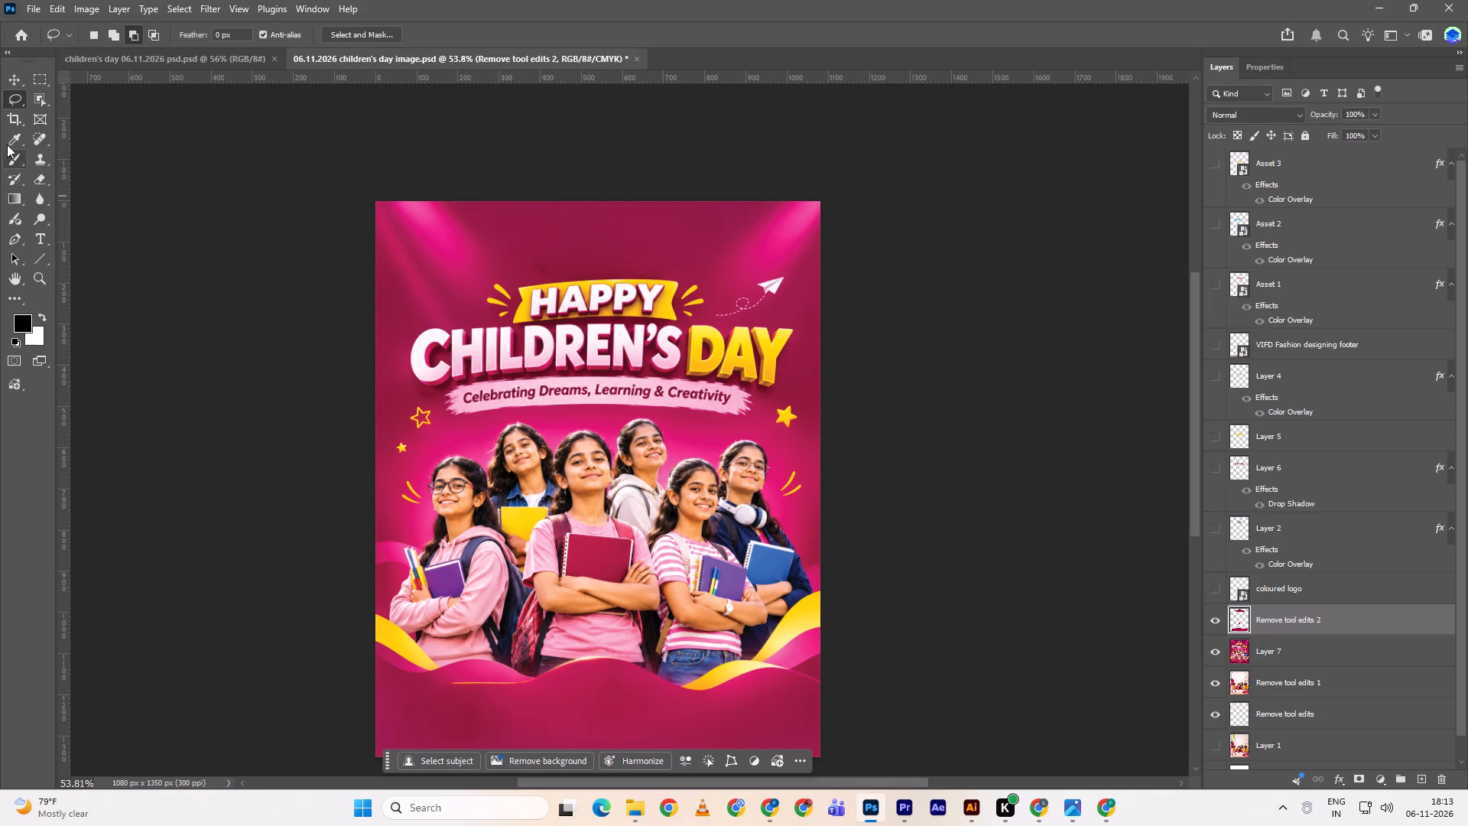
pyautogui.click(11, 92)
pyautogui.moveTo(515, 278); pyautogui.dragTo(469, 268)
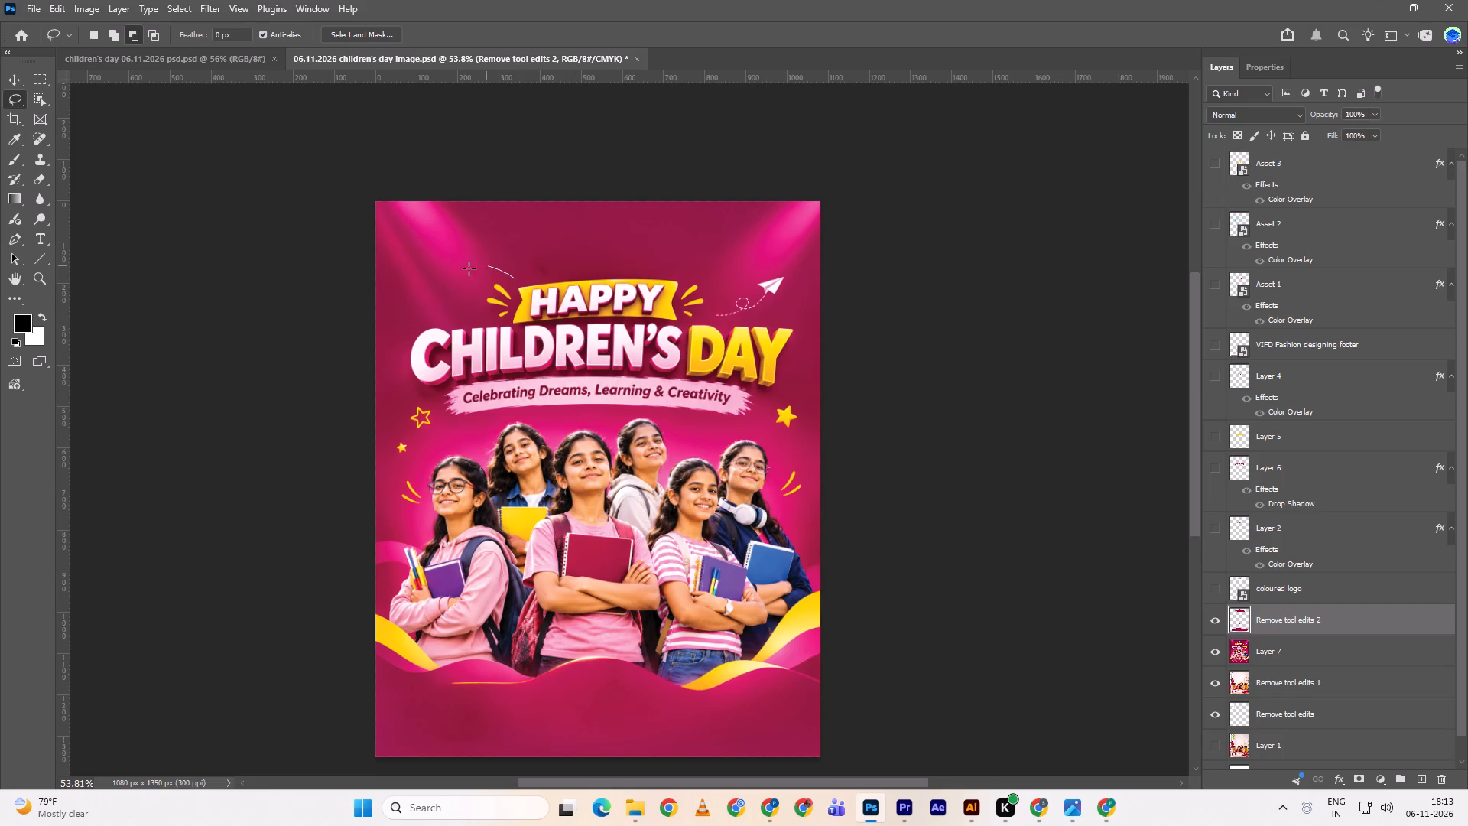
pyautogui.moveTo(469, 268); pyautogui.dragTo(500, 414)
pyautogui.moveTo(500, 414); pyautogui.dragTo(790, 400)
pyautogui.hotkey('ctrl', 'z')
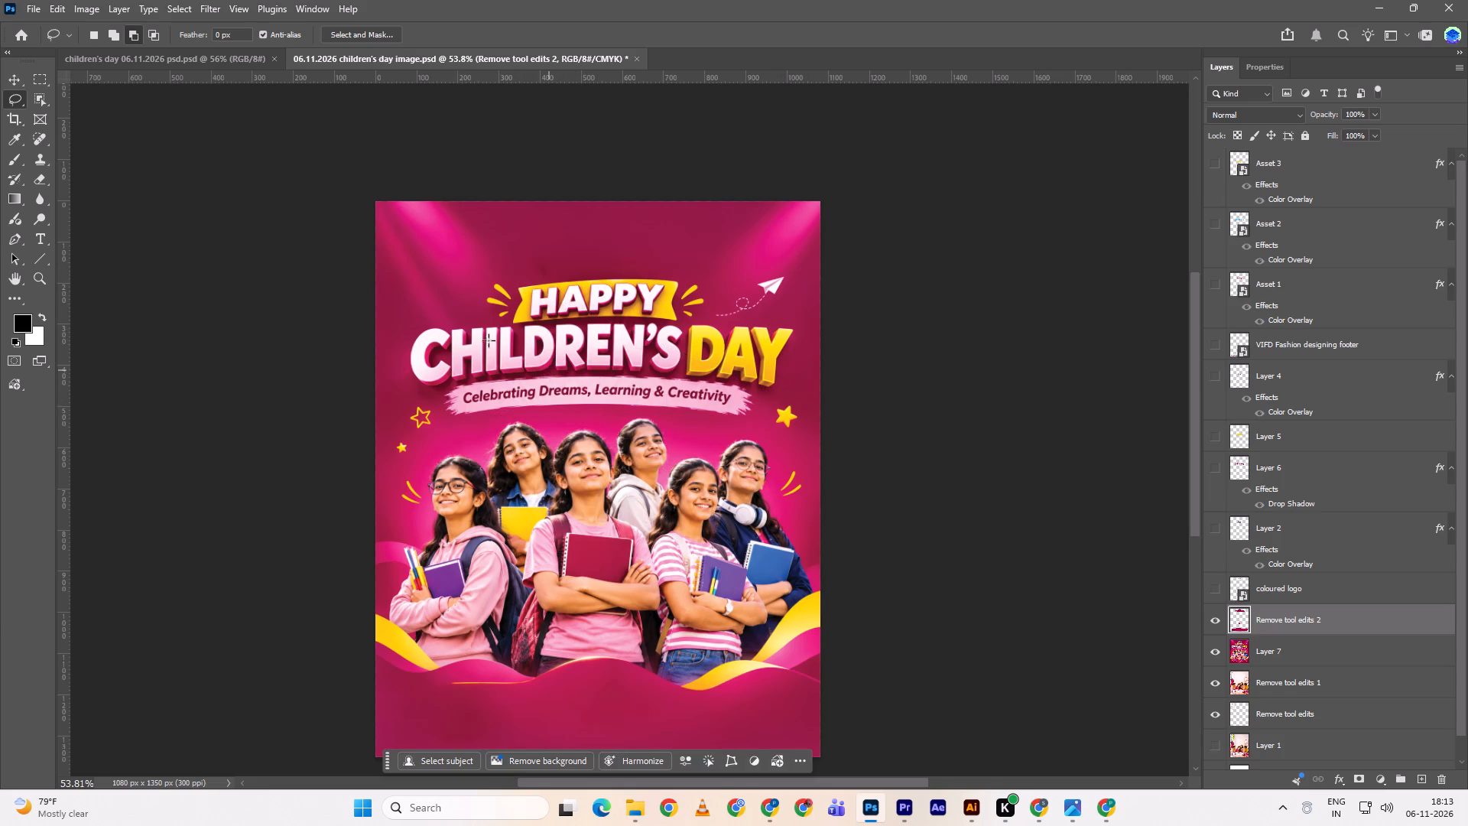
# Lasso the whole Happy Children's Day headline with its yellow ray accents and tagline ribbon, and remove it from the poster.
pyautogui.moveTo(519, 272); pyautogui.dragTo(510, 291)
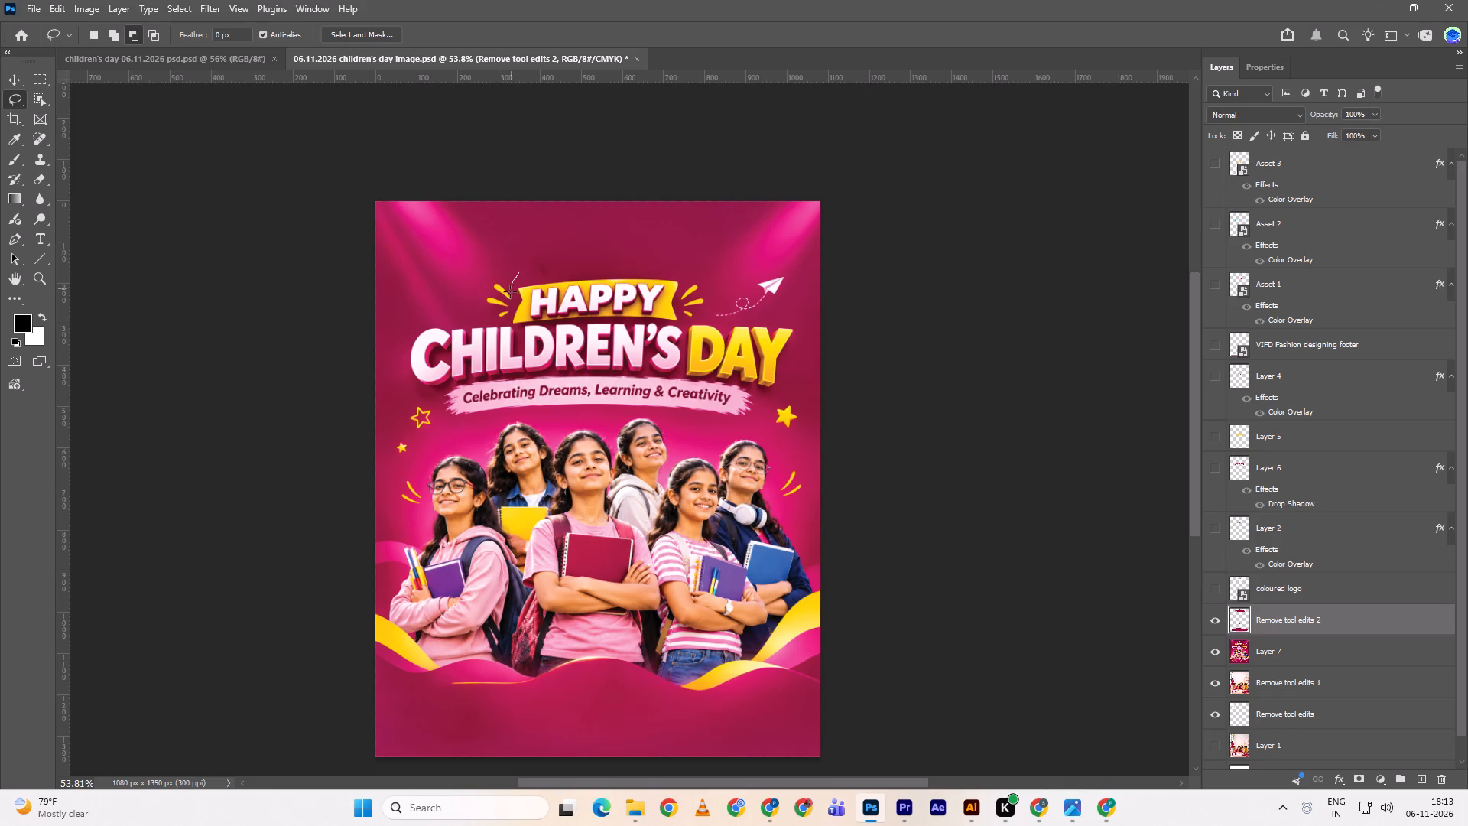
pyautogui.moveTo(510, 291); pyautogui.dragTo(431, 386)
pyautogui.moveTo(431, 386); pyautogui.dragTo(666, 421)
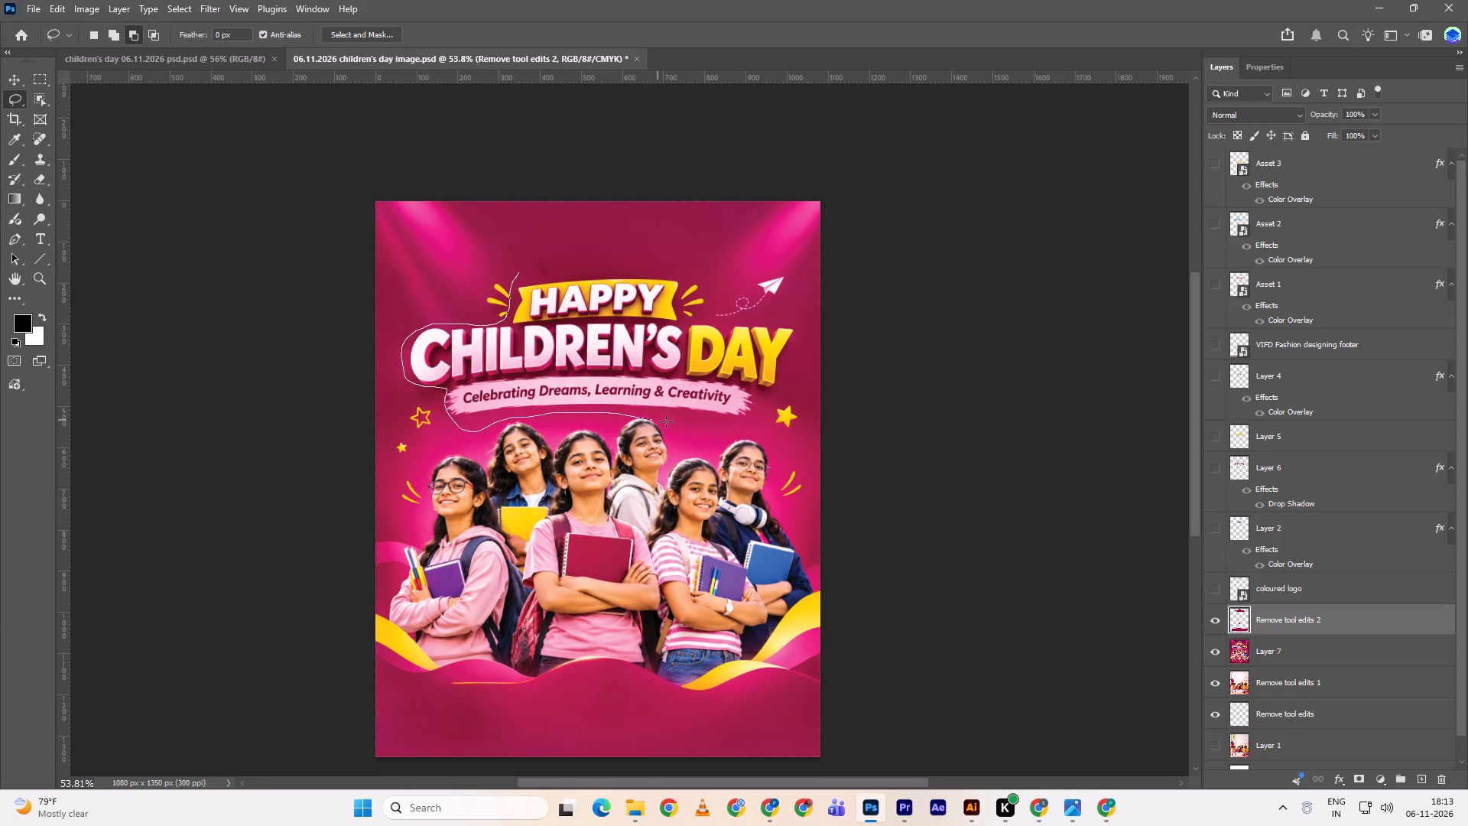
pyautogui.moveTo(666, 421); pyautogui.dragTo(783, 372)
pyautogui.moveTo(783, 372); pyautogui.dragTo(703, 307)
pyautogui.moveTo(703, 307); pyautogui.dragTo(515, 274)
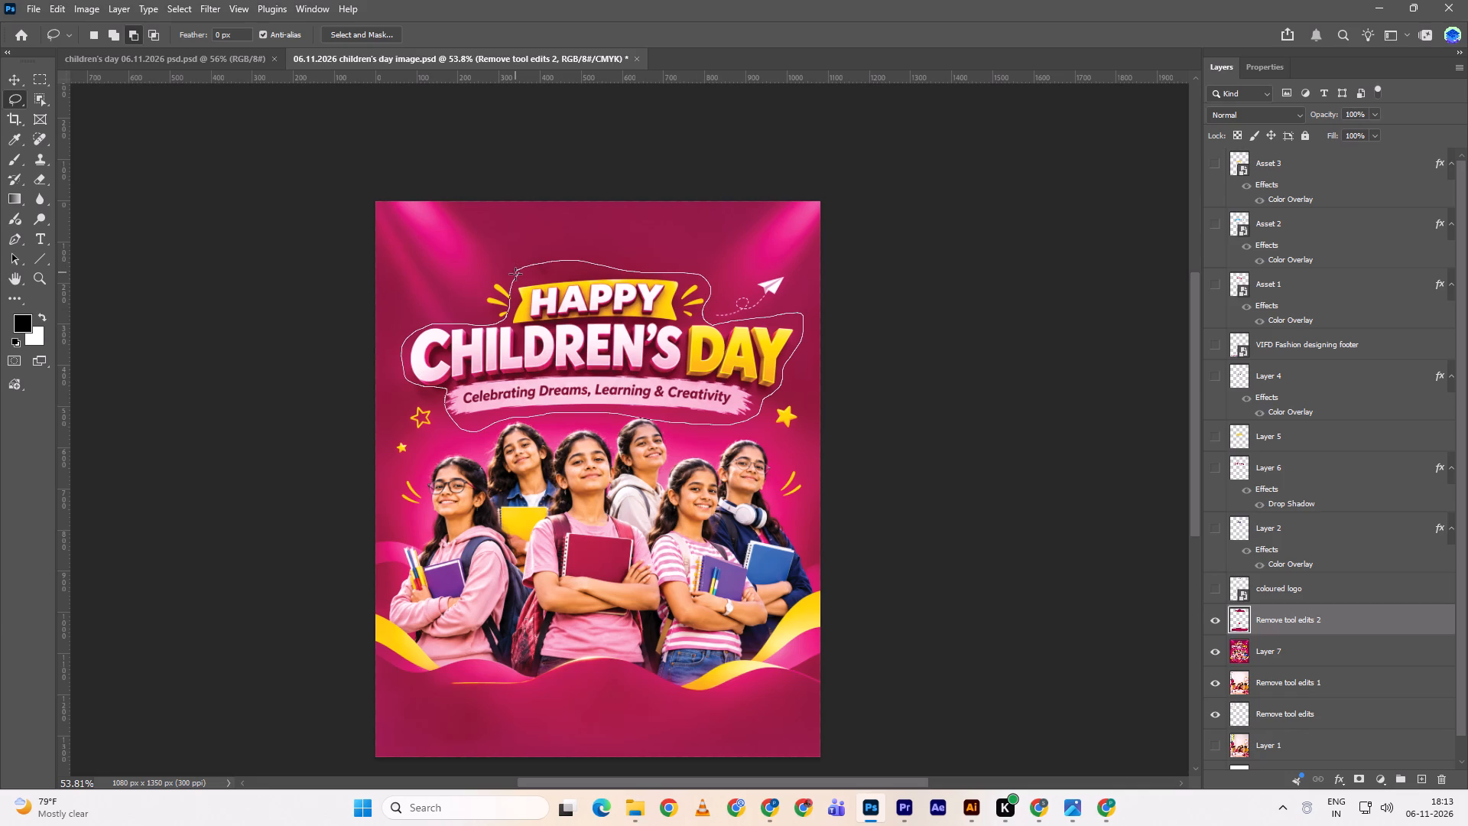
pyautogui.moveTo(515, 274); pyautogui.dragTo(479, 298)
pyautogui.moveTo(479, 298); pyautogui.dragTo(508, 273)
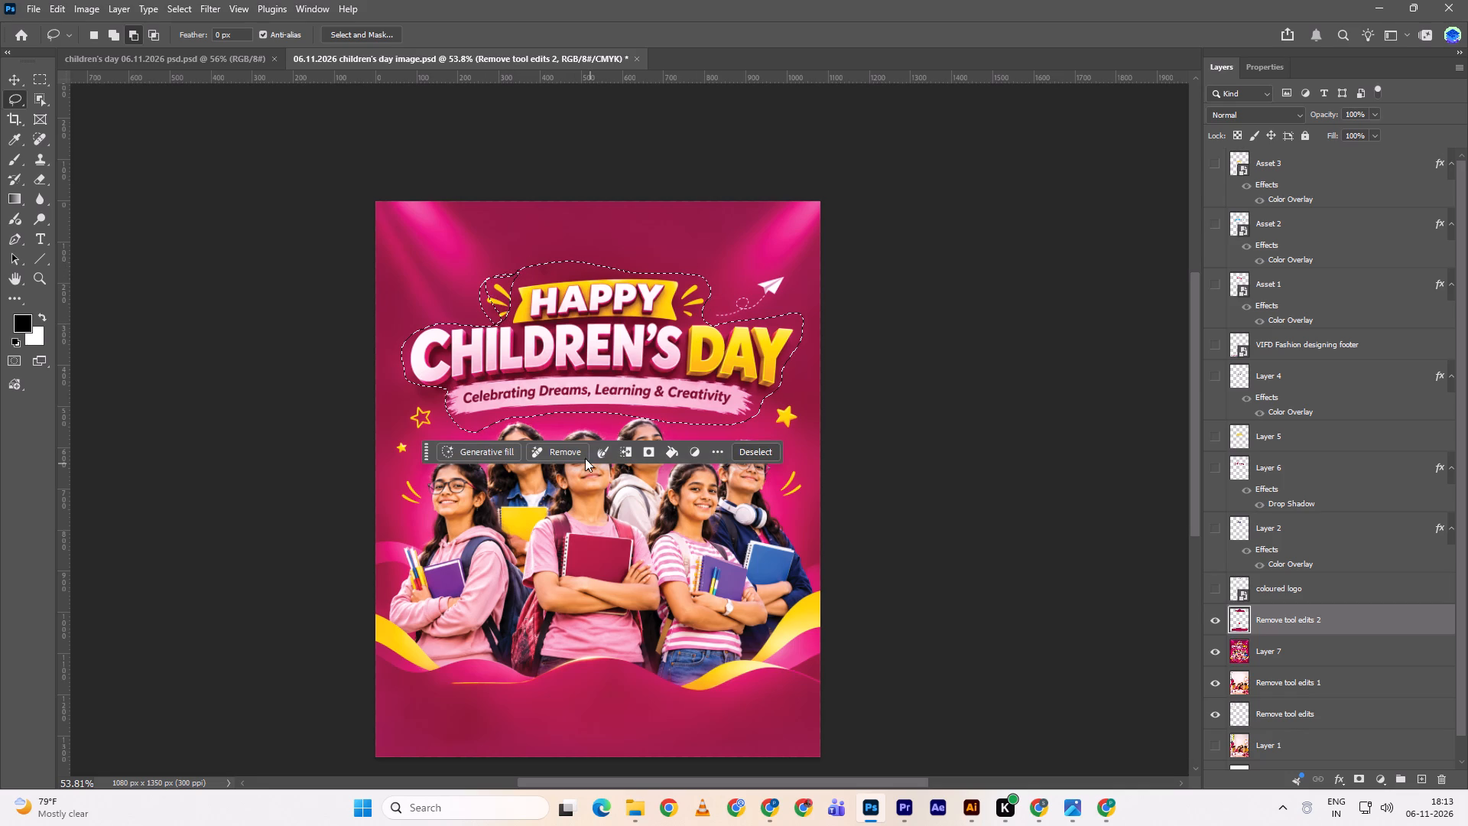
pyautogui.doubleClick(572, 451)
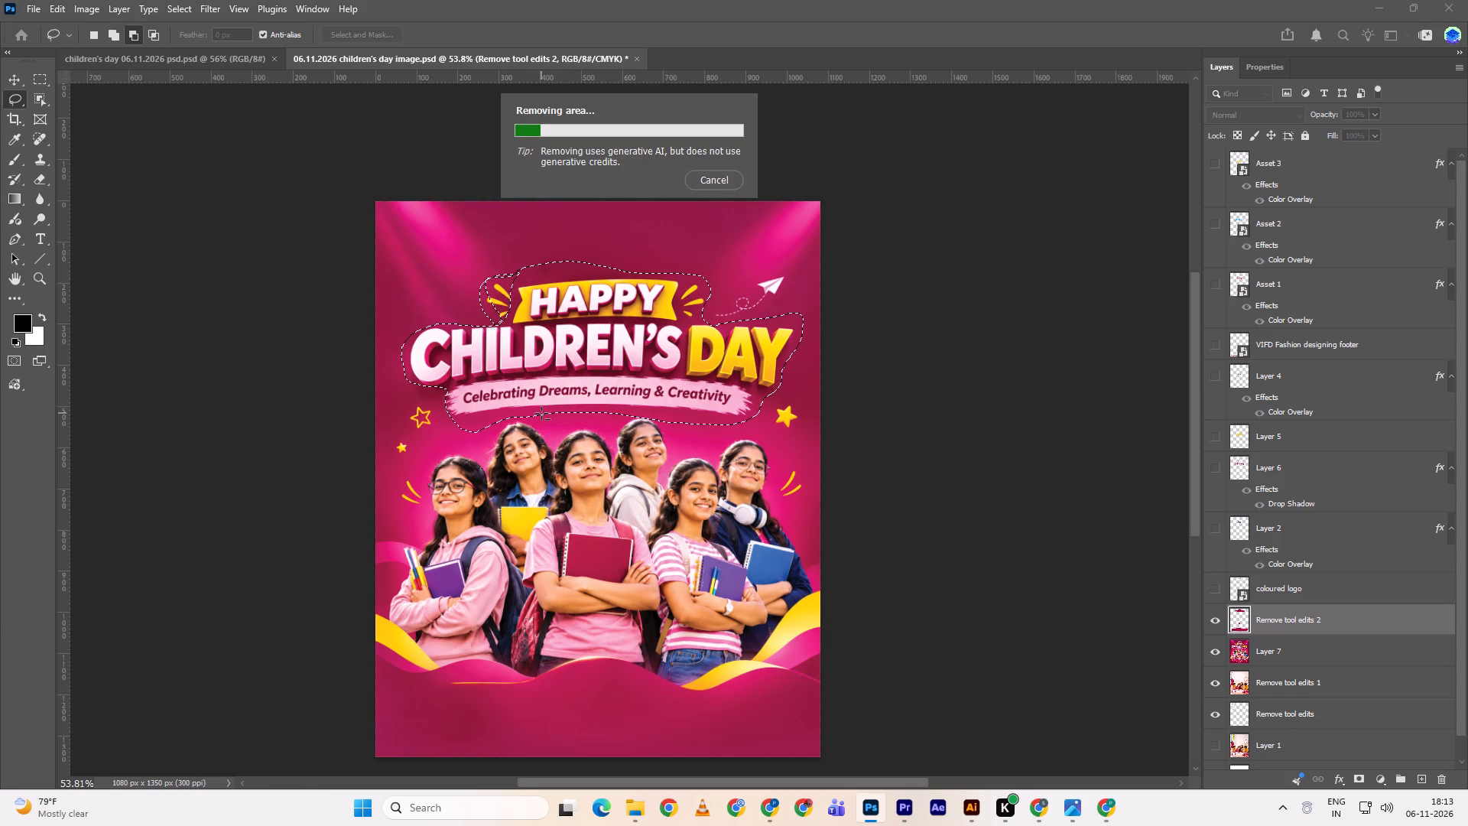
pyautogui.scroll(-2, 644, 383)
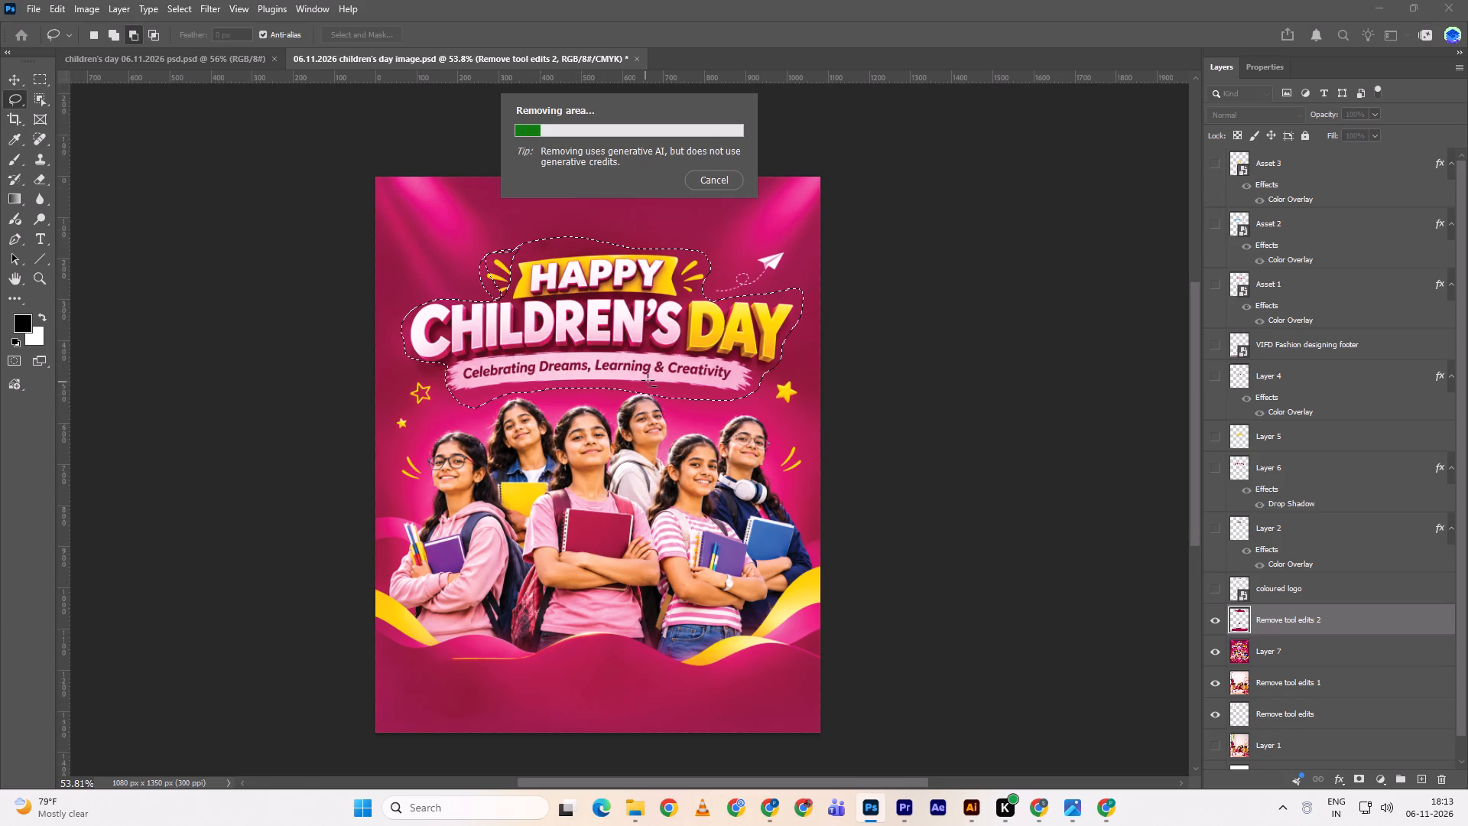
pyautogui.scroll(1, 648, 379)
pyautogui.scroll(-4, 648, 379)
pyautogui.scroll(4, 651, 378)
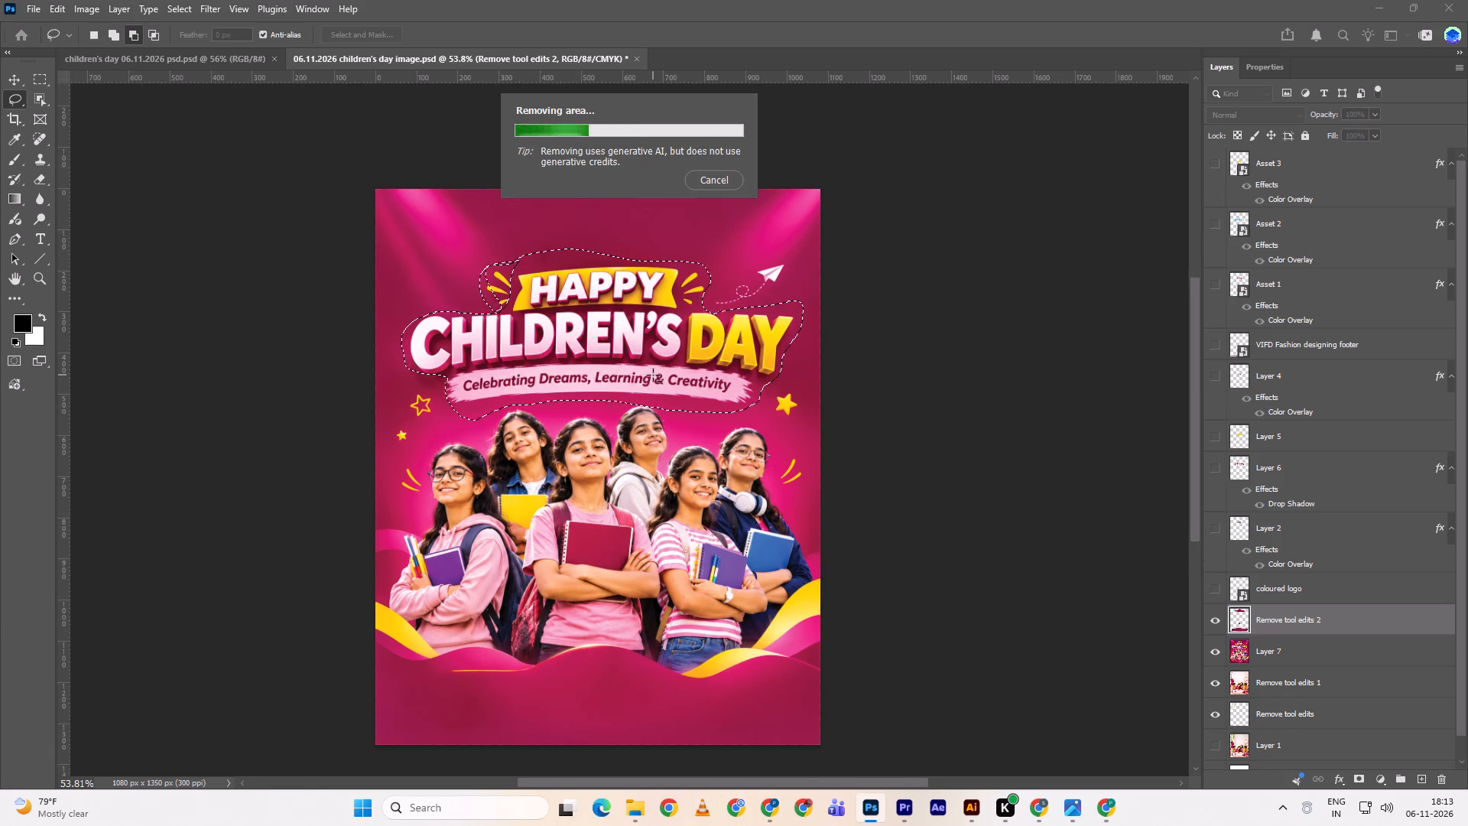
# Lasso the leftover yellow sun and the faint scribbles across the former headline area, and remove them.
pyautogui.moveTo(518, 249); pyautogui.dragTo(427, 311)
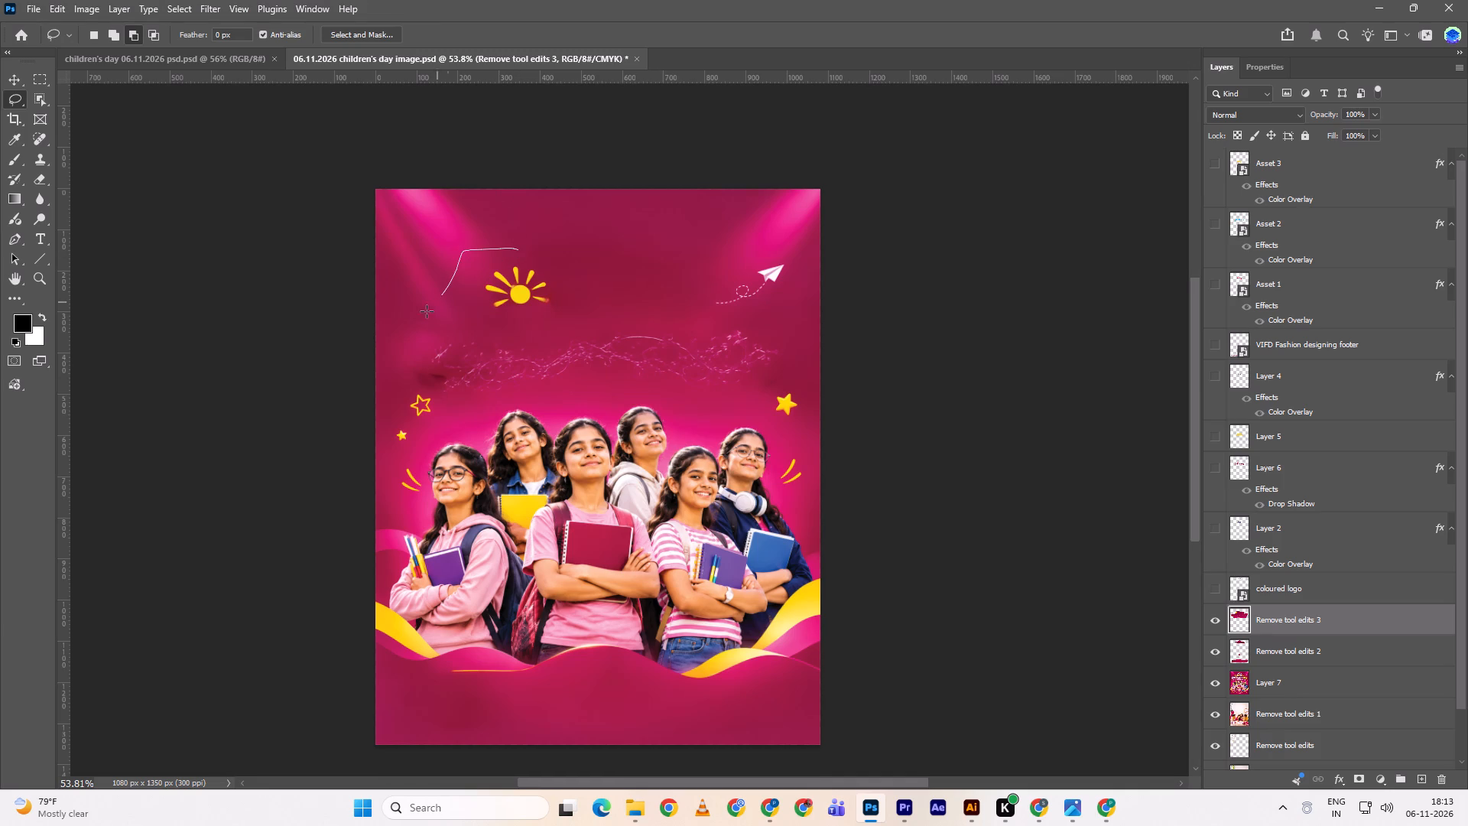
pyautogui.moveTo(427, 311); pyautogui.dragTo(732, 388)
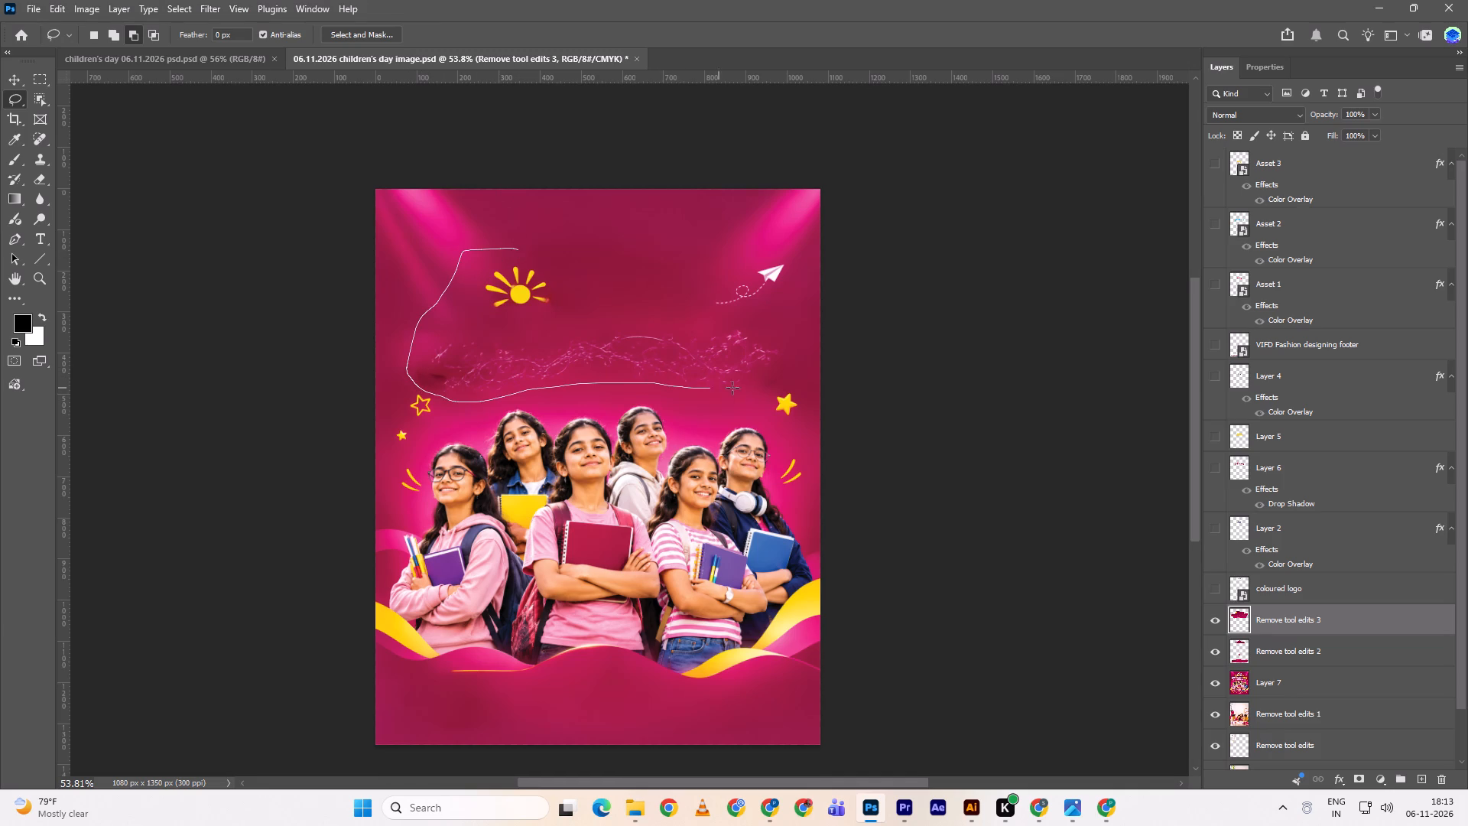
pyautogui.moveTo(732, 388); pyautogui.dragTo(453, 283)
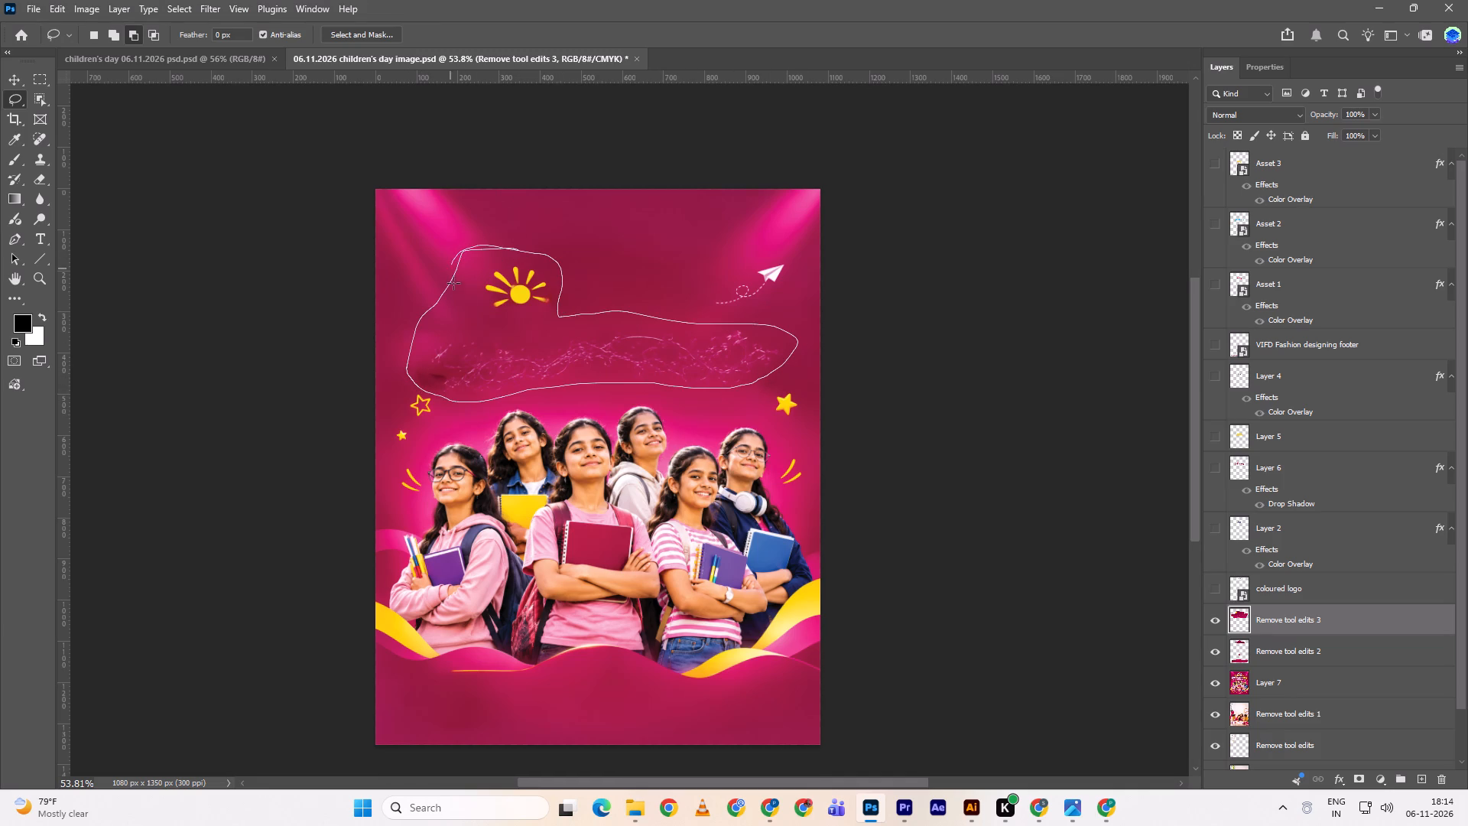
pyautogui.moveTo(453, 283); pyautogui.dragTo(469, 309)
pyautogui.click(552, 419)
pyautogui.scroll(3, 552, 419)
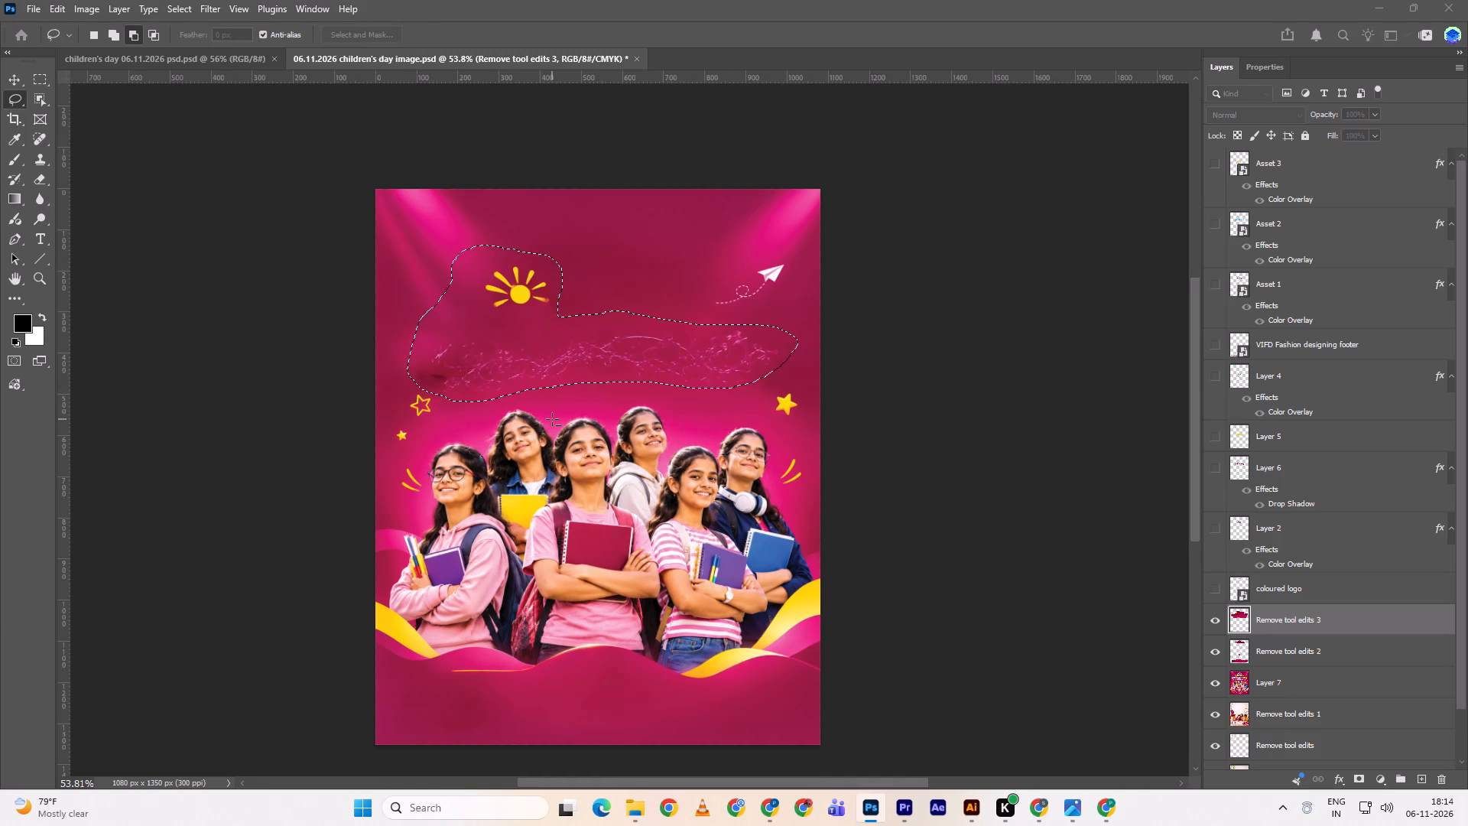
pyautogui.scroll(-4, 552, 419)
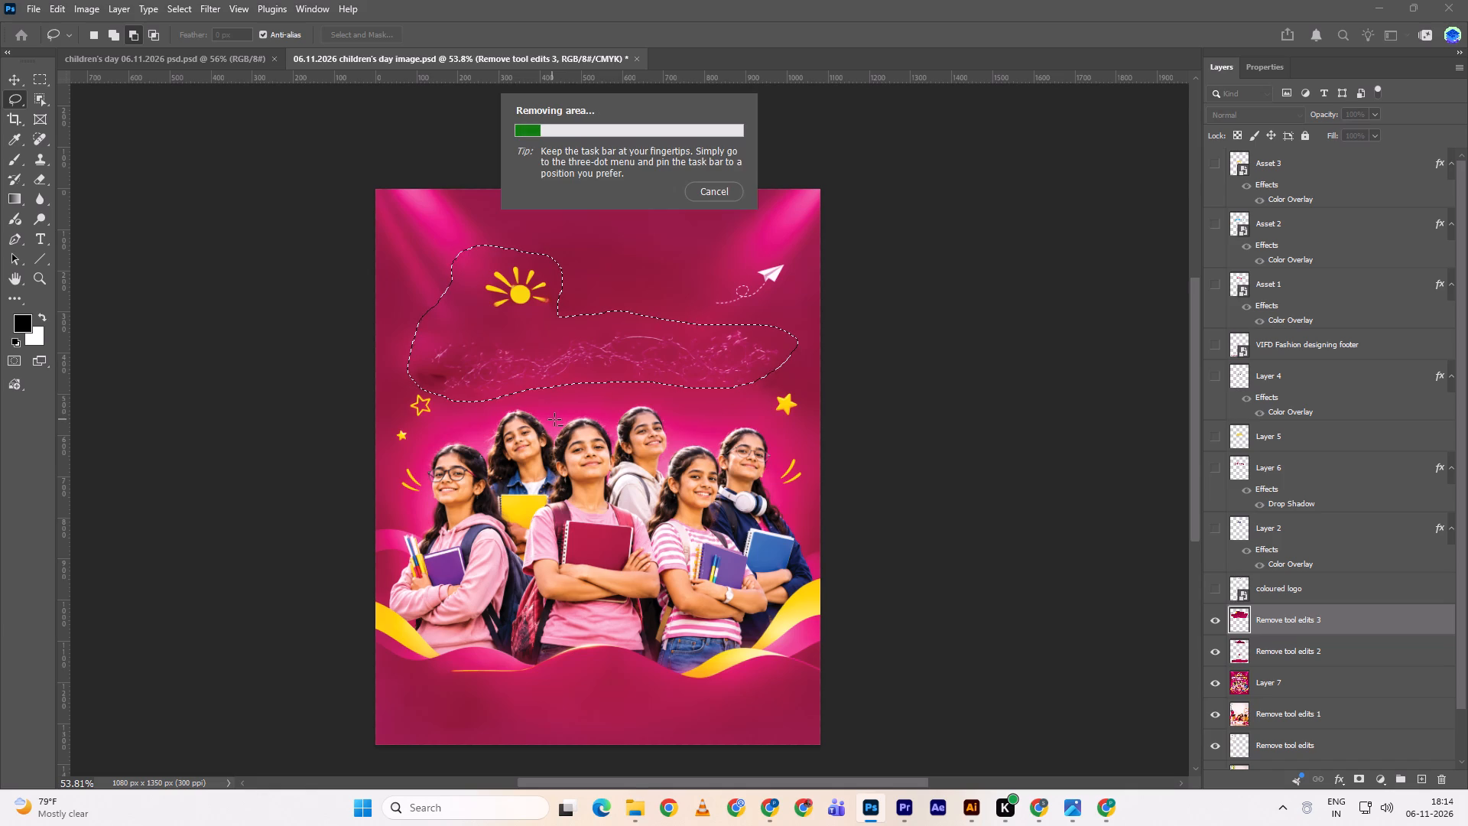
pyautogui.scroll(-2, 581, 411)
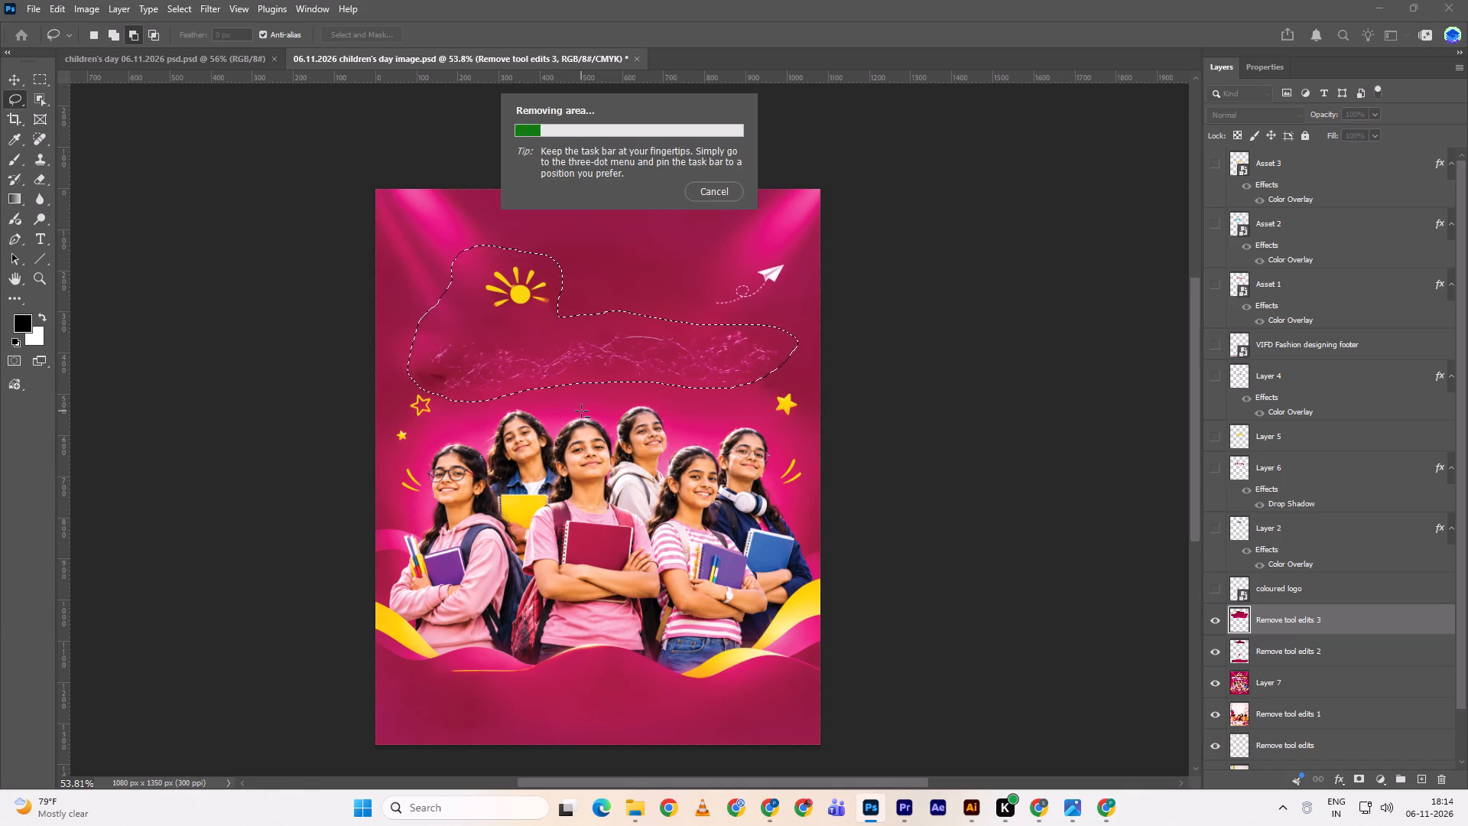
pyautogui.scroll(-2, 581, 411)
pyautogui.scroll(1, 581, 411)
pyautogui.scroll(-2, 583, 411)
pyautogui.scroll(3, 600, 411)
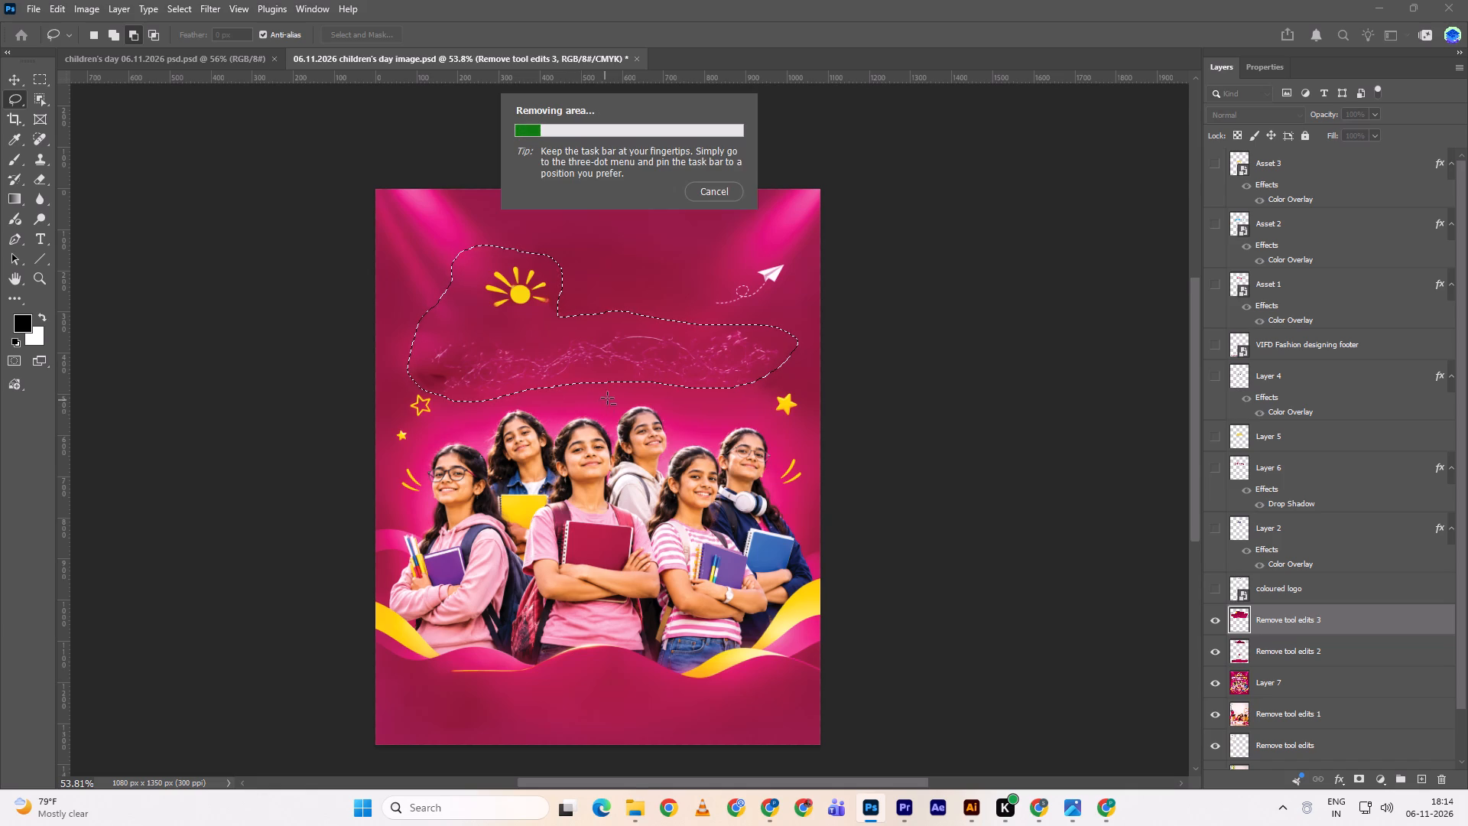
pyautogui.scroll(-3, 607, 398)
pyautogui.scroll(3, 613, 399)
pyautogui.scroll(-3, 607, 398)
pyautogui.scroll(1, 606, 398)
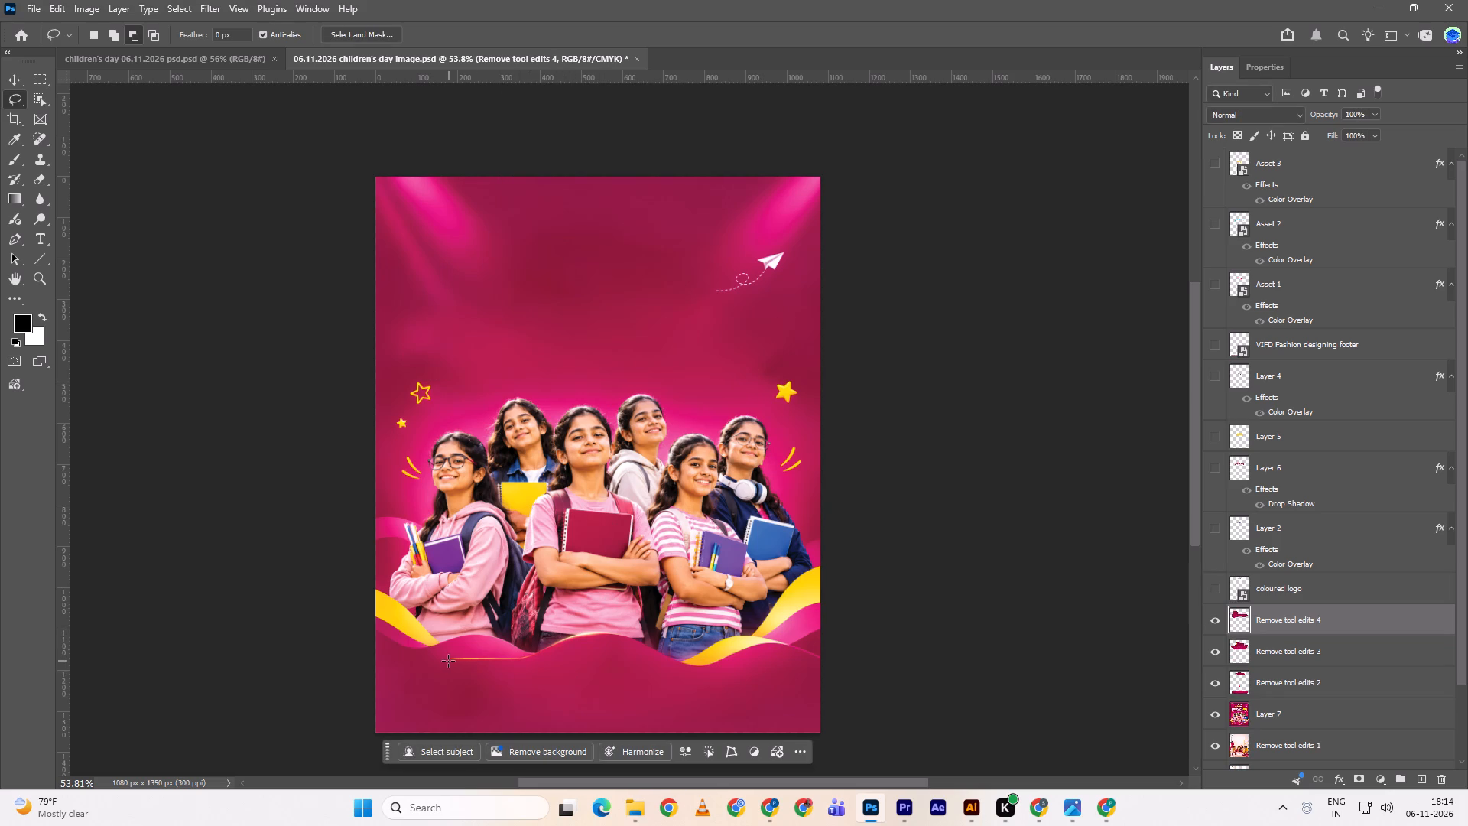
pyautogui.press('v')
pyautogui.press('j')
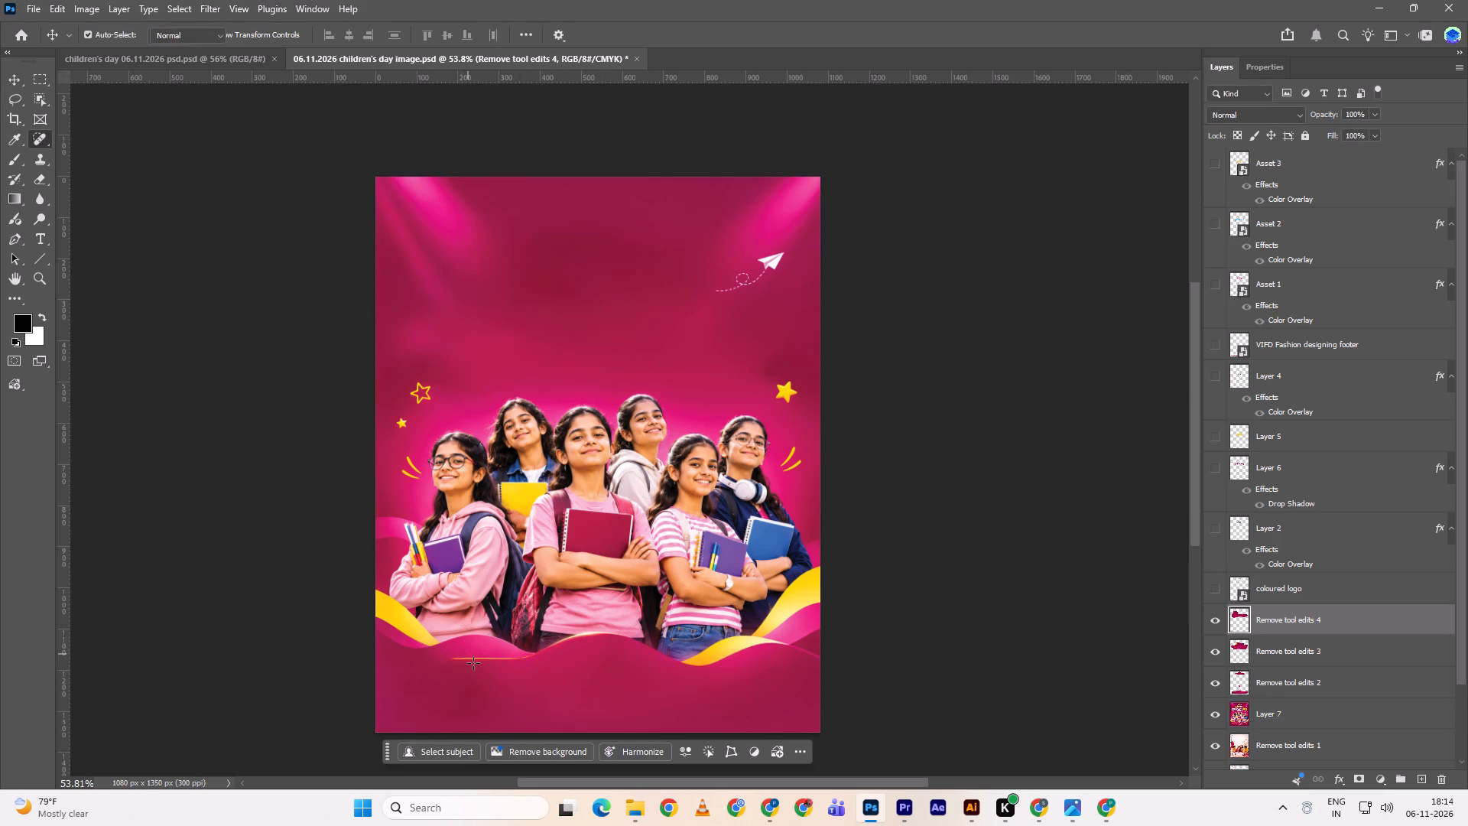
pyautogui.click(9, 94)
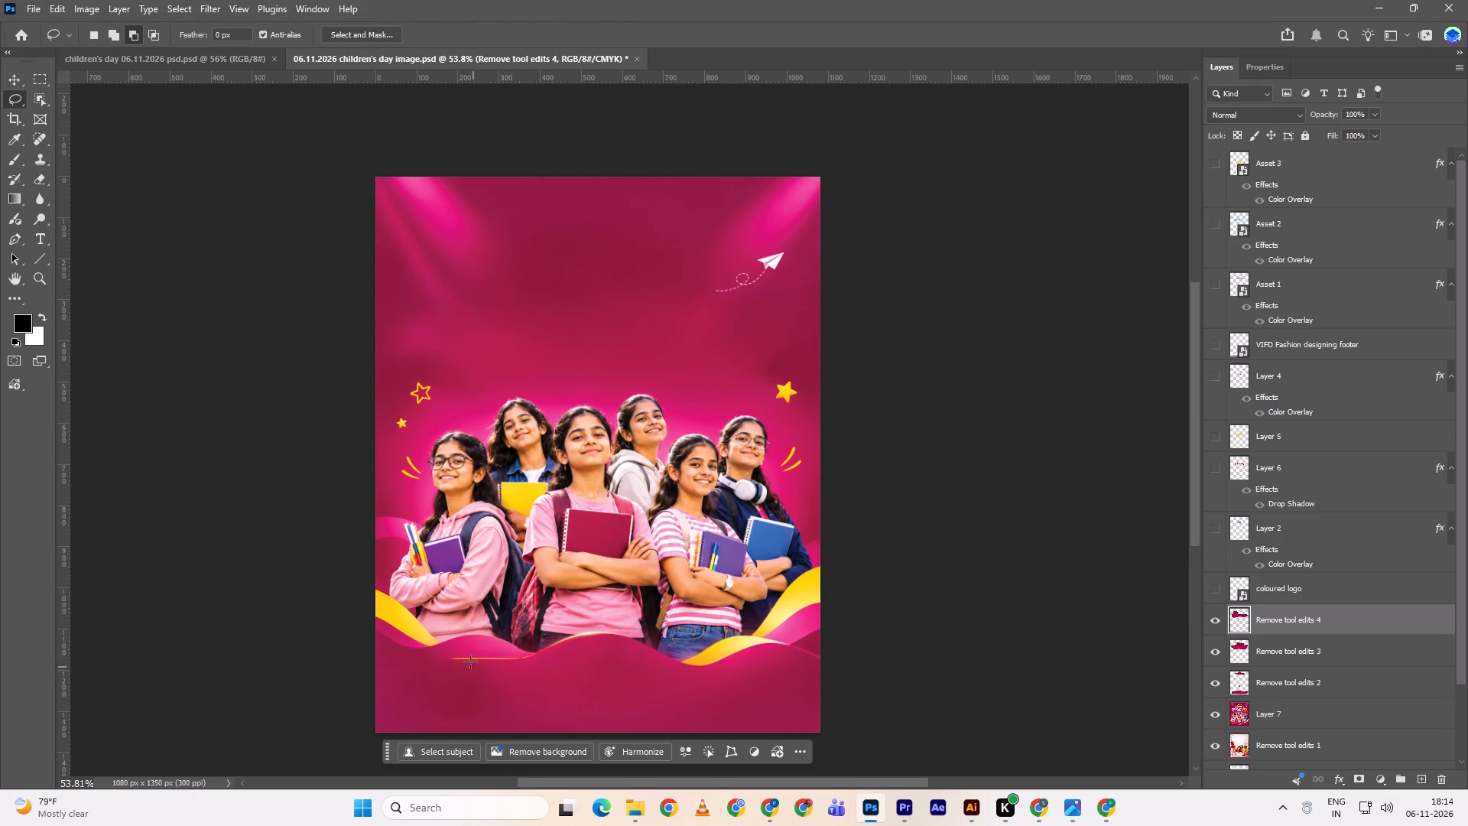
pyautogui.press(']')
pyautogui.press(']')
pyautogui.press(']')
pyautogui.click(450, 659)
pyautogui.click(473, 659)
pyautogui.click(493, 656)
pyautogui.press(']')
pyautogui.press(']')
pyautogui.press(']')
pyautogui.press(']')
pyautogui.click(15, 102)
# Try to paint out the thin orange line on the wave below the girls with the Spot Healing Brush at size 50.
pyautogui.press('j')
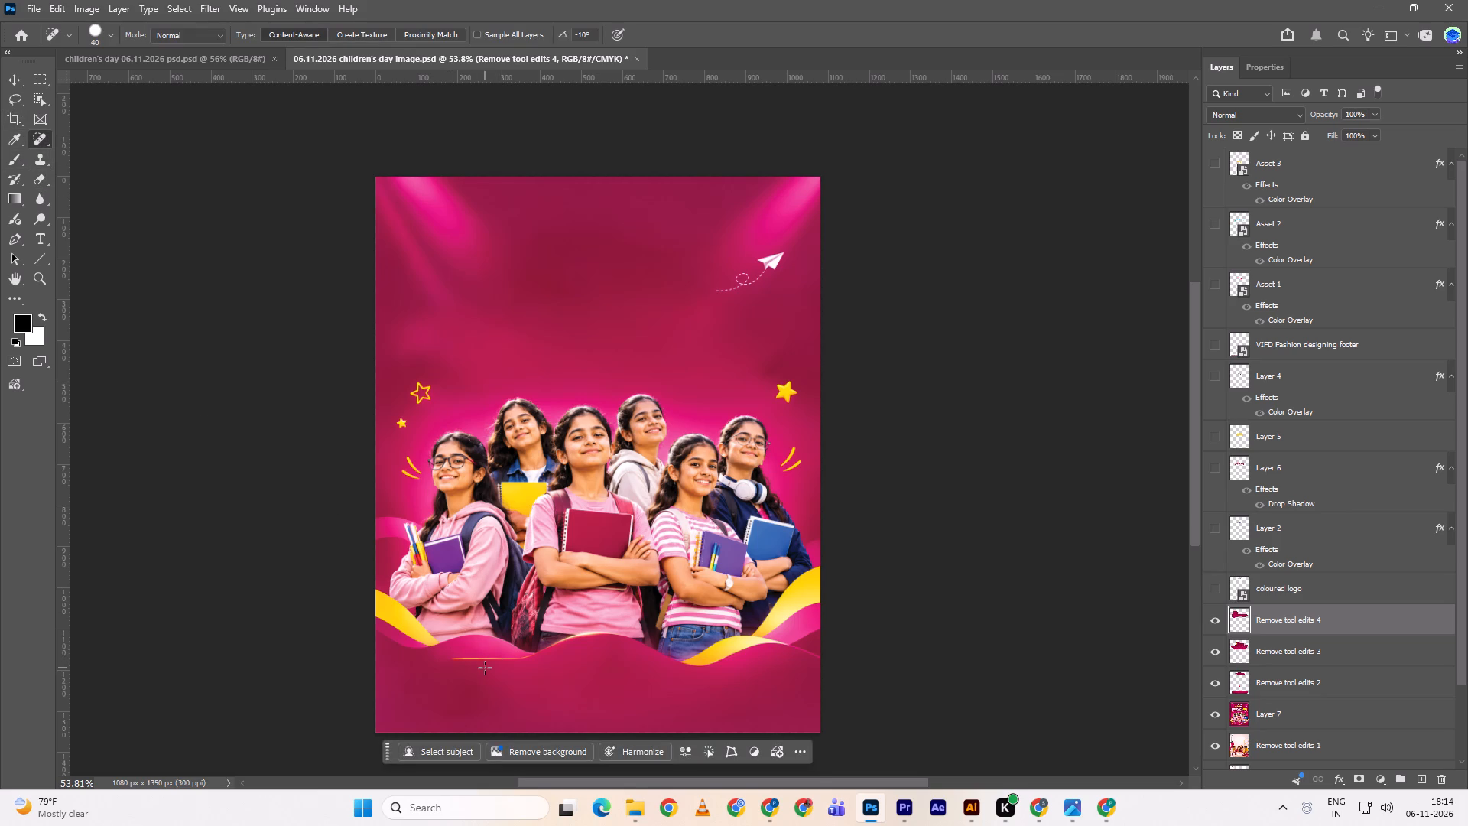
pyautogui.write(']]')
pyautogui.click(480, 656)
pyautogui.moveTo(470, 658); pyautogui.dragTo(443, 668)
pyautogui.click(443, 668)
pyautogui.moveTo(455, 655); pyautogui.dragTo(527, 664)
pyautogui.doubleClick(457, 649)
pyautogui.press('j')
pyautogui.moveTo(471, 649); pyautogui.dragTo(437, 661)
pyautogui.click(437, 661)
# Lasso the thin orange line on the wave below the girls and remove it.
pyautogui.click(15, 97)
pyautogui.moveTo(478, 652); pyautogui.dragTo(460, 650)
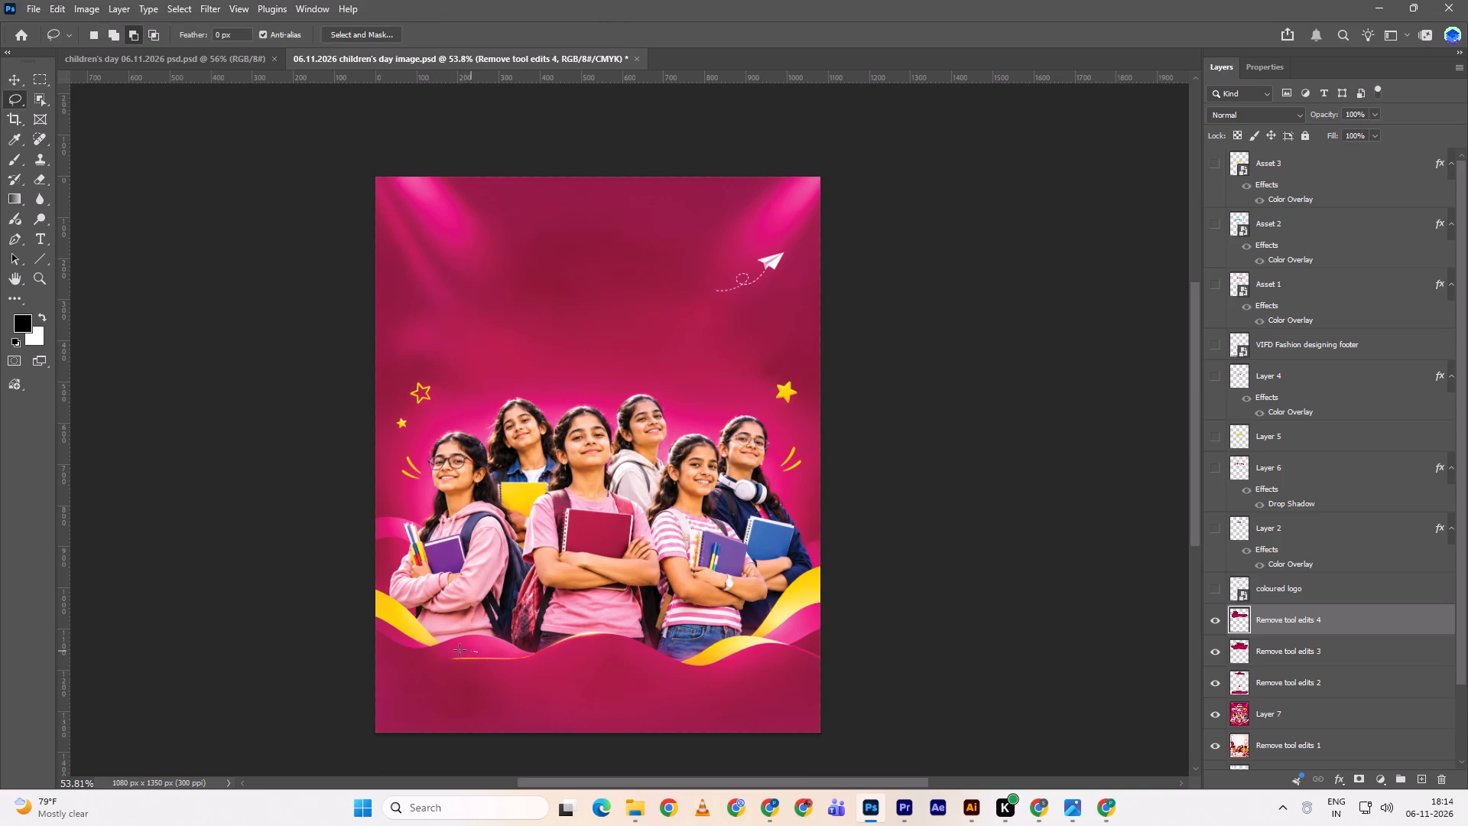
pyautogui.moveTo(460, 650); pyautogui.dragTo(522, 652)
pyautogui.moveTo(522, 652); pyautogui.dragTo(450, 655)
pyautogui.click(461, 689)
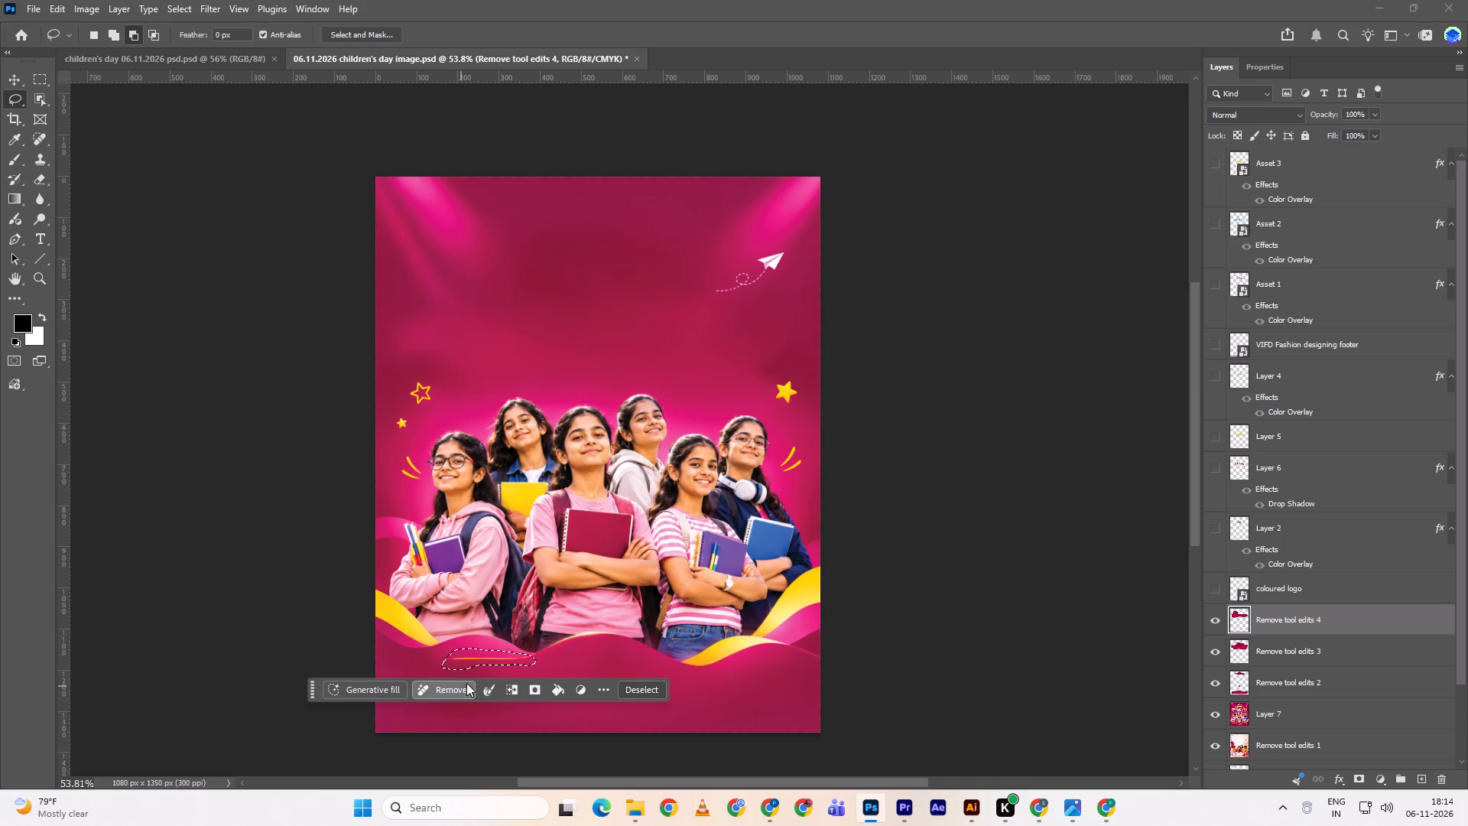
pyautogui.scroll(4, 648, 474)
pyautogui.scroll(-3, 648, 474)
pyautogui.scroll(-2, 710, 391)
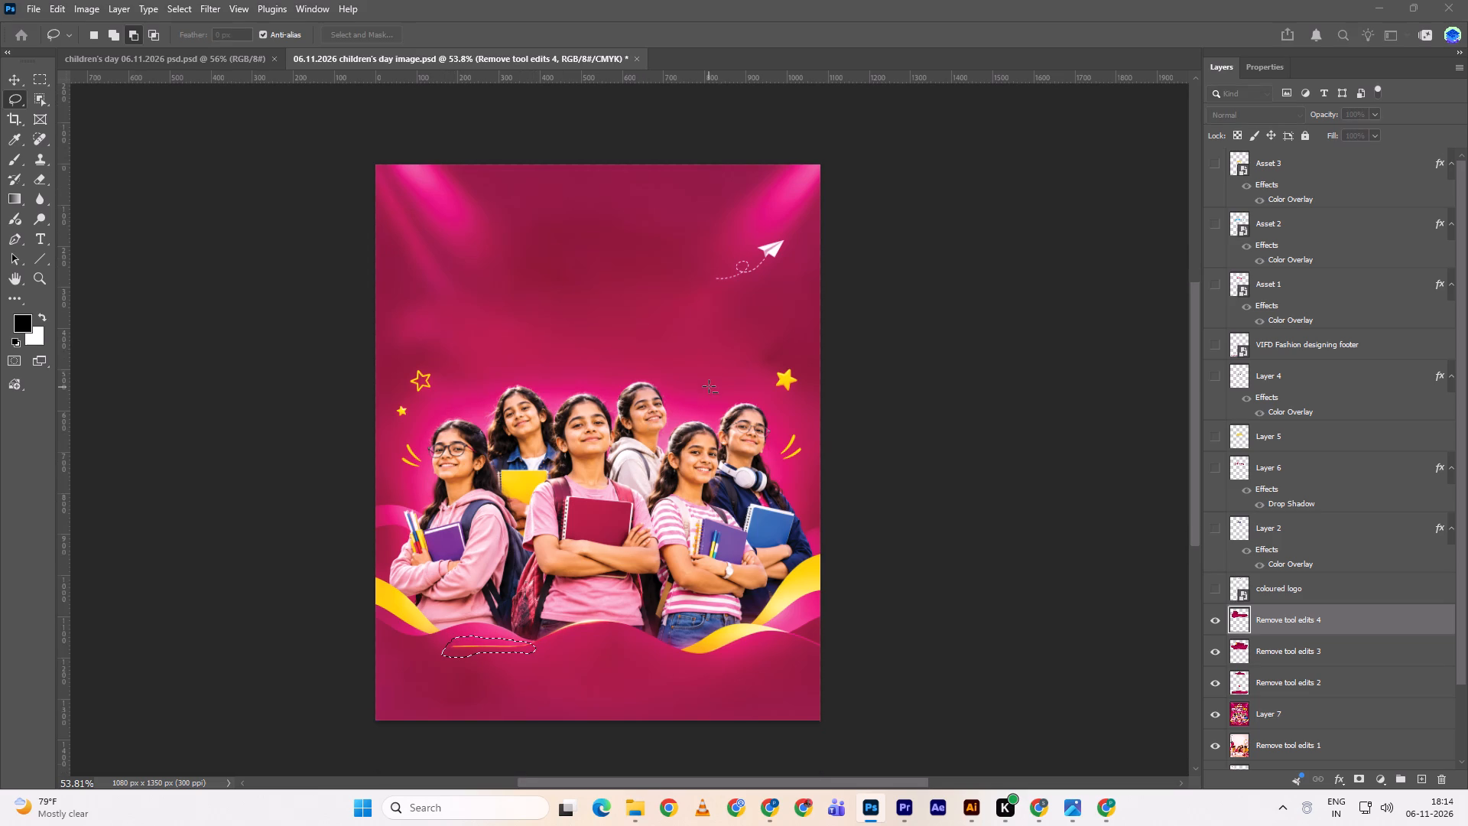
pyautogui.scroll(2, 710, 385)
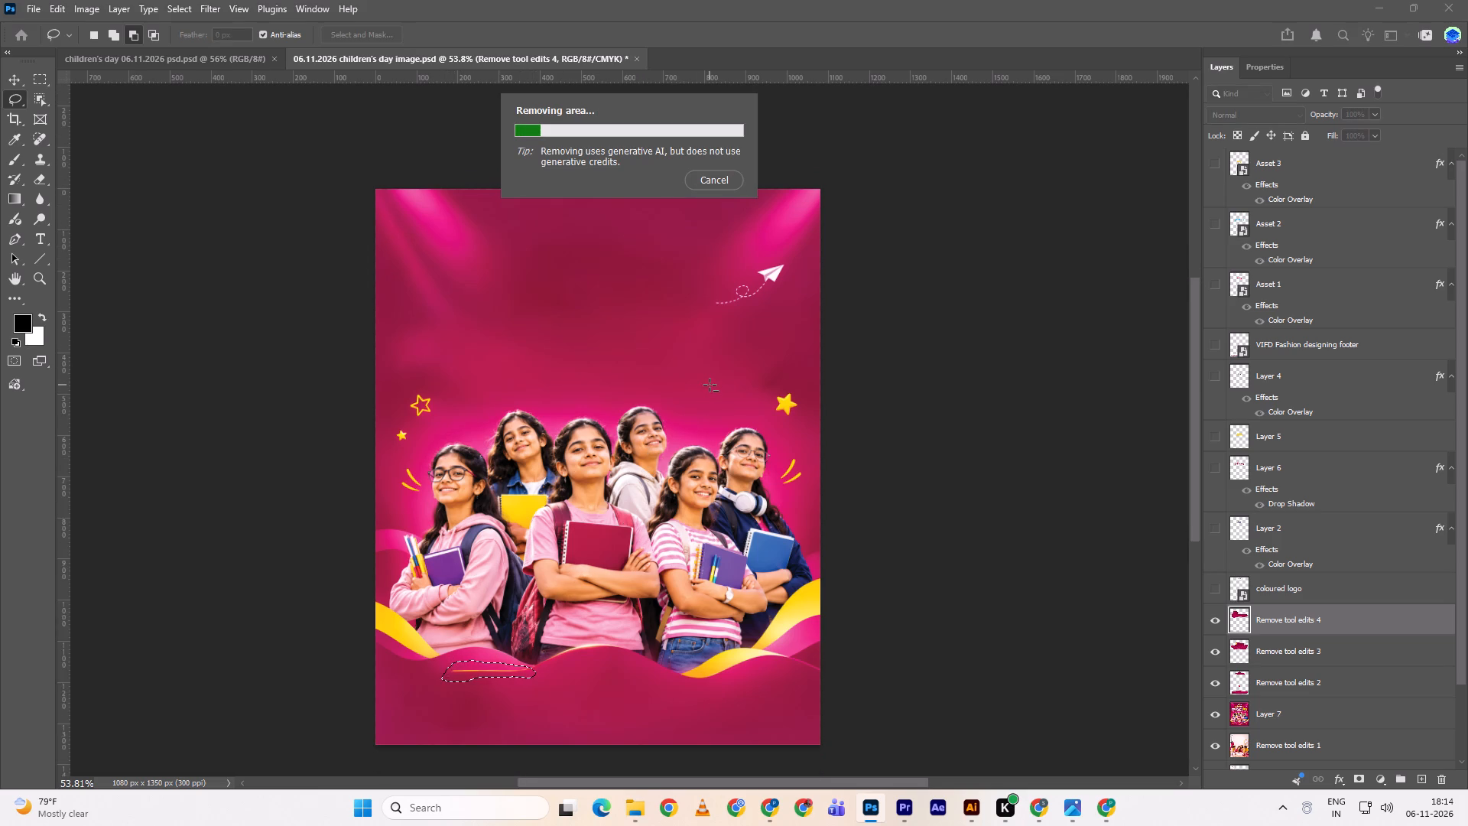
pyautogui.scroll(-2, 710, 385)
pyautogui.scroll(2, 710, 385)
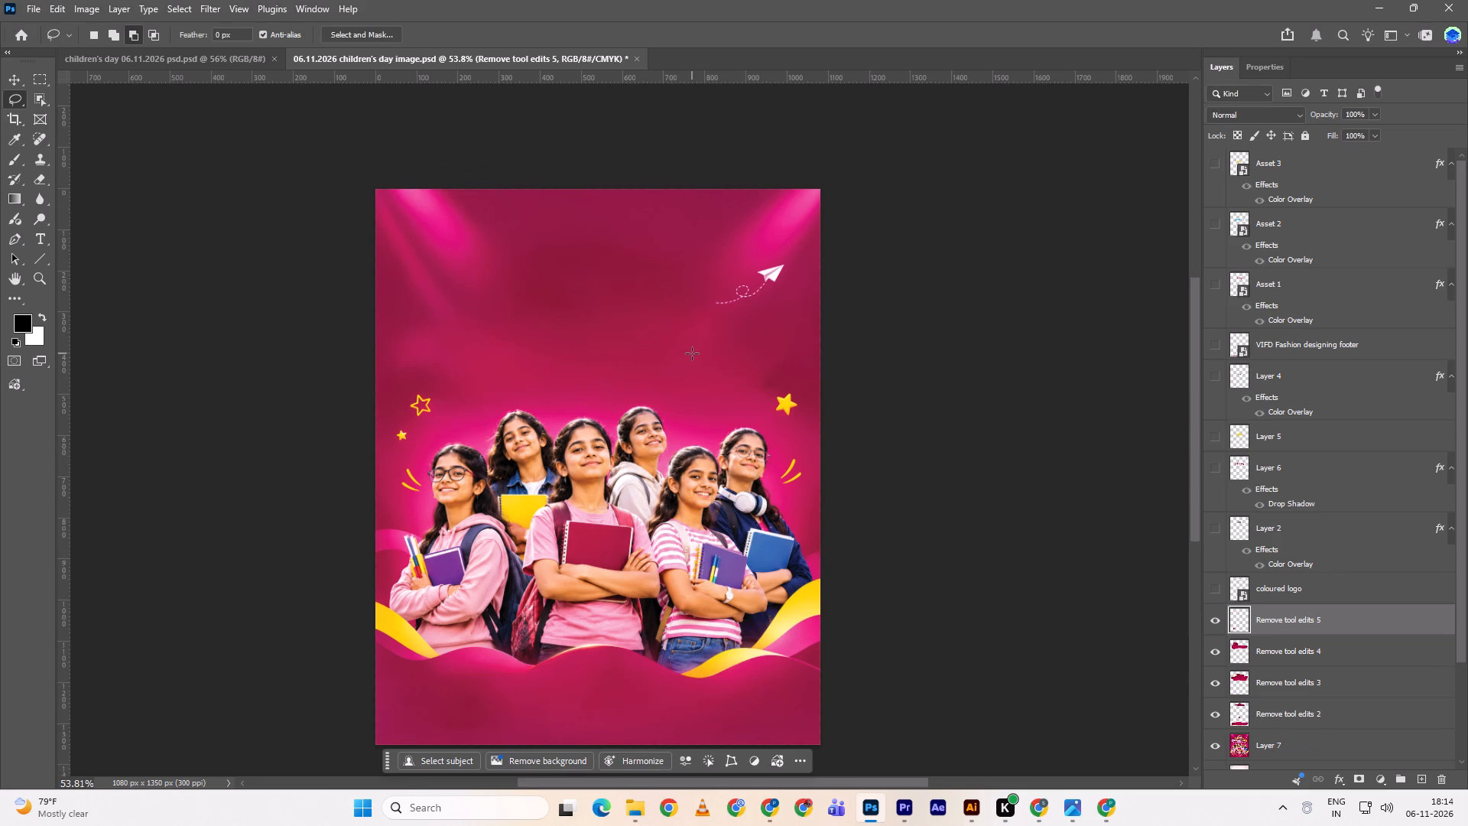
# Merge Layer 7 with the Remove tool edits 2 to 5 layers into a single poster layer.
pyautogui.press('v')
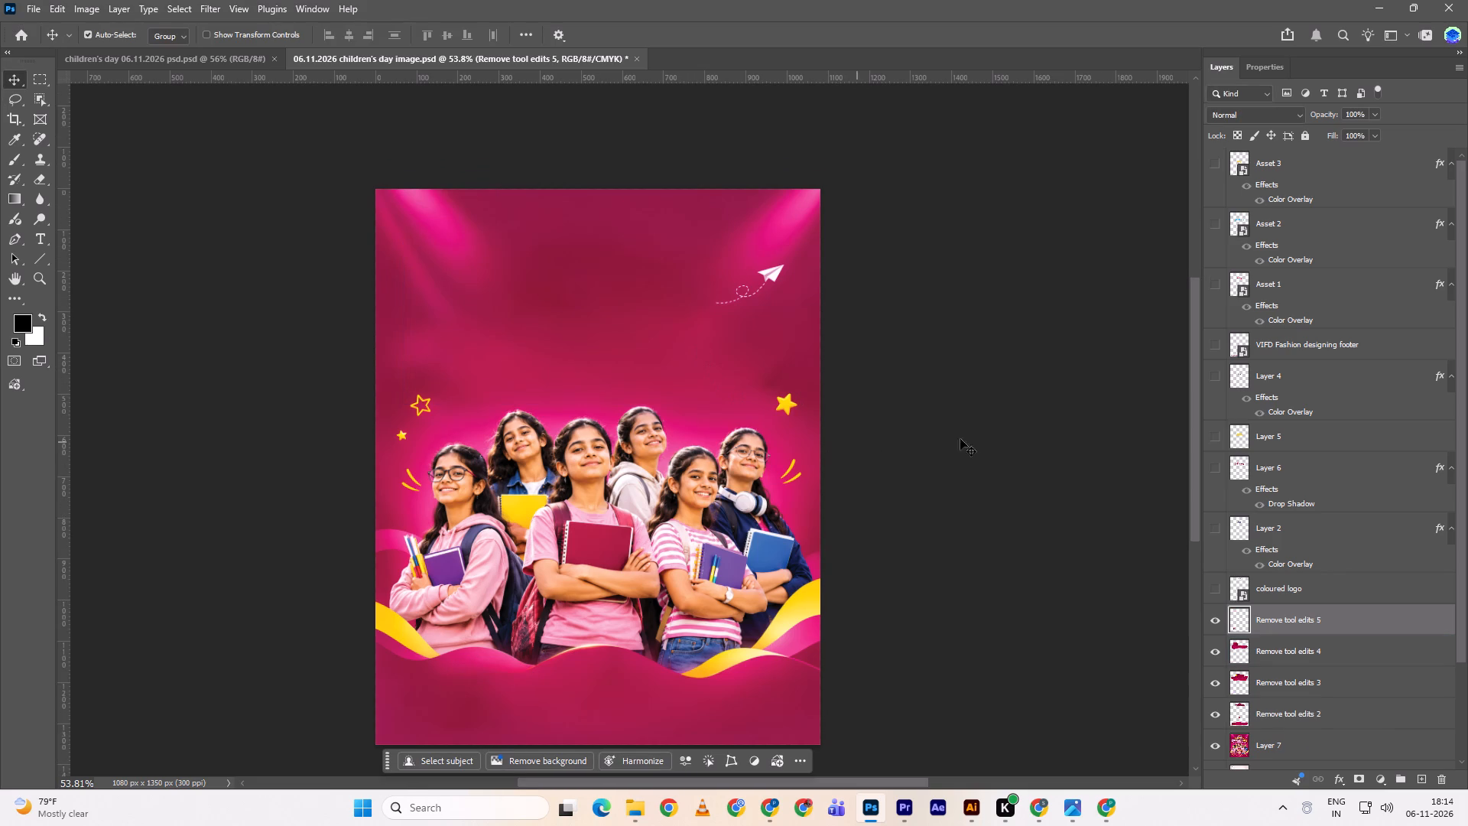
pyautogui.click(1277, 745)
pyautogui.keyDown('shift'); pyautogui.click(1305, 625); pyautogui.keyUp('shift')
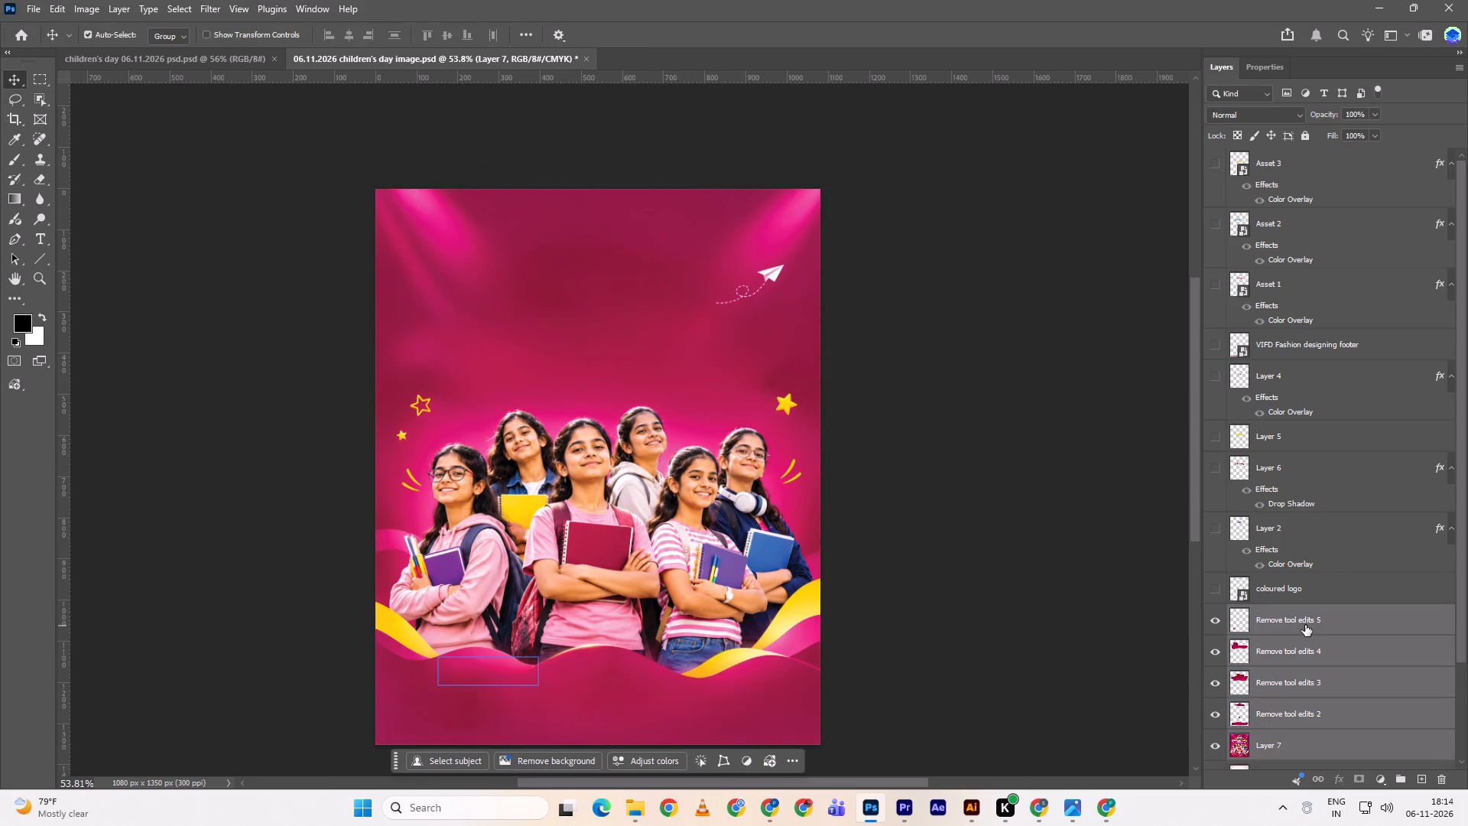
pyautogui.hotkey('ctrl', 'e')
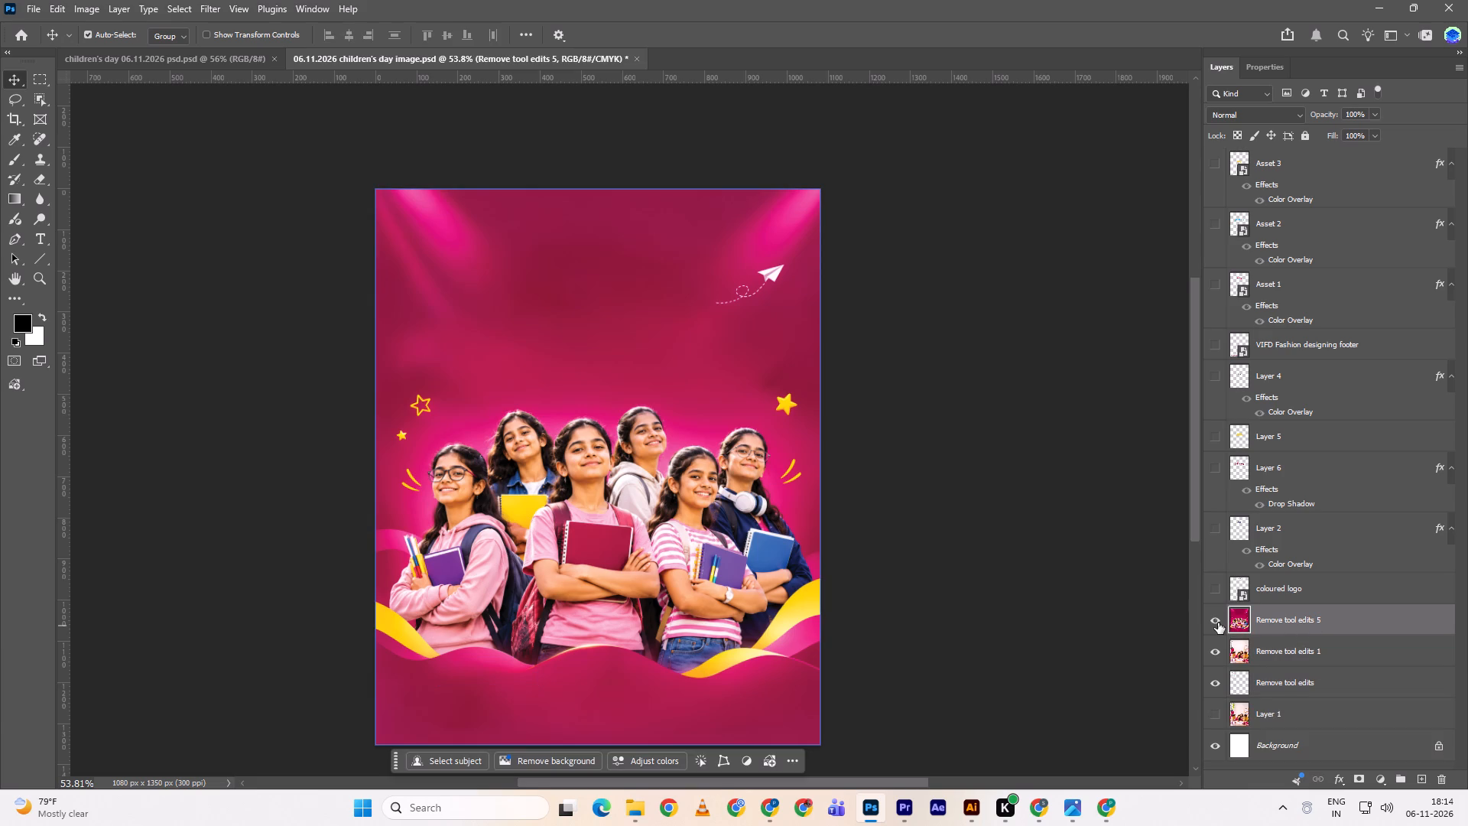
# Check the coloured logo layer on the poster and delete it.
pyautogui.click(1221, 590)
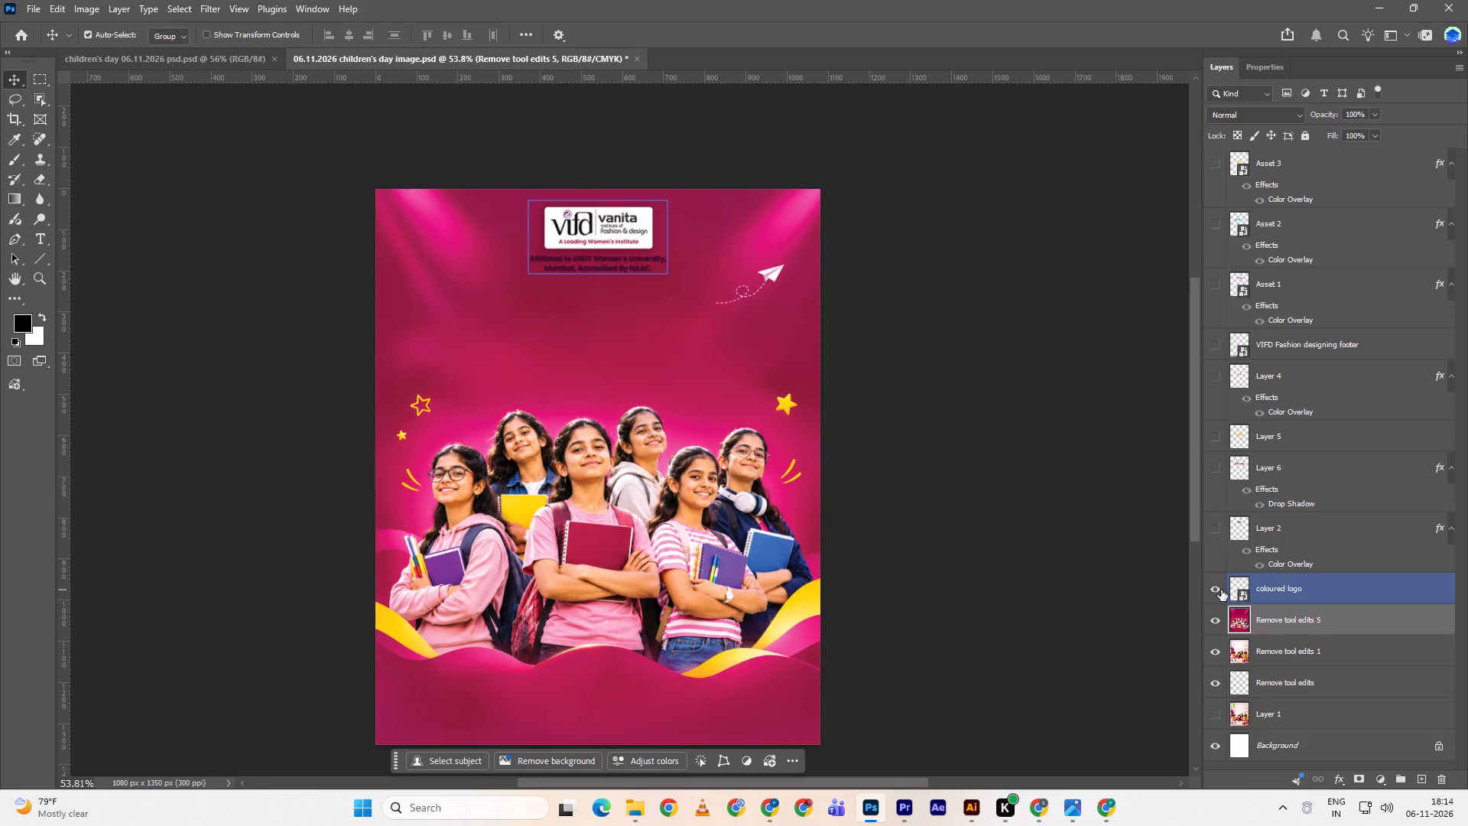
pyautogui.click(1221, 590)
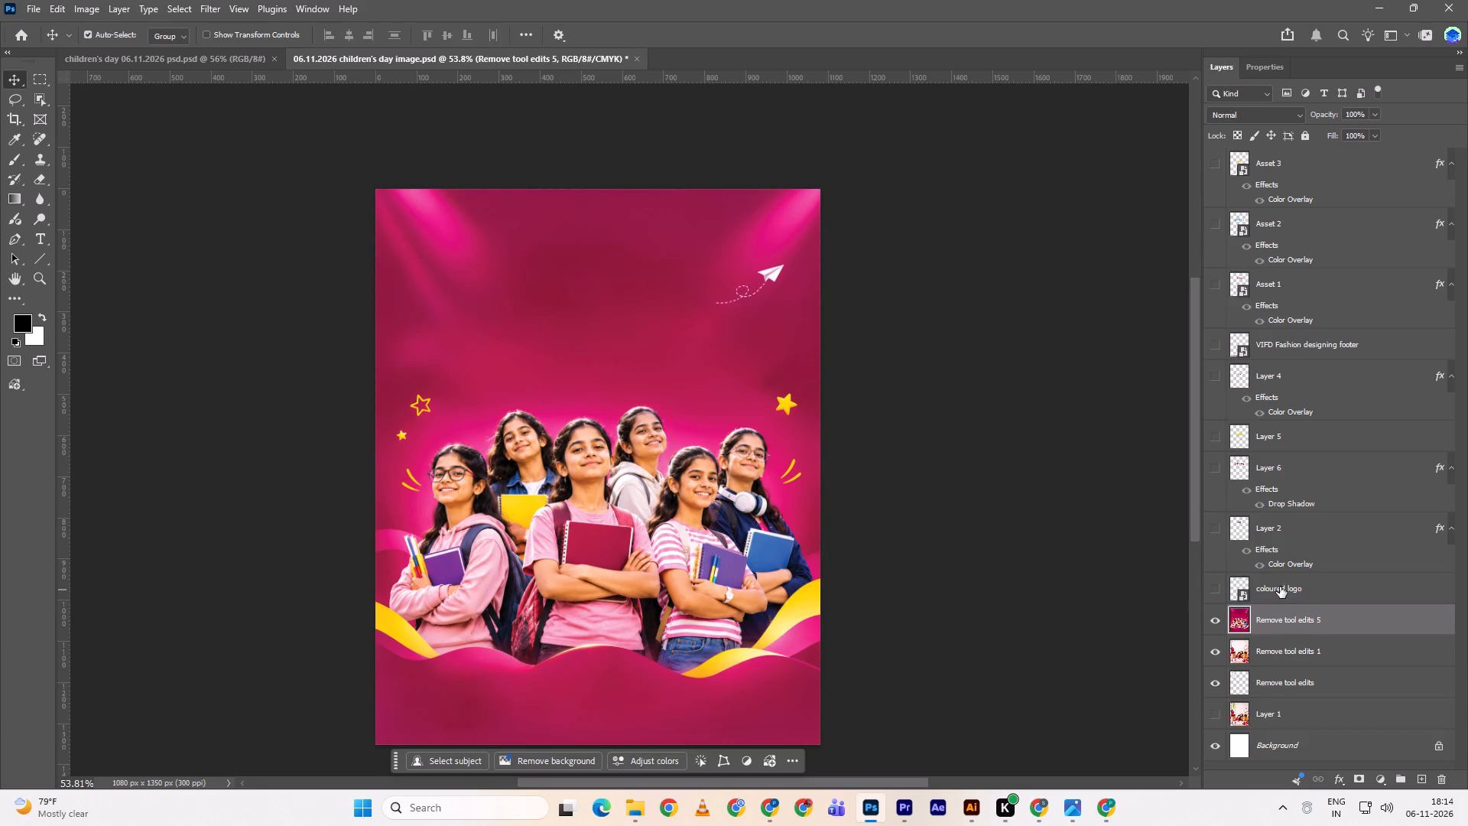
pyautogui.click(1280, 587)
pyautogui.click(1210, 587)
pyautogui.press('Delete')
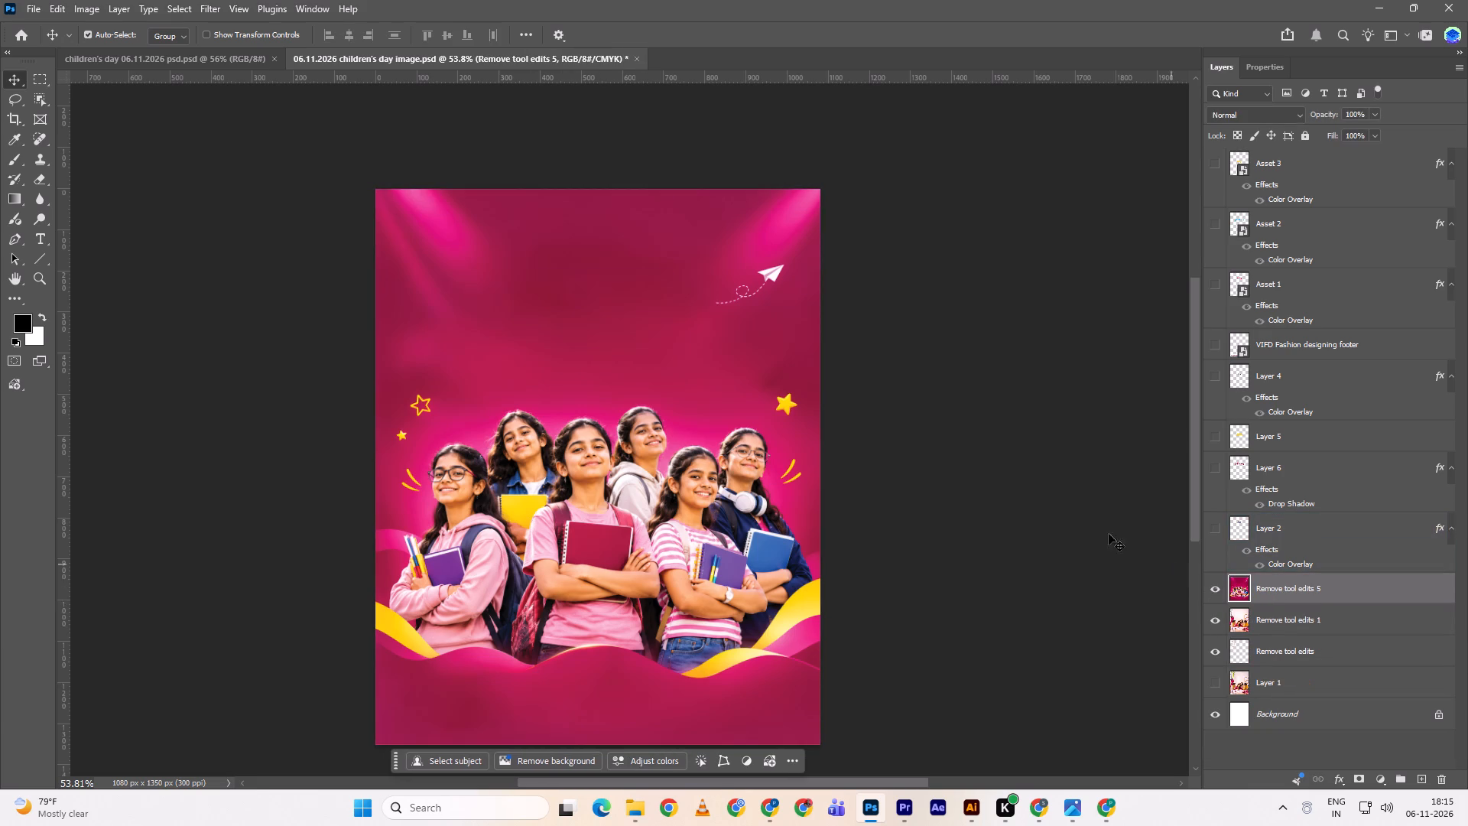
# Bring the white-text logo VIFD png from the VIFD folder into the Children's Day poster.
pyautogui.hotkey('alt', 'Tab')
pyautogui.hotkey('alt', 'Tab')
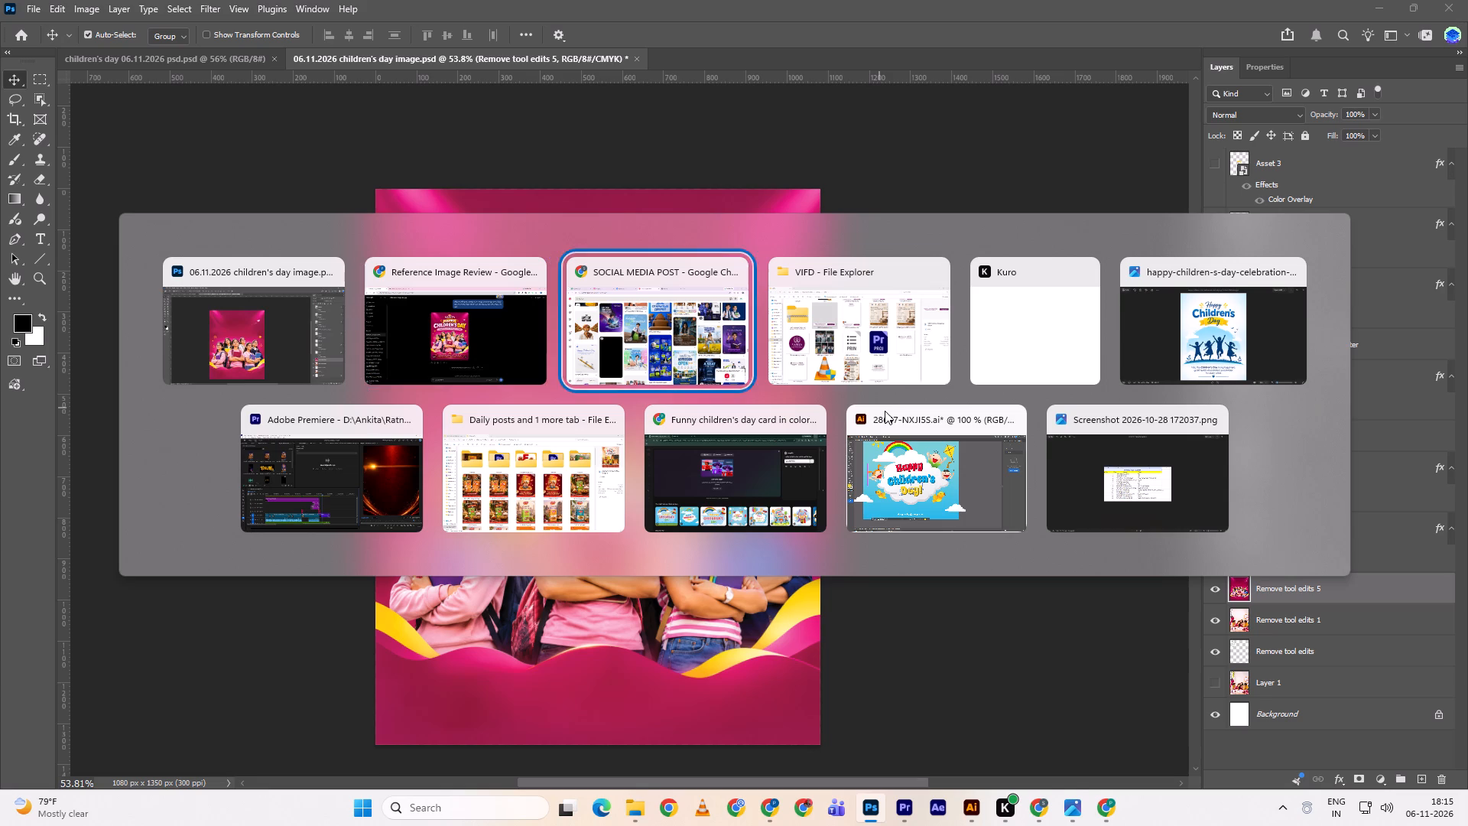
pyautogui.hotkey('alt', 'Tab')
pyautogui.scroll(2, 886, 411)
pyautogui.moveTo(1109, 395); pyautogui.dragTo(1168, 519)
pyautogui.hotkey('alt', 'Tab')
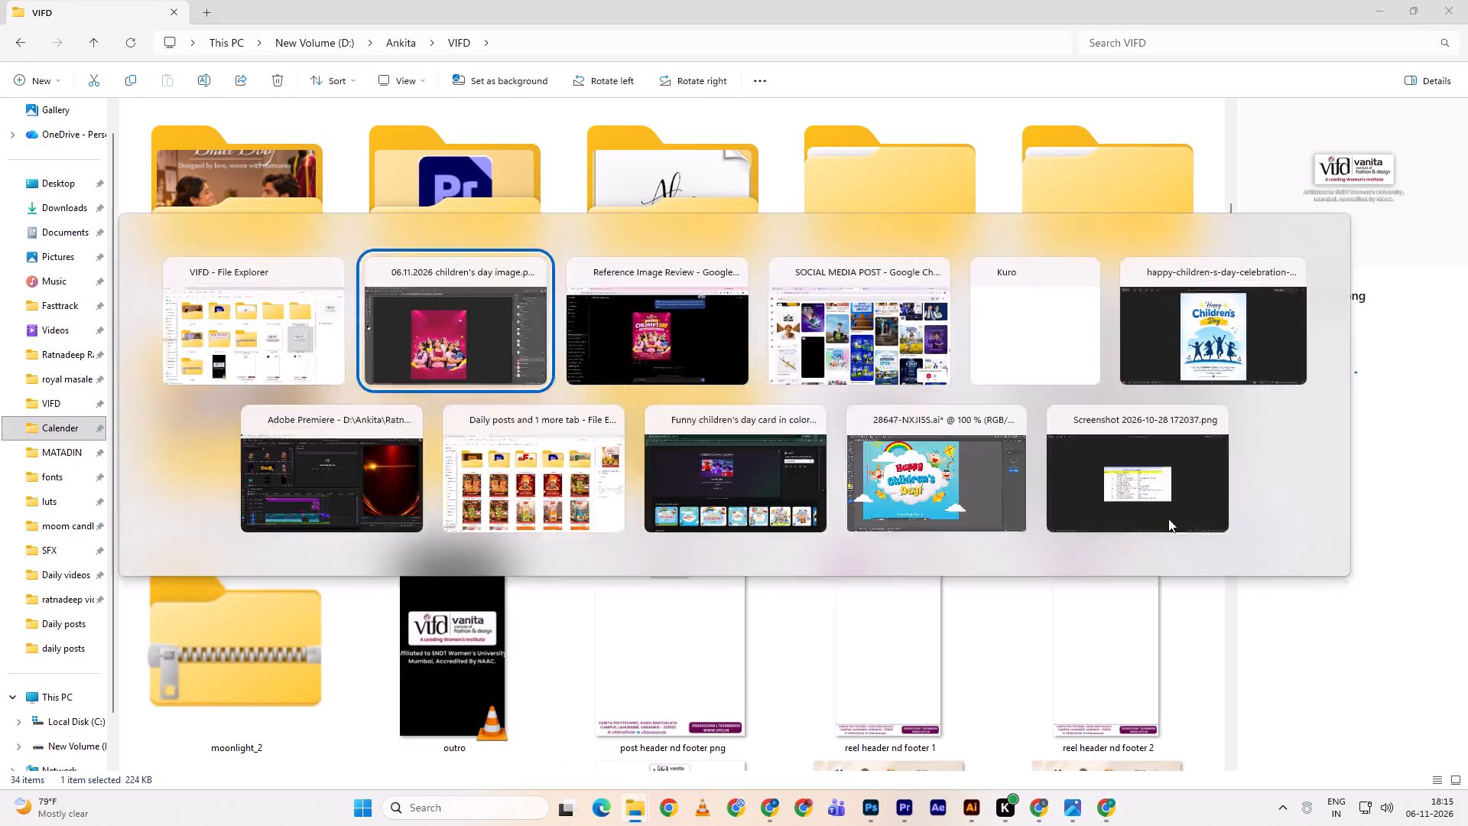
pyautogui.moveTo(1168, 519); pyautogui.dragTo(572, 347)
# Scale the placed VIFD logo to about 36% and position it at the top of the poster.
pyautogui.keyDown('alt'); pyautogui.moveTo(817, 470); pyautogui.dragTo(714, 474); pyautogui.keyUp('alt')
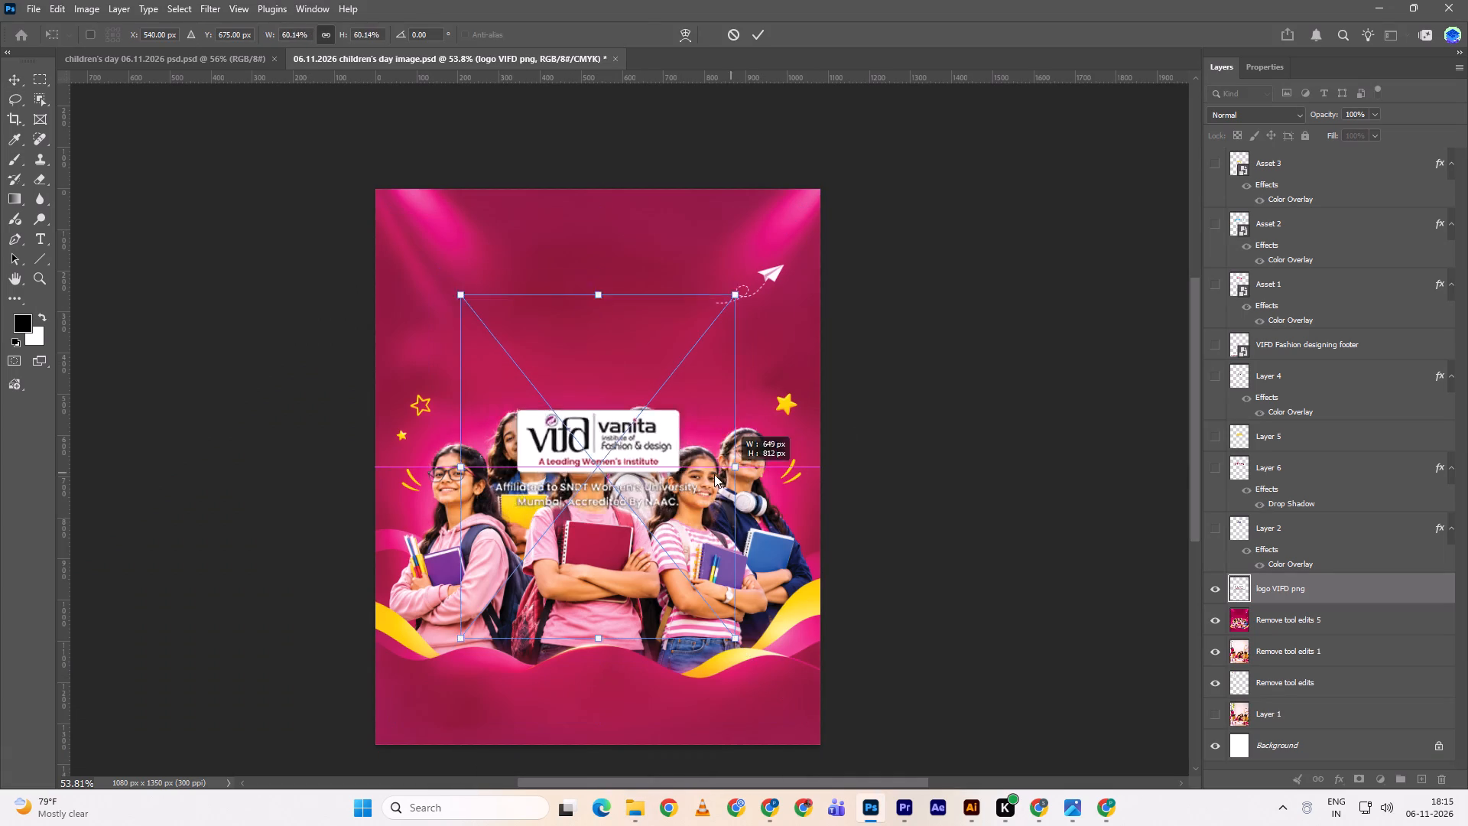
pyautogui.keyDown('alt'); pyautogui.moveTo(714, 474); pyautogui.dragTo(658, 480); pyautogui.keyUp('alt')
pyautogui.moveTo(625, 479); pyautogui.dragTo(623, 254)
pyautogui.keyDown('alt'); pyautogui.moveTo(662, 241); pyautogui.dragTo(687, 239); pyautogui.keyUp('alt')
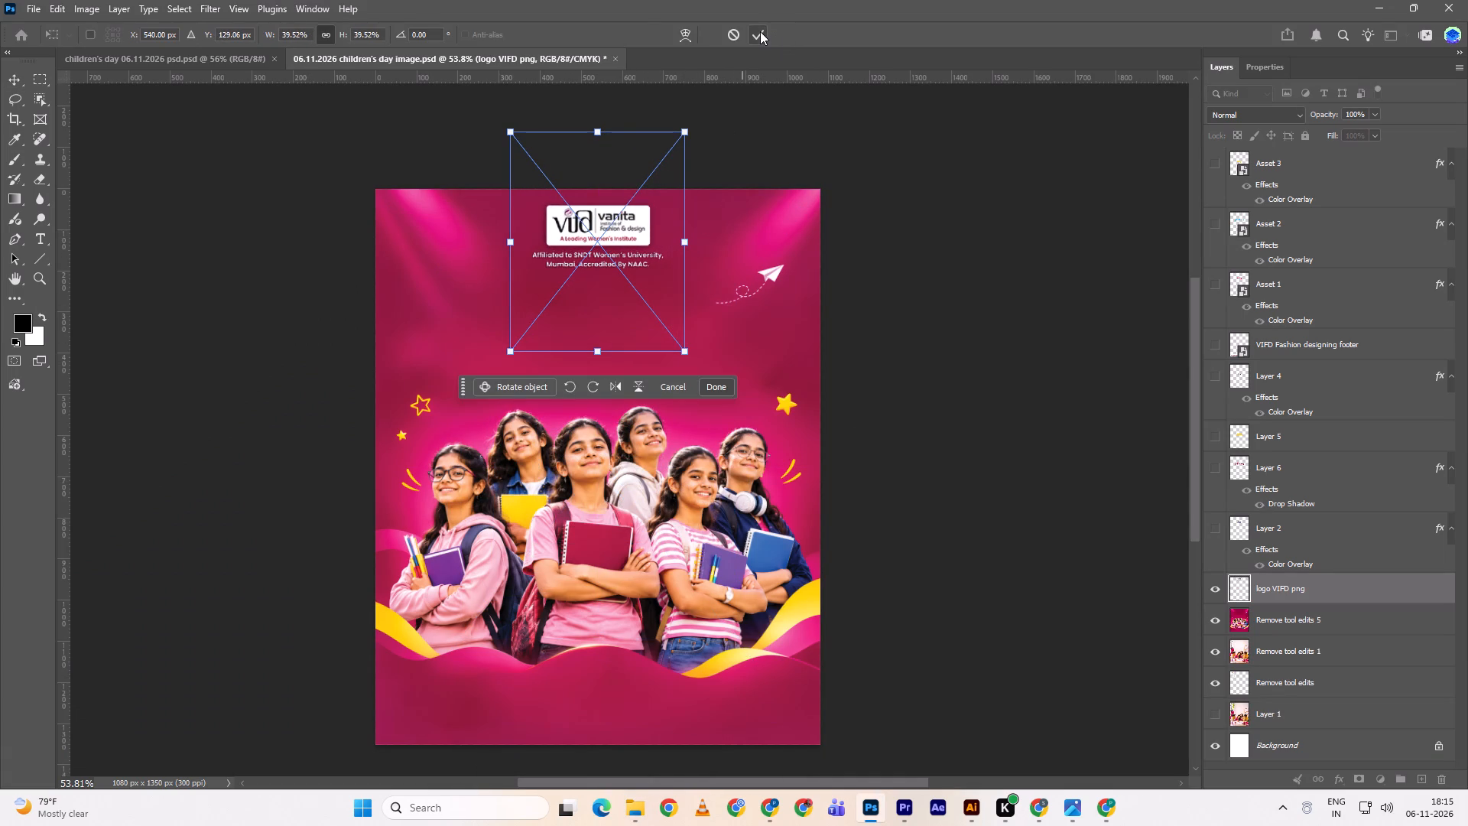
pyautogui.keyDown('alt'); pyautogui.moveTo(690, 247); pyautogui.dragTo(683, 238); pyautogui.keyUp('alt')
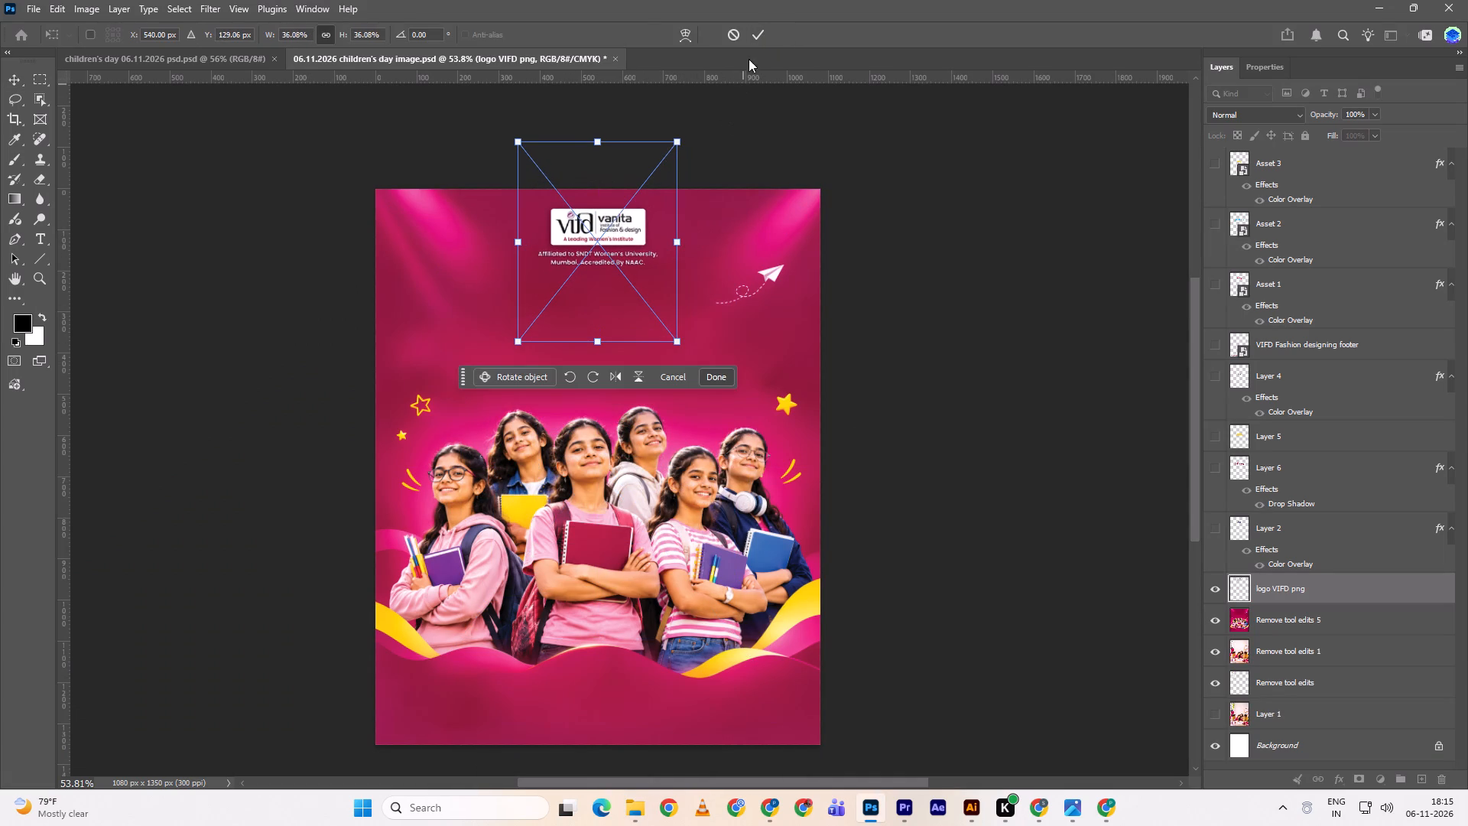
pyautogui.click(761, 31)
# Center the VIFD logo horizontally on the full canvas, then clear the selection.
pyautogui.hotkey('ctrl', 'a')
pyautogui.hotkey('ctrl', 'a')
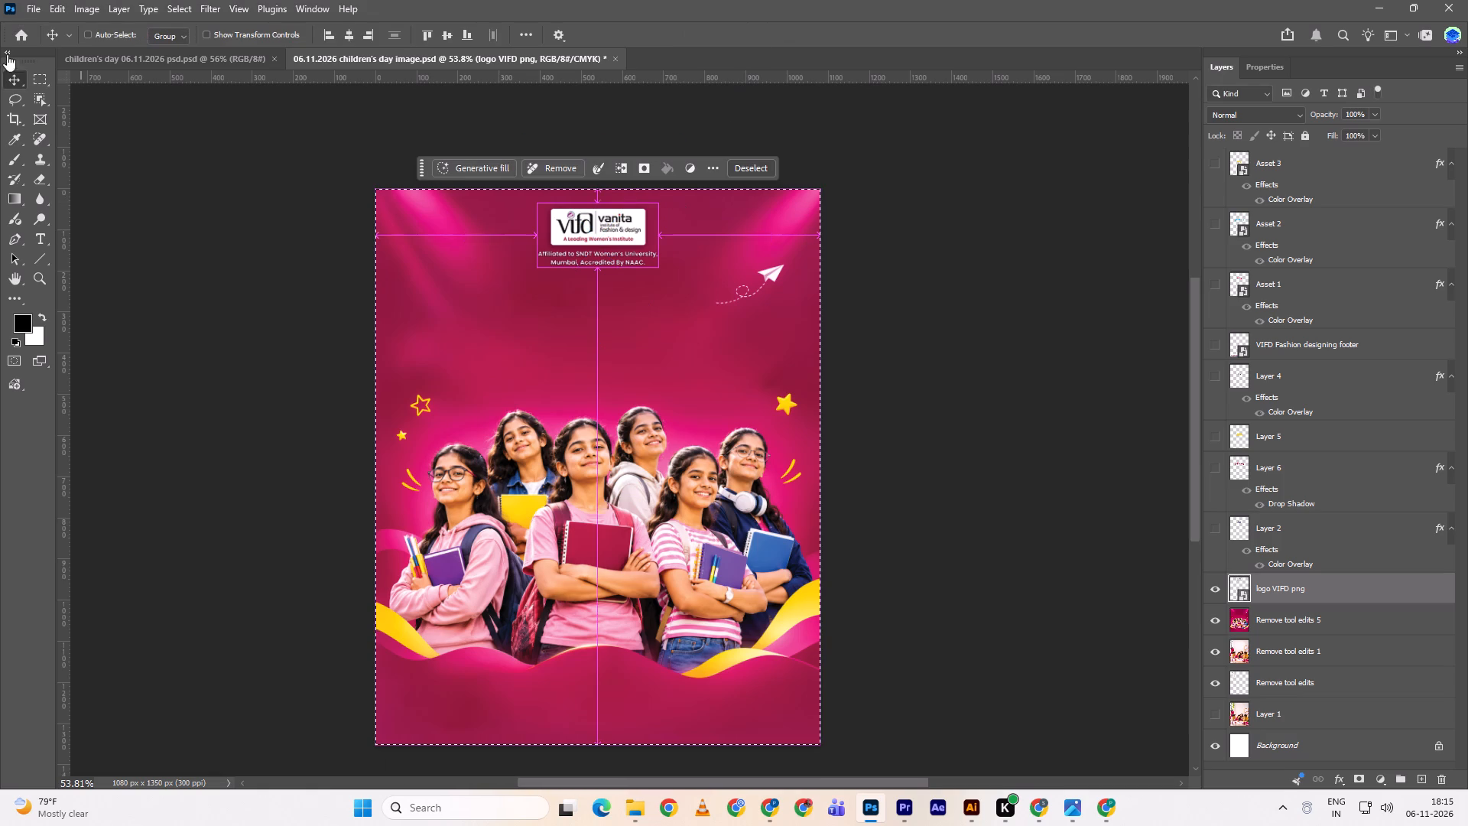
pyautogui.tripleClick(346, 38)
pyautogui.click(346, 38)
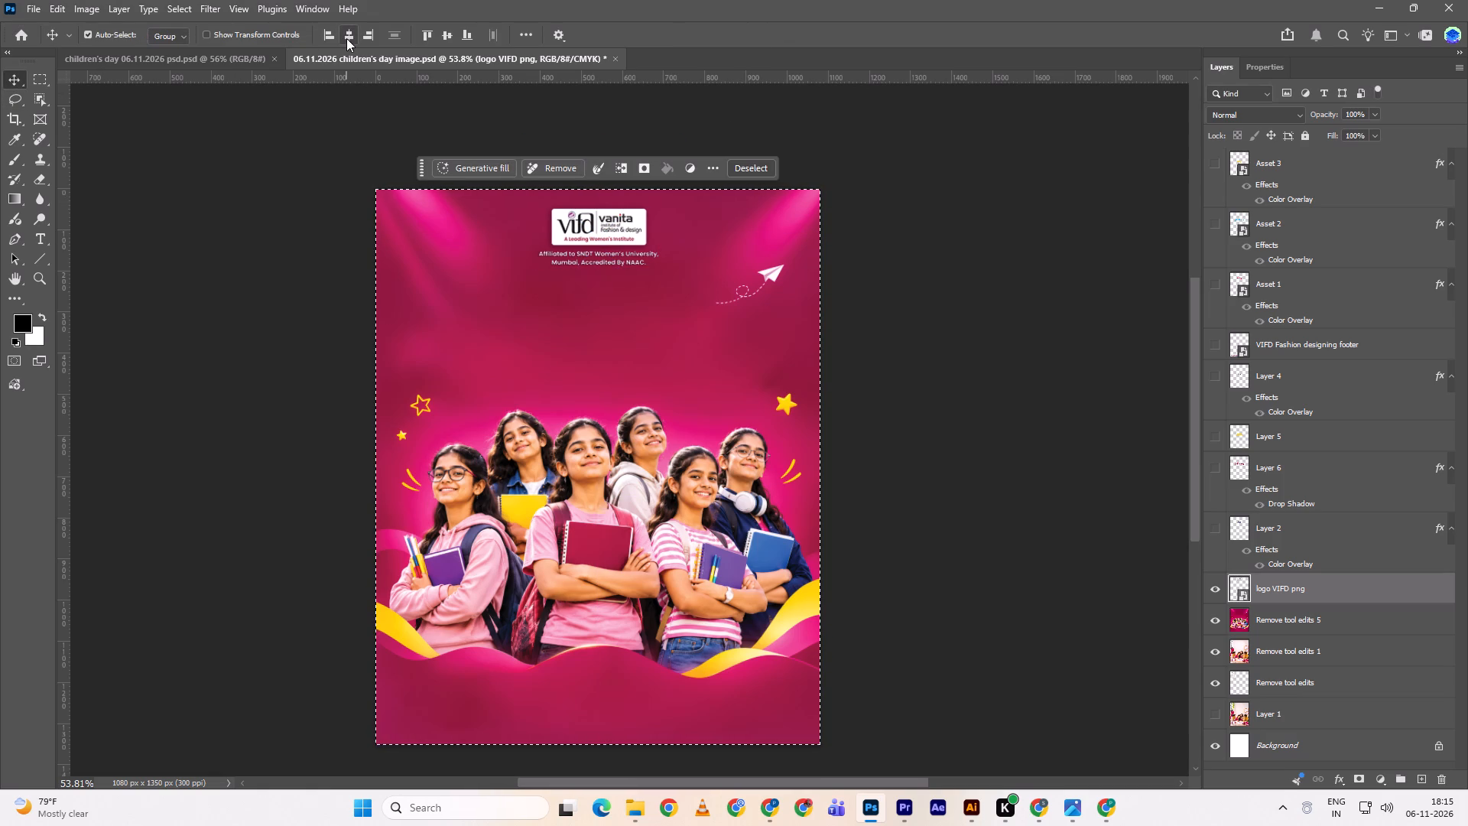
pyautogui.hotkey('ctrl', 'd')
pyautogui.click(981, 374)
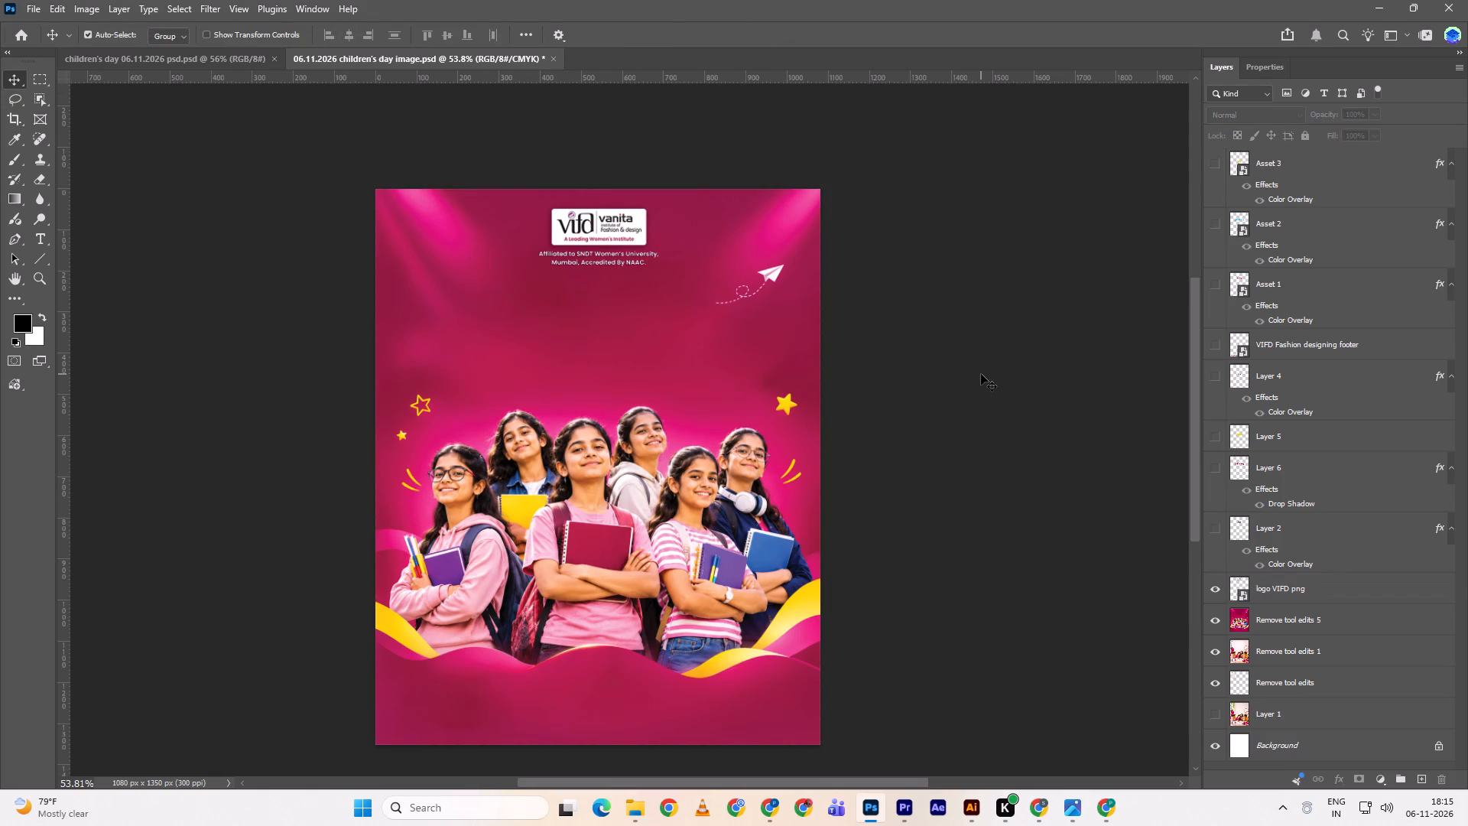
# Preview the hidden script Happy, Children's, yellow ribbon and script Day layers one by one against the pink poster.
pyautogui.scroll(-4, 981, 374)
pyautogui.click(1223, 524)
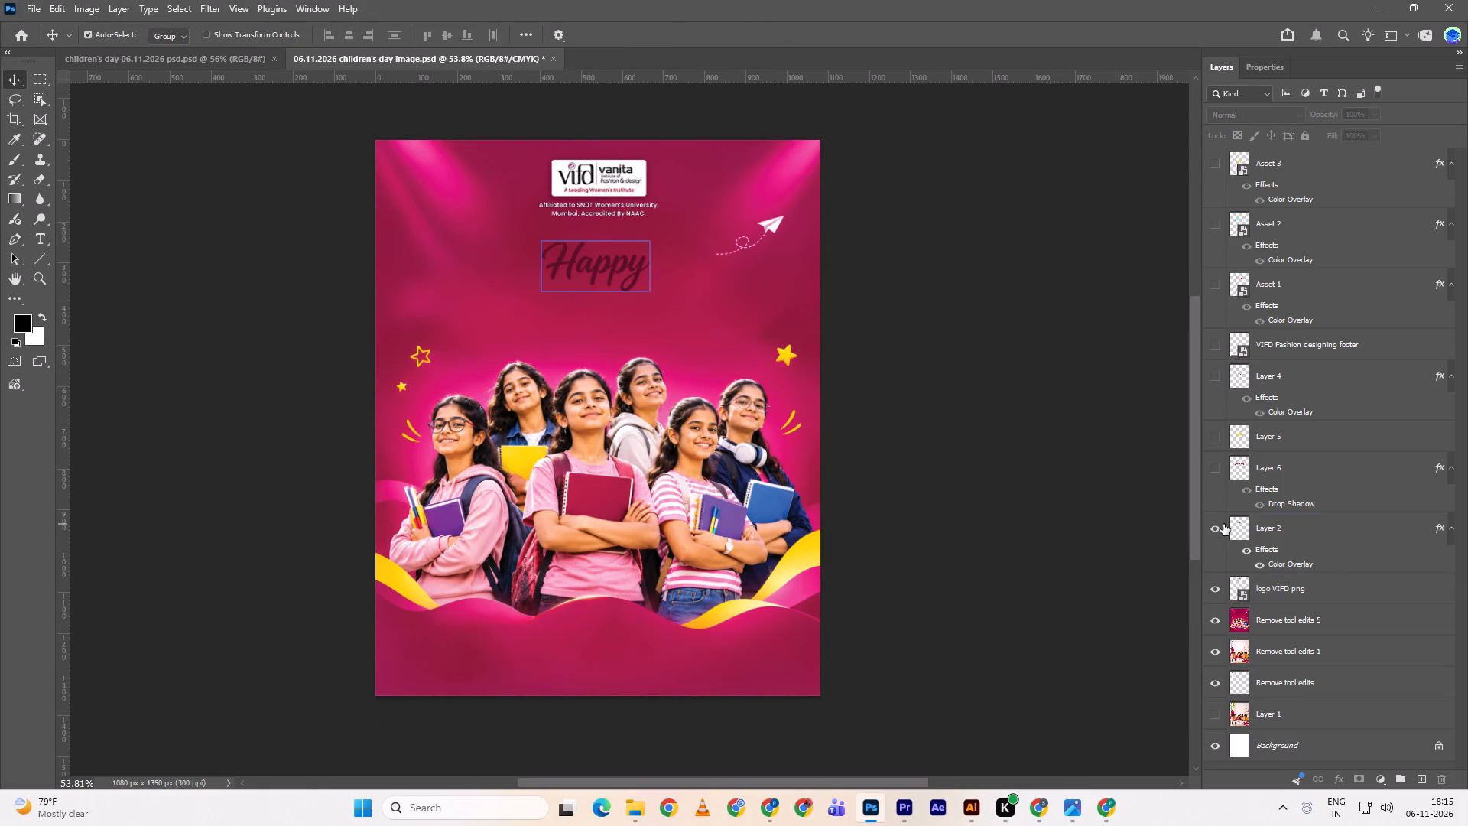
pyautogui.doubleClick(1221, 525)
pyautogui.click(1213, 531)
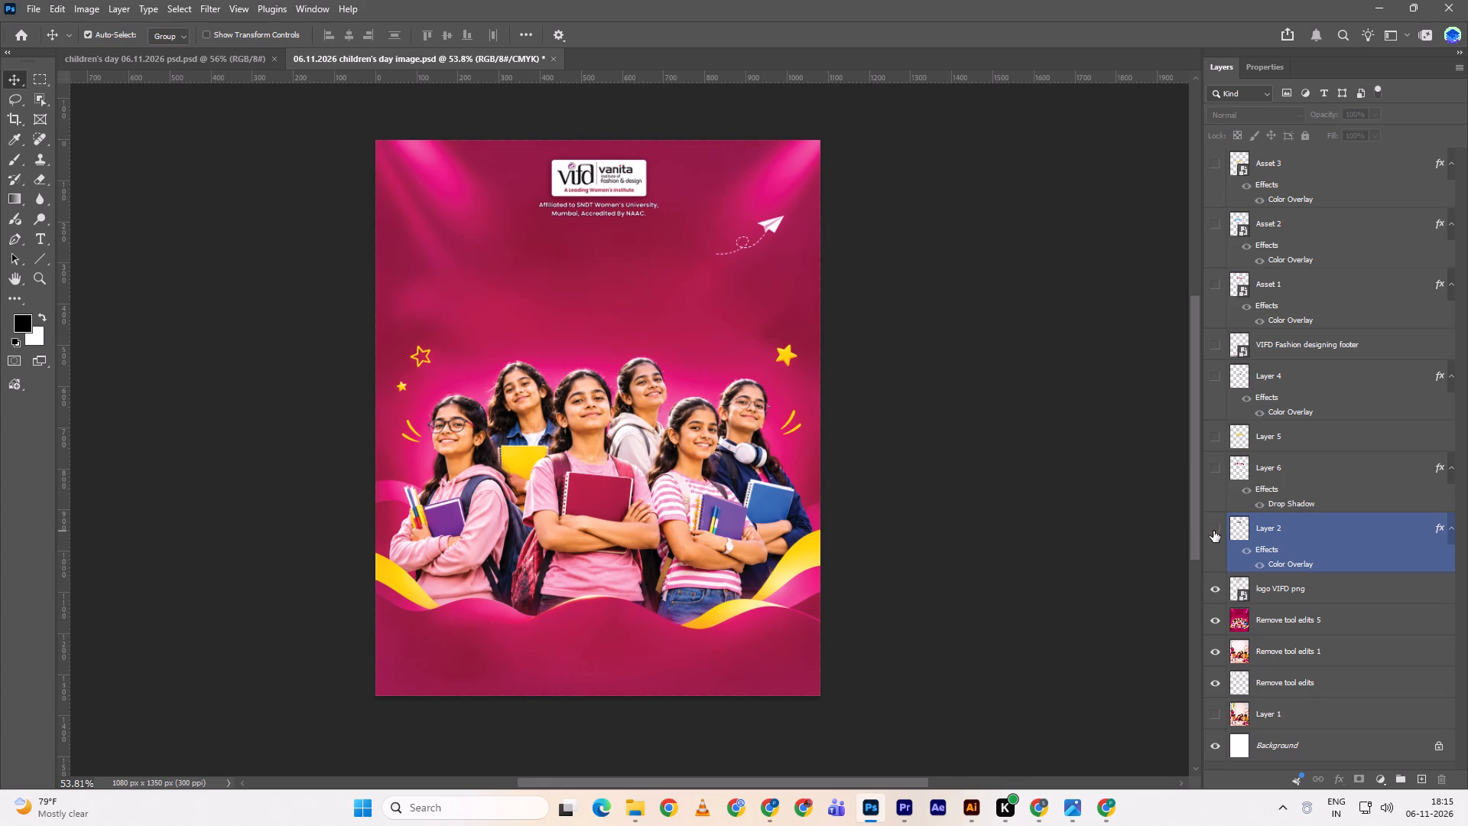
pyautogui.click(1213, 531)
pyautogui.doubleClick(1220, 461)
pyautogui.click(1215, 467)
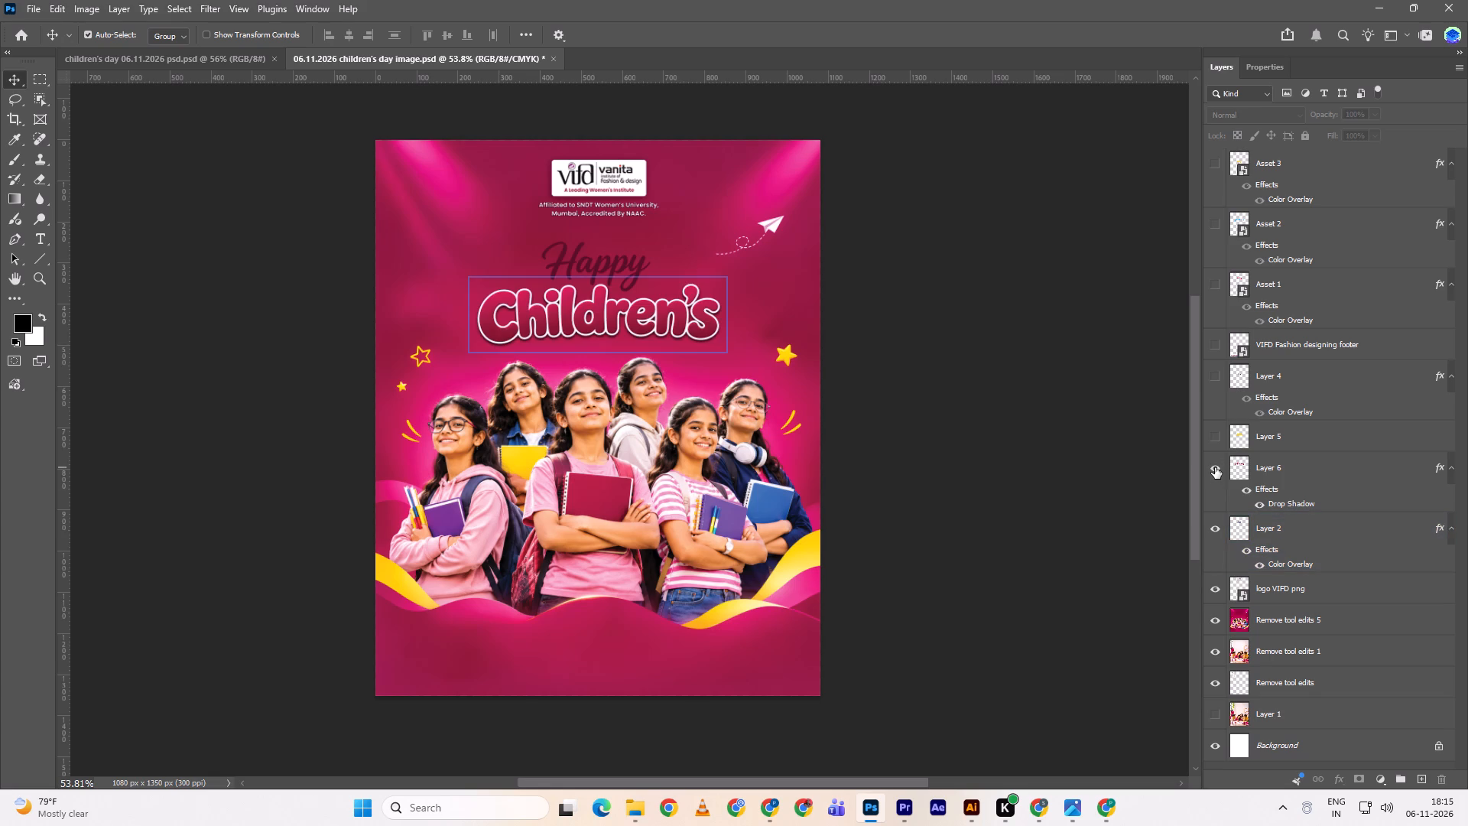
pyautogui.click(1215, 467)
pyautogui.click(1216, 439)
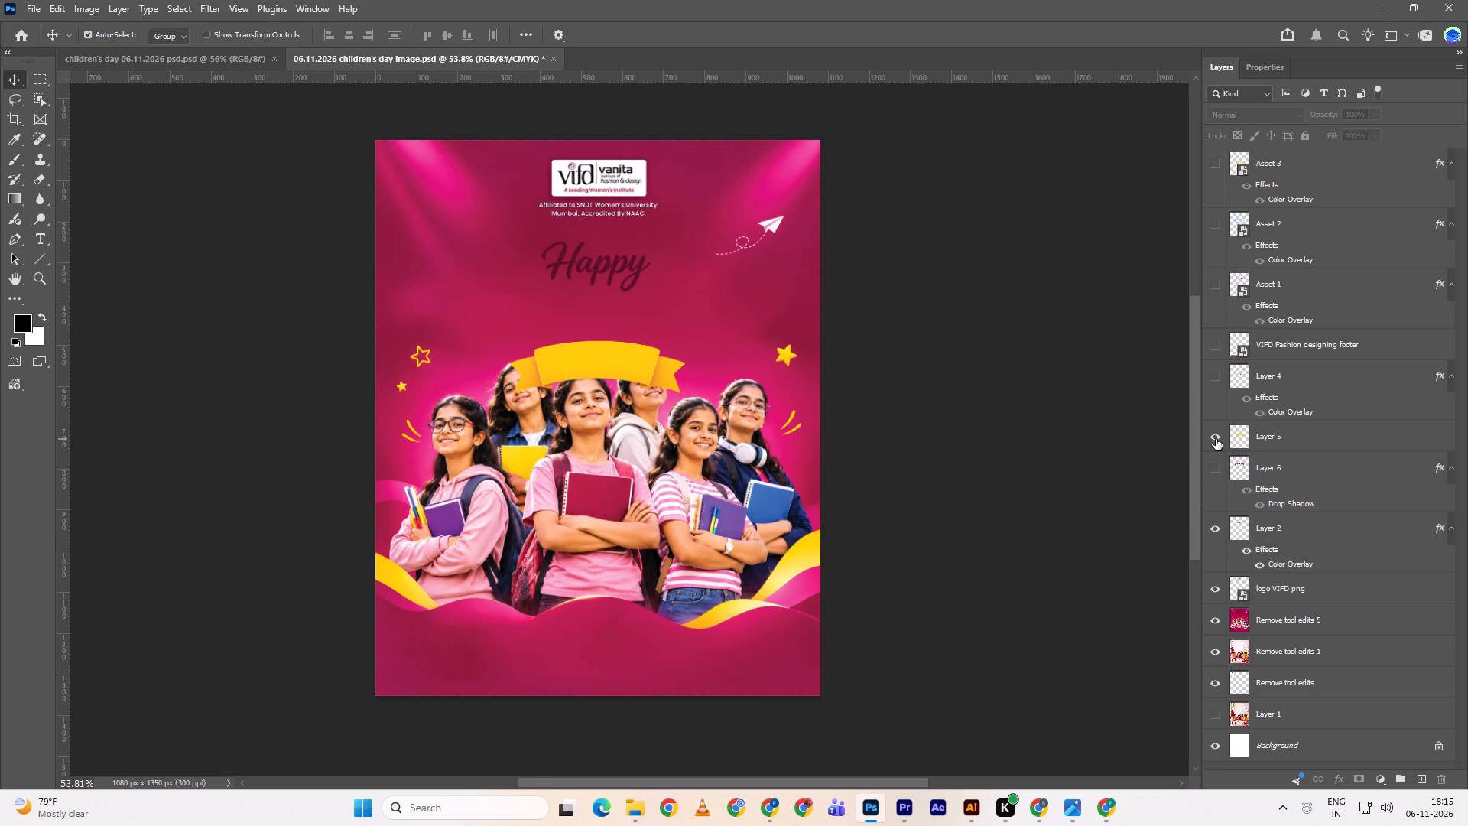
pyautogui.click(1216, 439)
pyautogui.click(1220, 379)
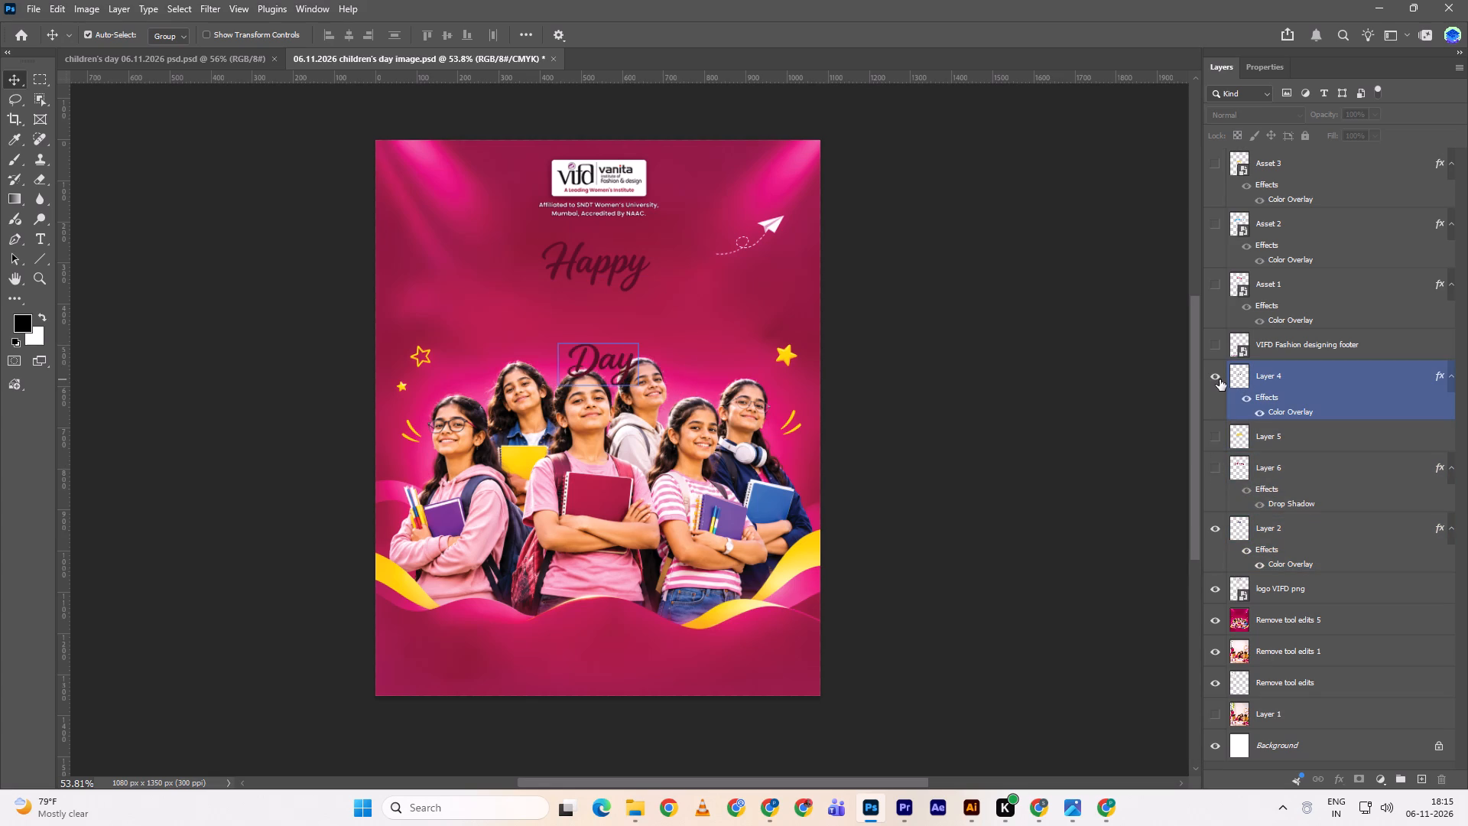
pyautogui.click(1220, 379)
# Show the VIFD Fashion designing footer and the Asset 1, 2 and 3 headline lettering, and hide the script Happy of Layer 2.
pyautogui.click(1208, 344)
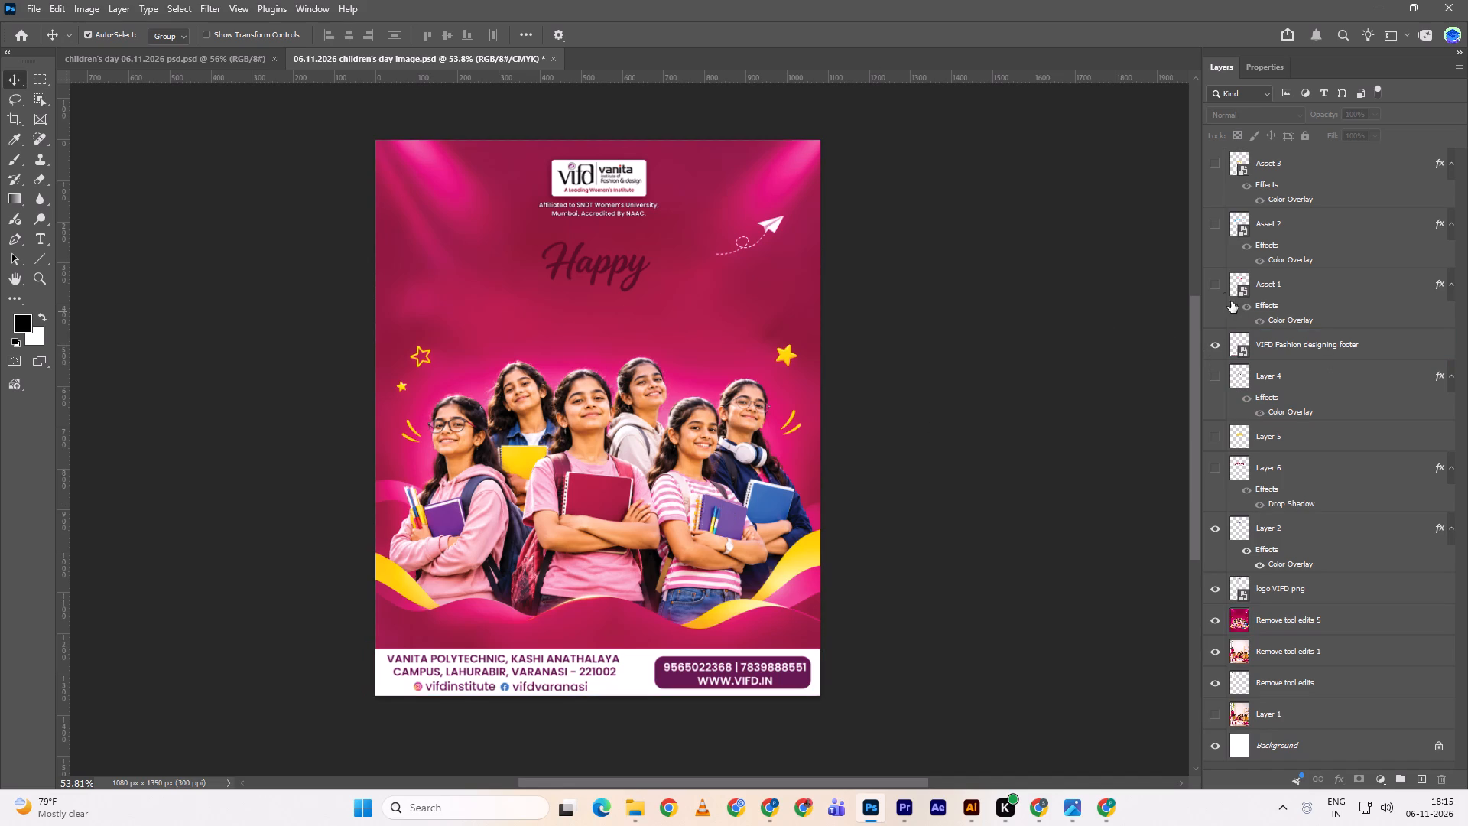
pyautogui.click(1222, 281)
pyautogui.click(1213, 340)
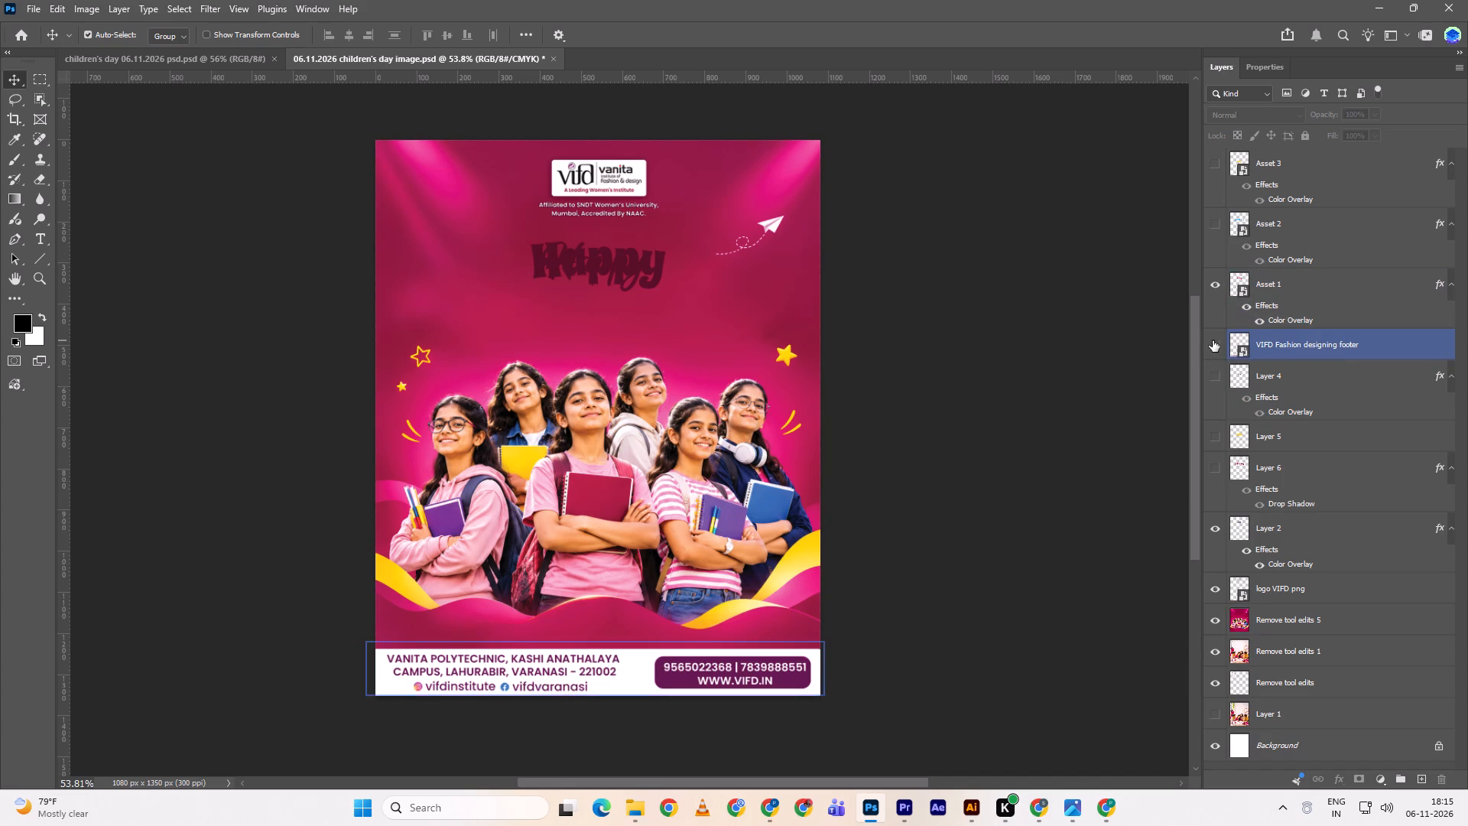
pyautogui.click(1213, 340)
pyautogui.click(1218, 532)
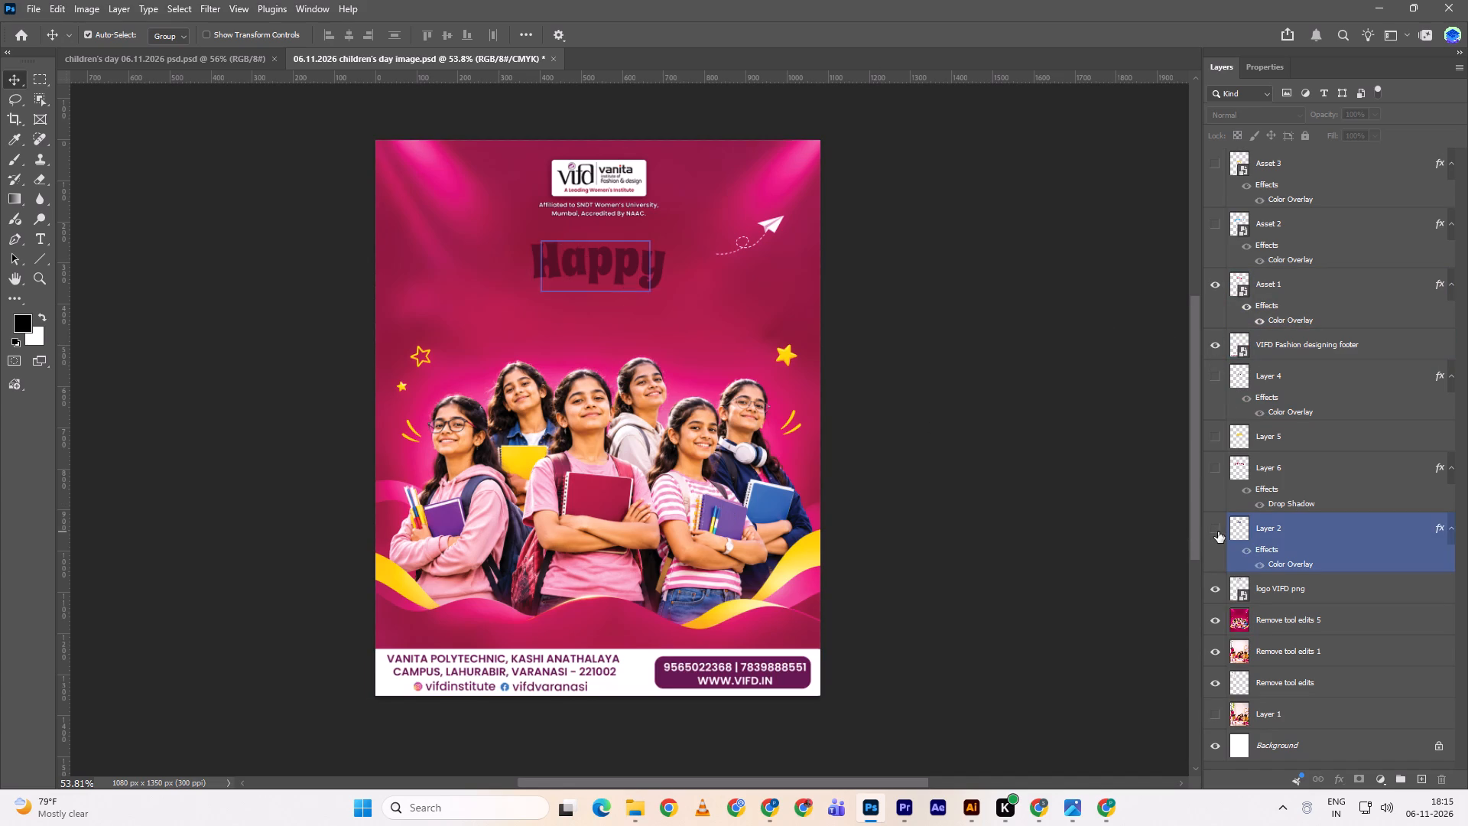
pyautogui.click(1212, 223)
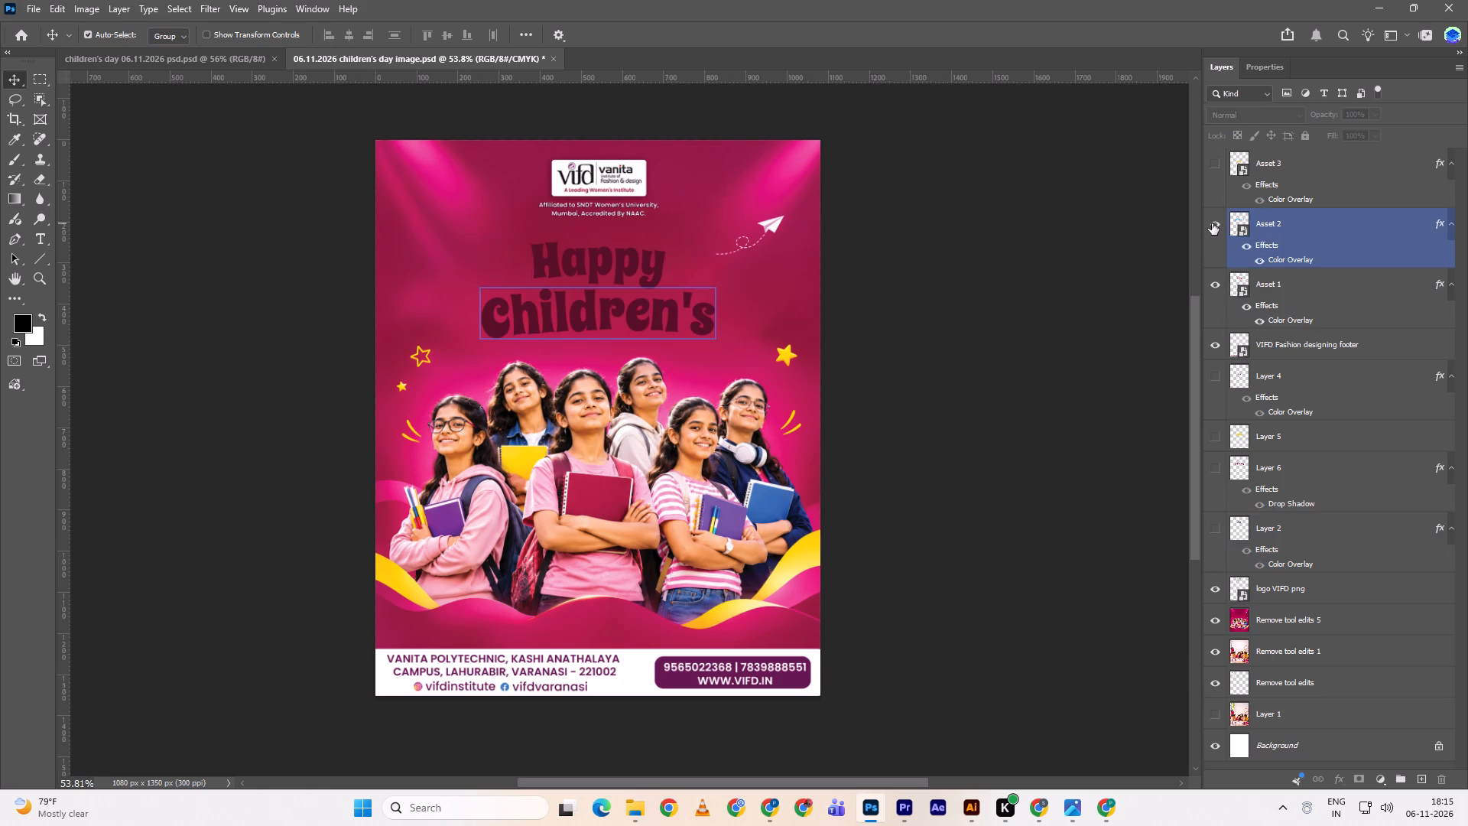
pyautogui.scroll(3, 1212, 223)
pyautogui.click(1220, 164)
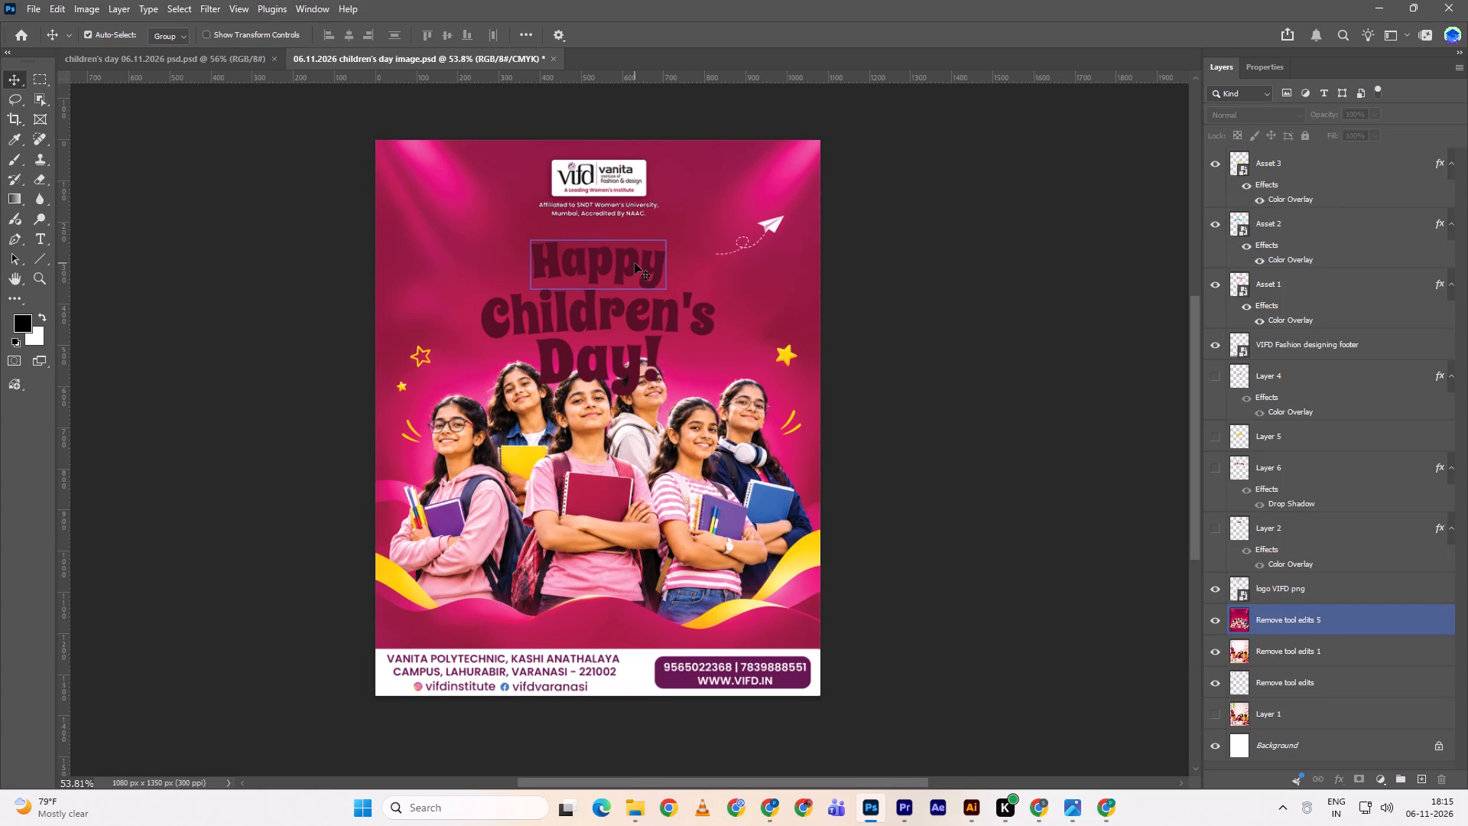
# Hide the Asset 3 "Day!" lettering that overlaps the girls' heads.
pyautogui.doubleClick(601, 367)
pyautogui.click(1220, 160)
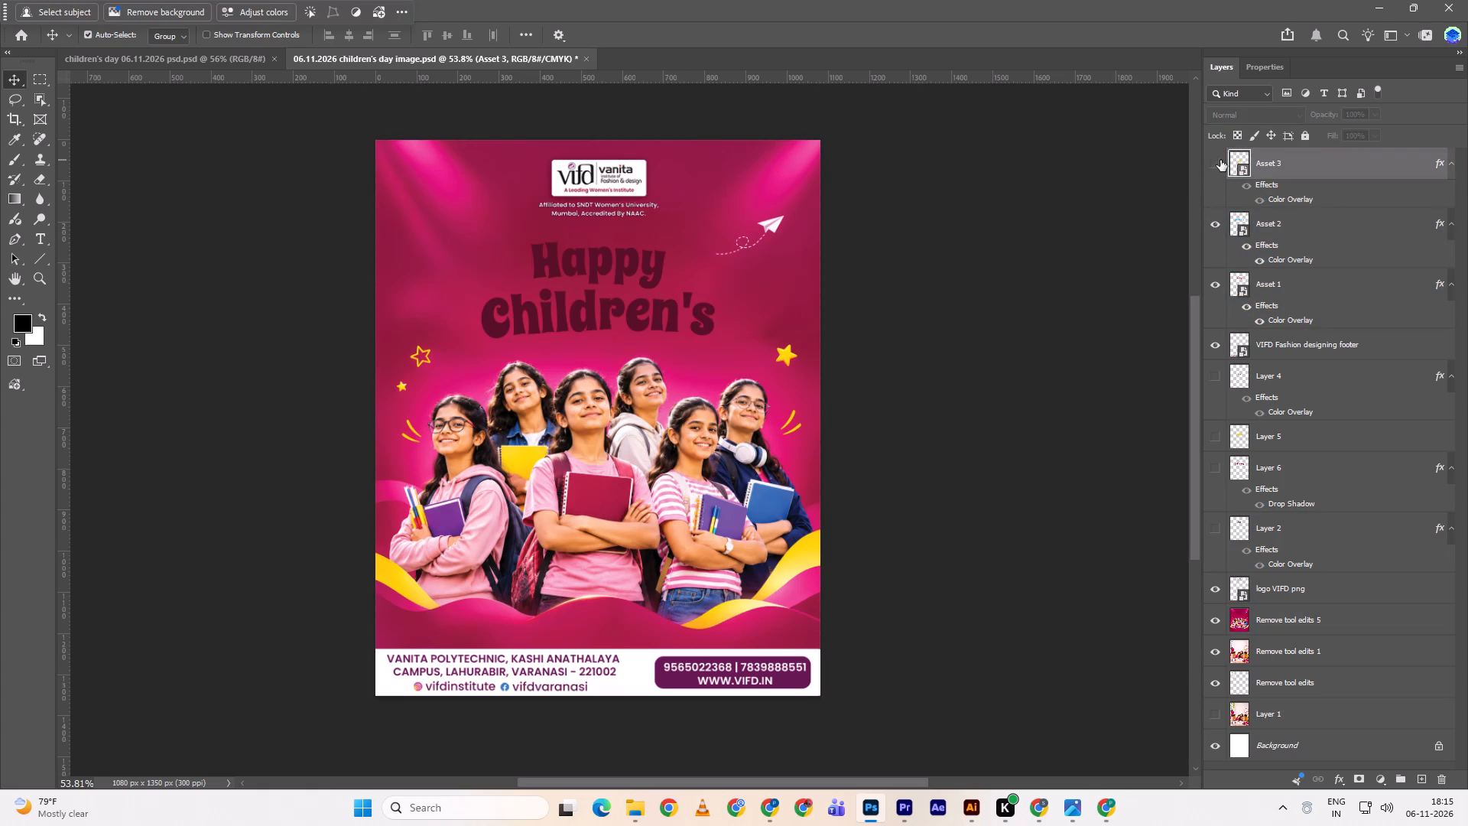
# Compare the Layer 6, Layer 2 and Layer 5 headline elements with the block headline lettering.
pyautogui.click(1220, 466)
pyautogui.click(1220, 466)
pyautogui.click(1210, 528)
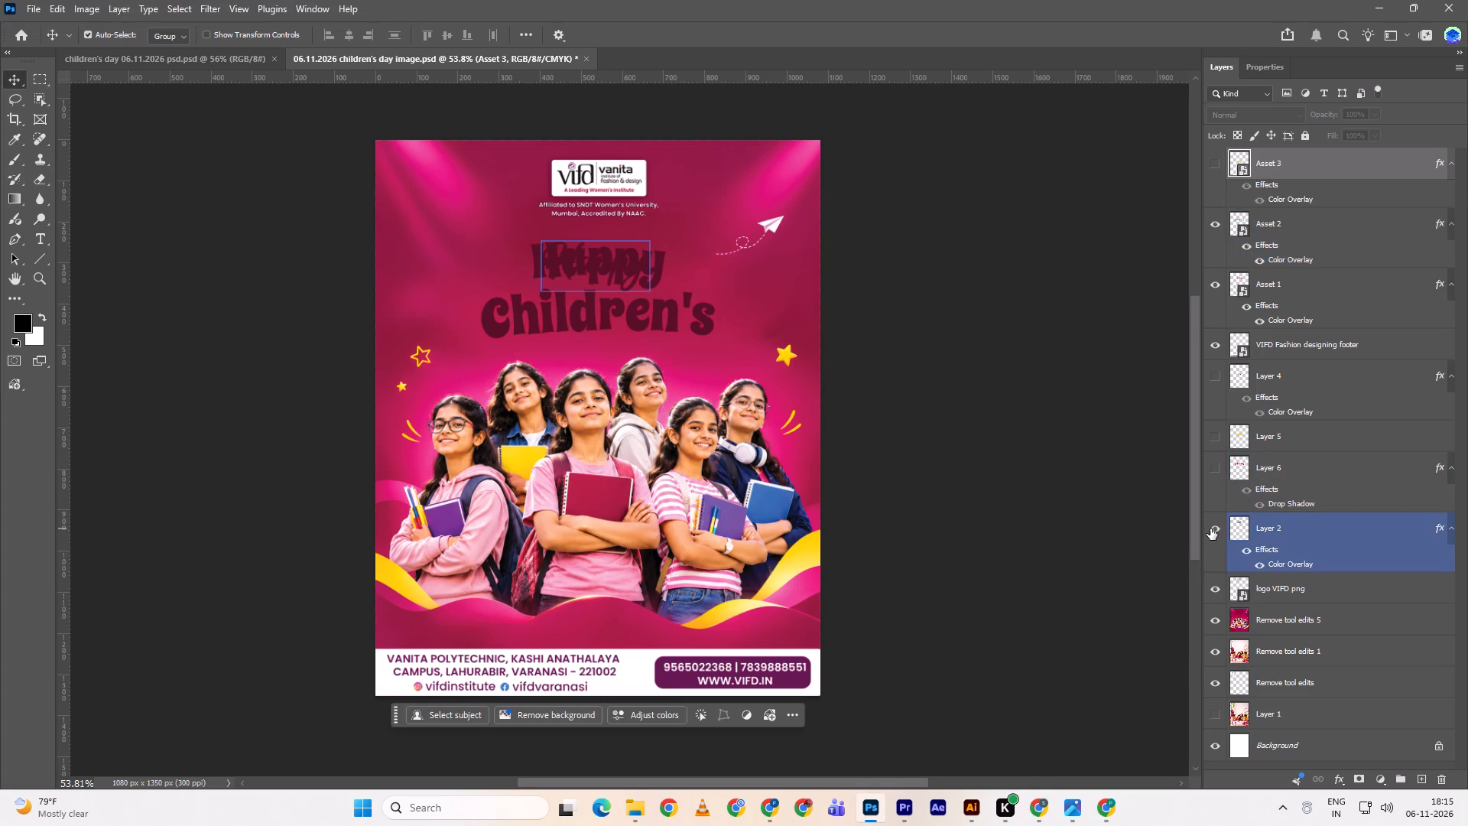
pyautogui.click(1210, 528)
pyautogui.click(1221, 437)
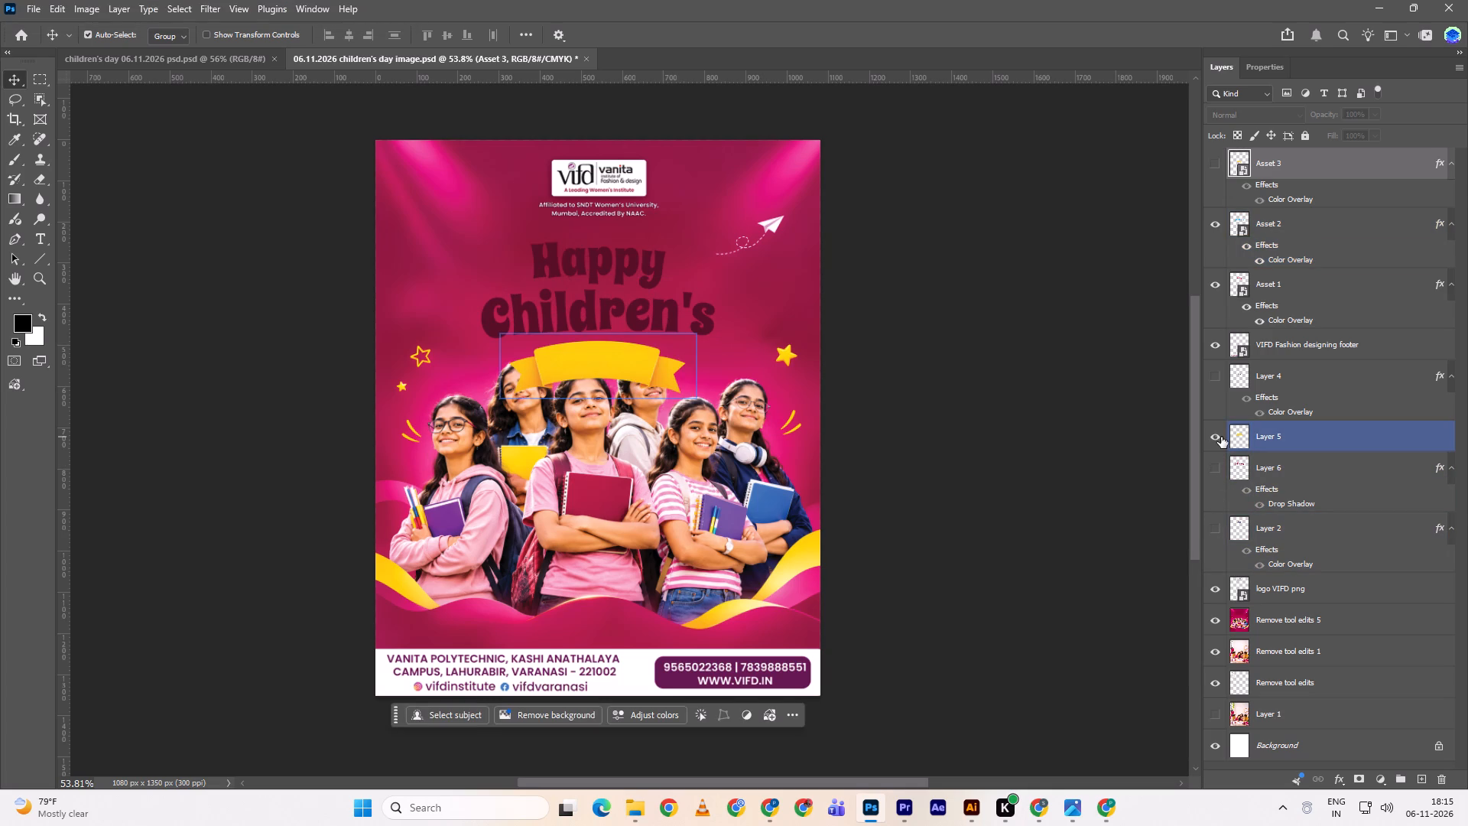
pyautogui.click(1221, 437)
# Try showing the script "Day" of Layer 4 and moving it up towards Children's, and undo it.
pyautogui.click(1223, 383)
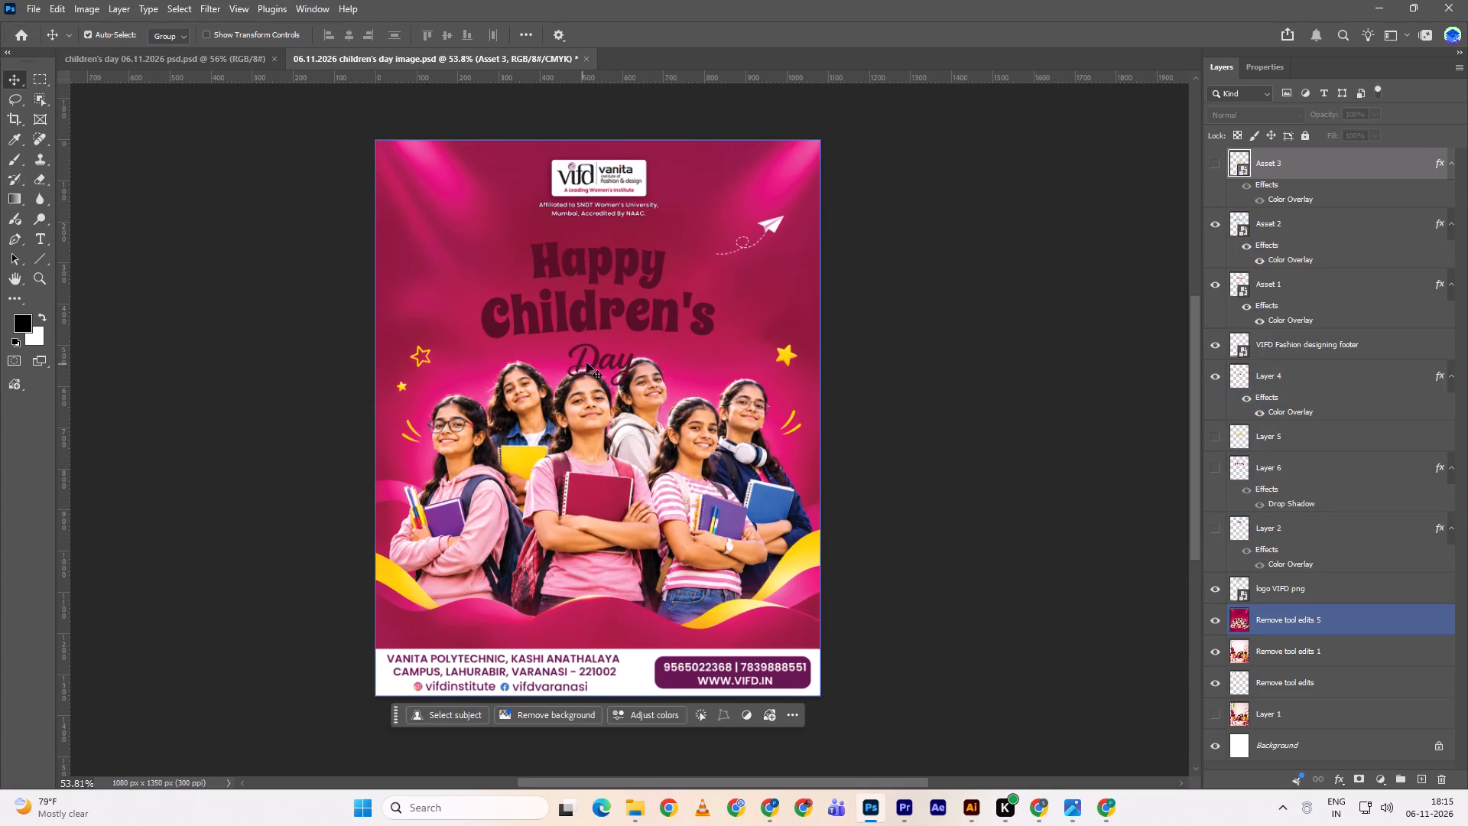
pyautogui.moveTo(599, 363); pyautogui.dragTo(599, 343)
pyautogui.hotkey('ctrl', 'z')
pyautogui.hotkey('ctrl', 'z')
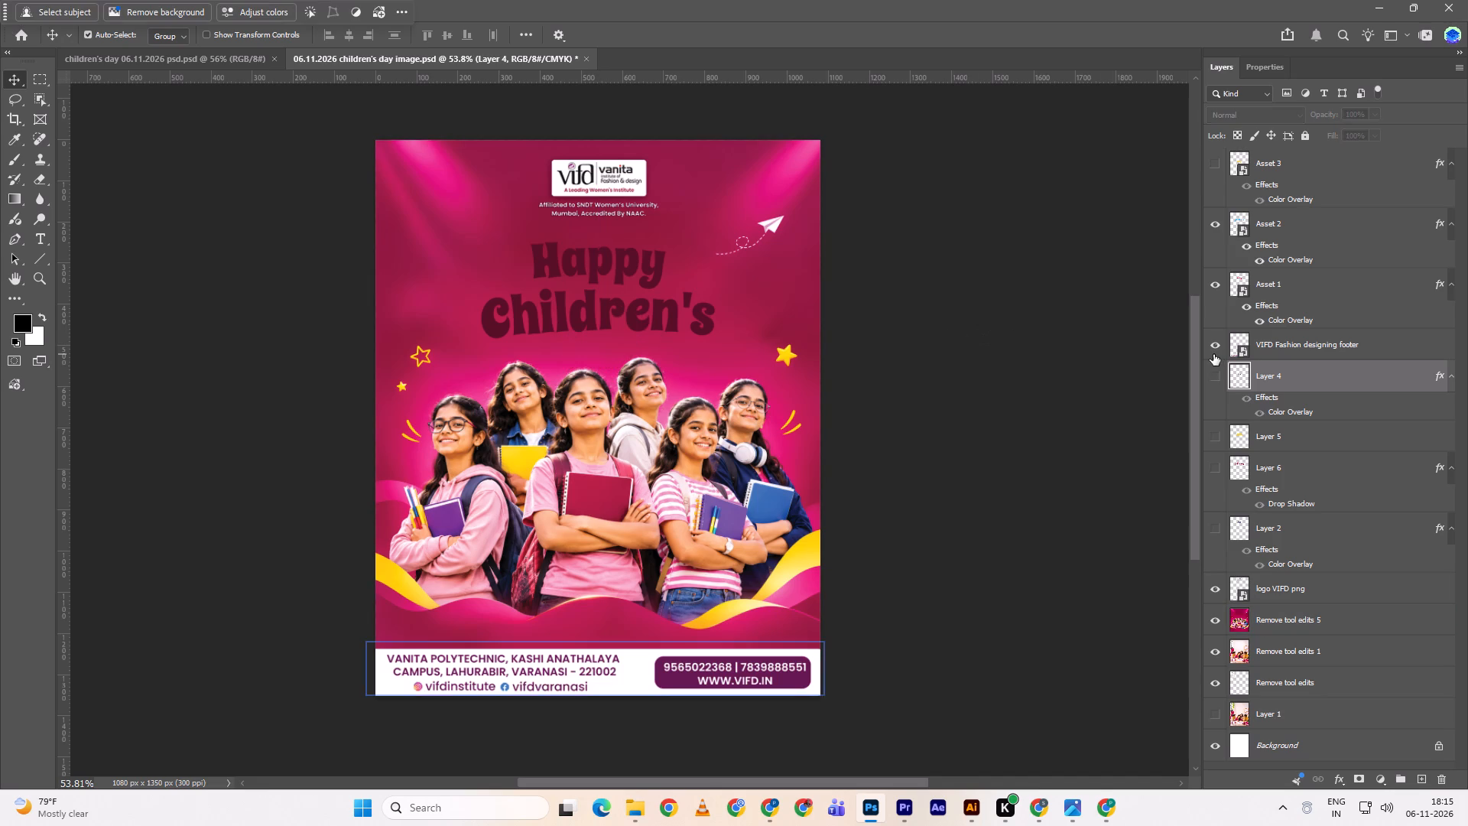
# Hide the block Happy of Asset 1 and show the script Day of Layer 4 and script Happy of Layer 2.
pyautogui.click(1213, 382)
pyautogui.click(1222, 376)
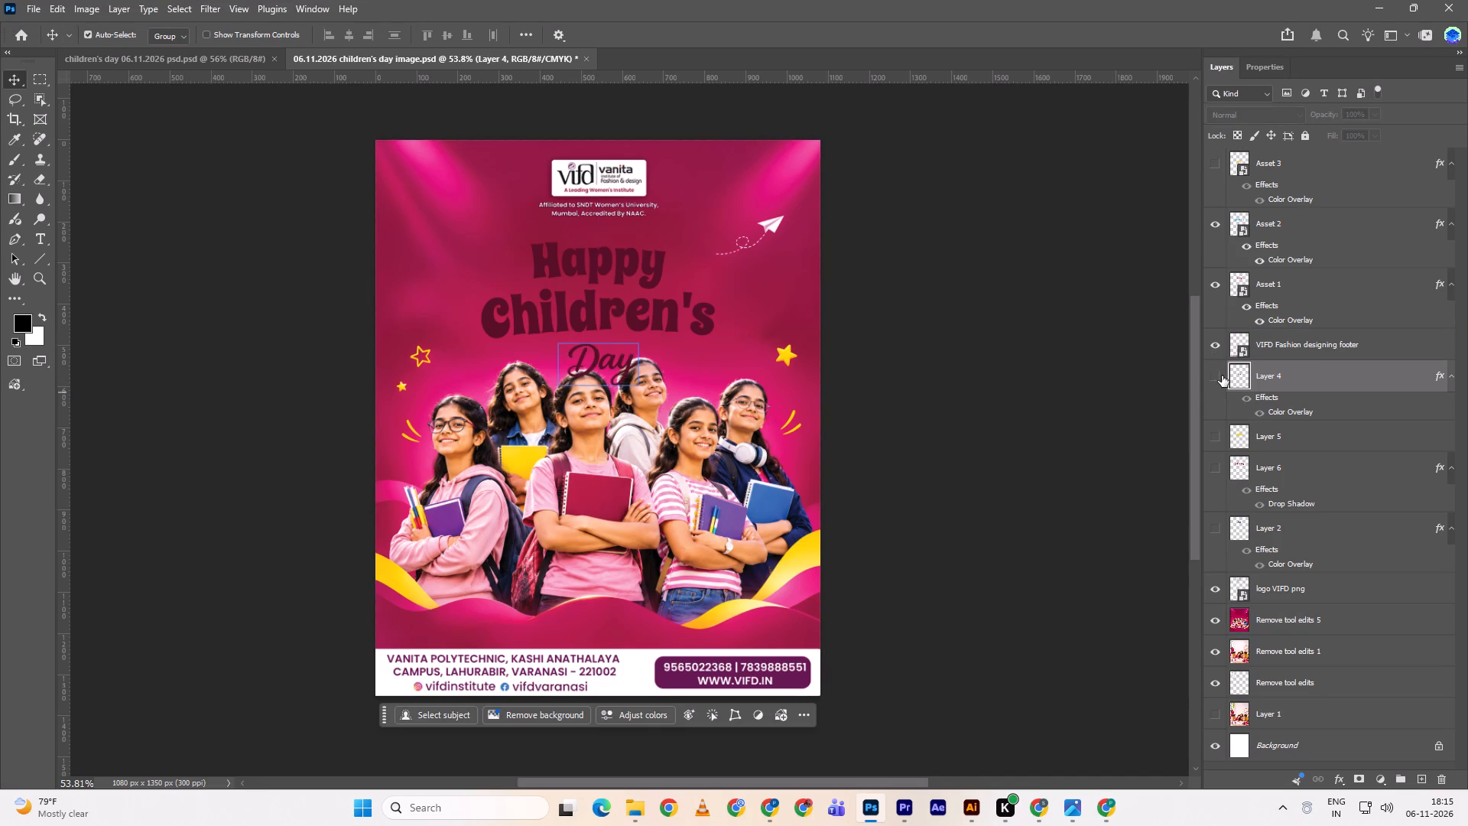
pyautogui.click(1217, 220)
pyautogui.click(1217, 220)
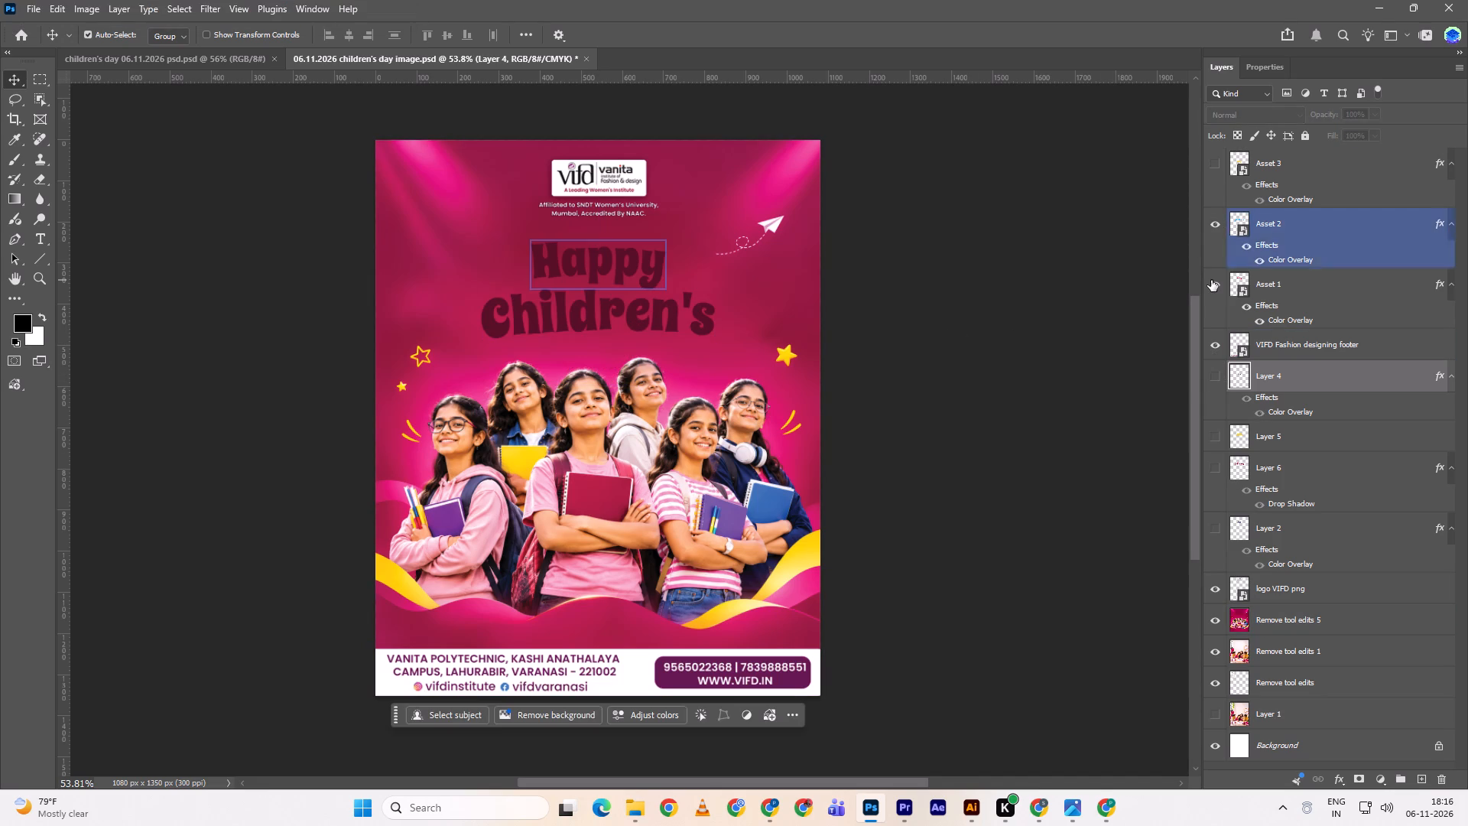
pyautogui.click(1211, 280)
pyautogui.click(1216, 377)
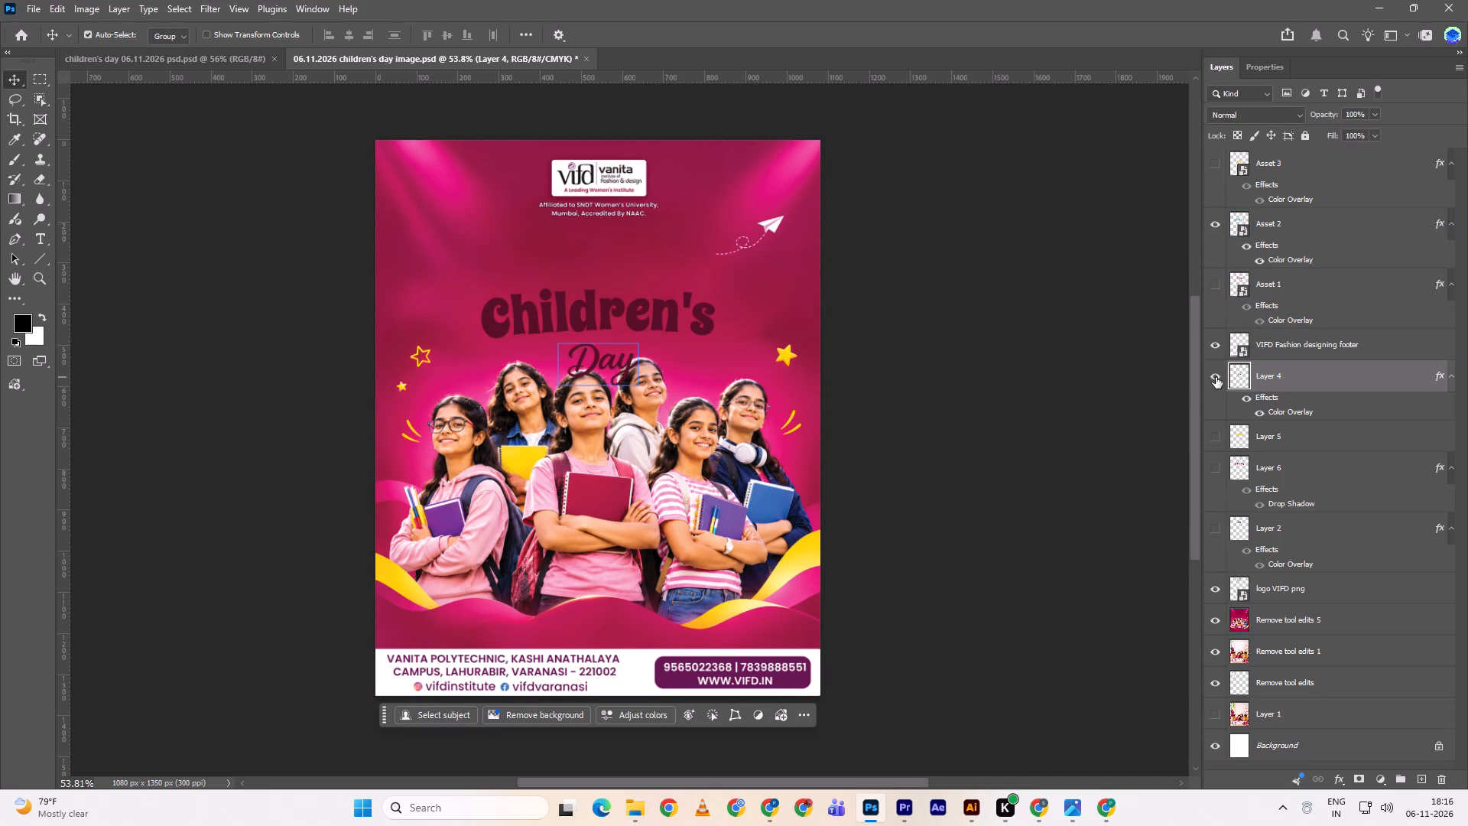
pyautogui.click(1217, 437)
pyautogui.click(1217, 437)
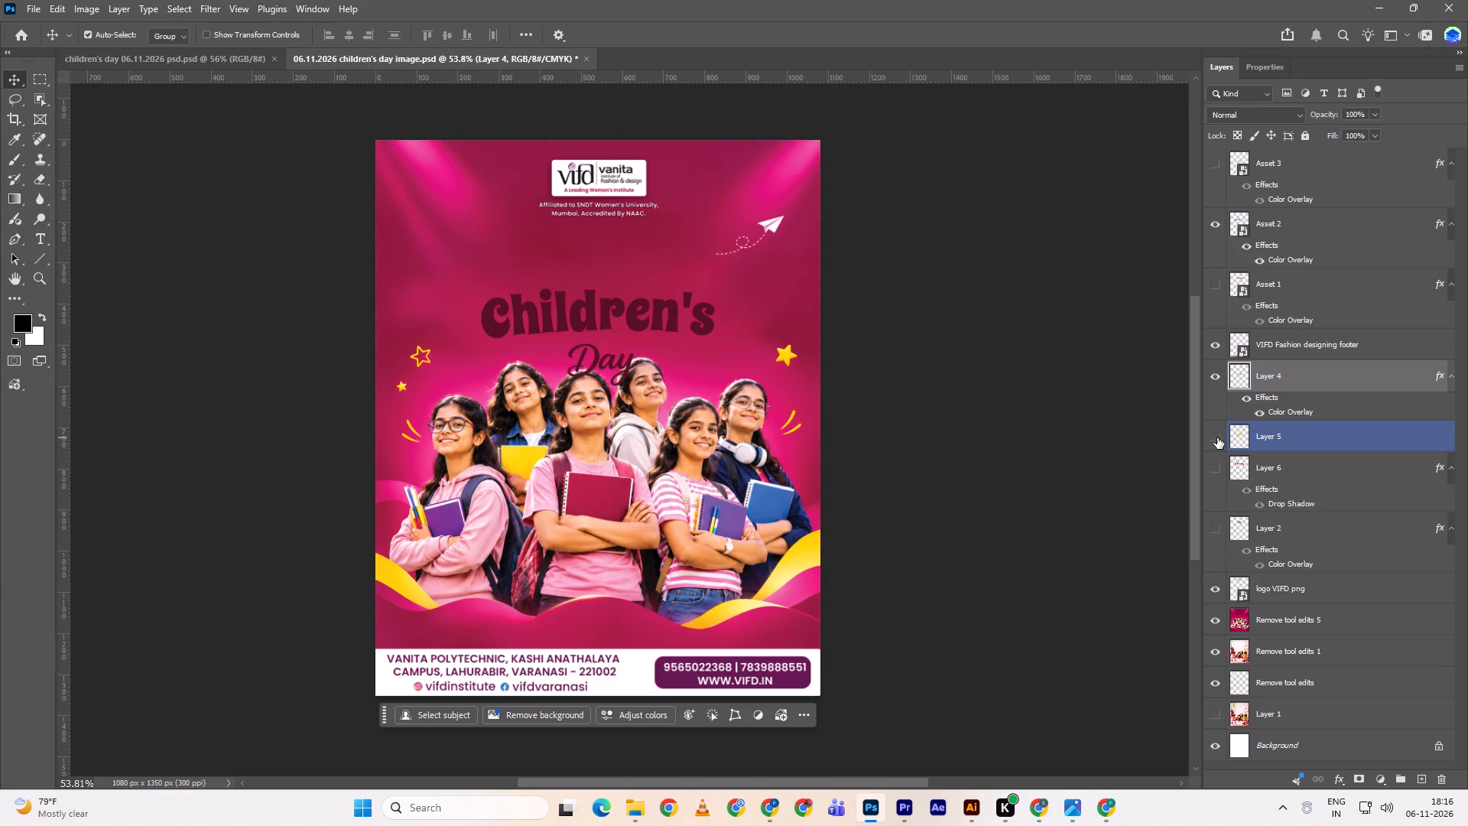
pyautogui.click(1220, 463)
pyautogui.click(1220, 463)
pyautogui.click(1223, 530)
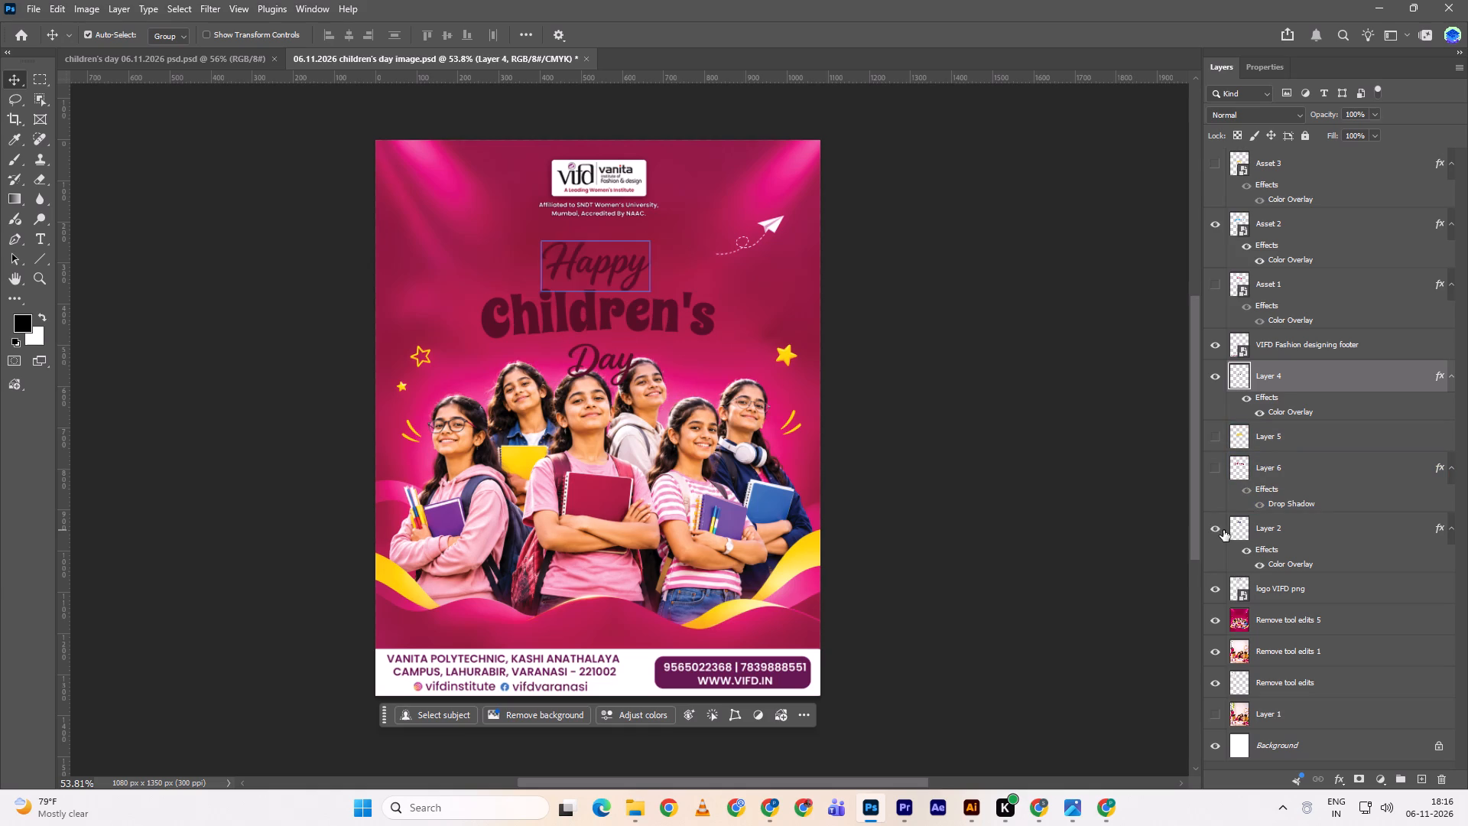
# Enlarge the script Day to about 129% and move it up against the bottom of Children's.
pyautogui.hotkey('ctrl', 't')
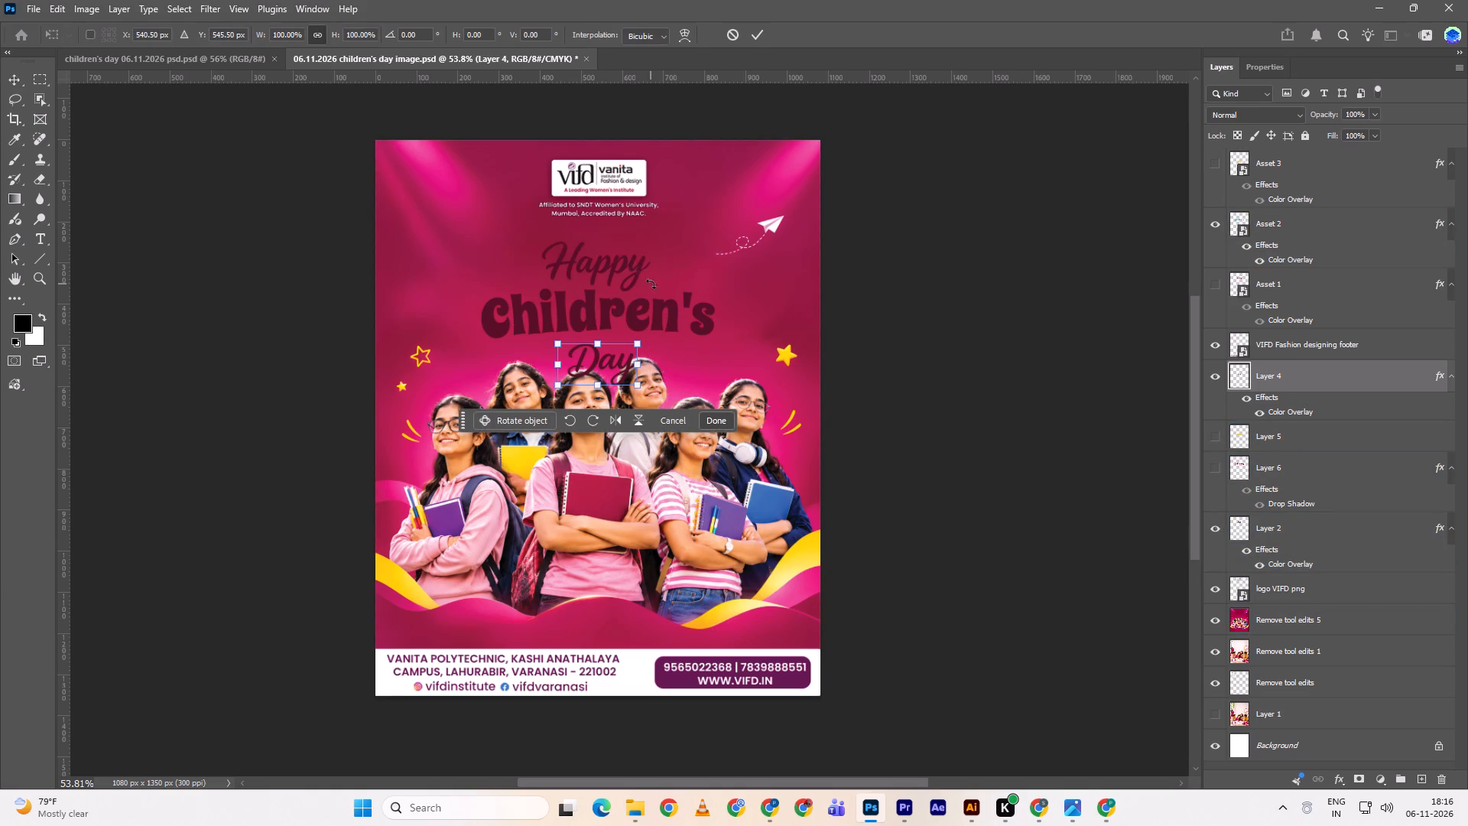
pyautogui.keyDown('alt'); pyautogui.moveTo(634, 364); pyautogui.dragTo(642, 359); pyautogui.keyUp('alt')
pyautogui.moveTo(621, 361); pyautogui.dragTo(622, 338)
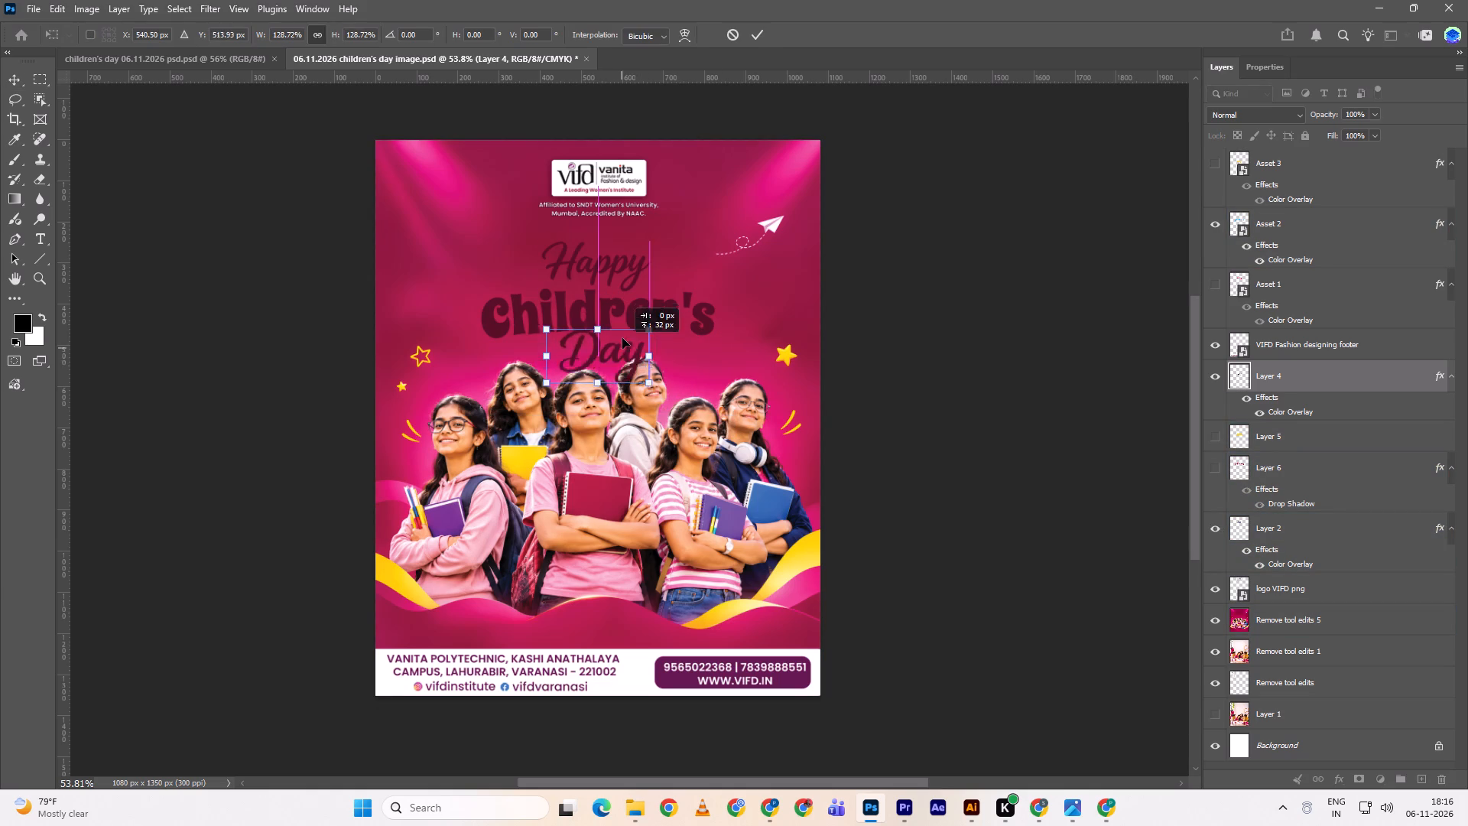
pyautogui.moveTo(622, 338); pyautogui.dragTo(615, 339)
pyautogui.click(760, 29)
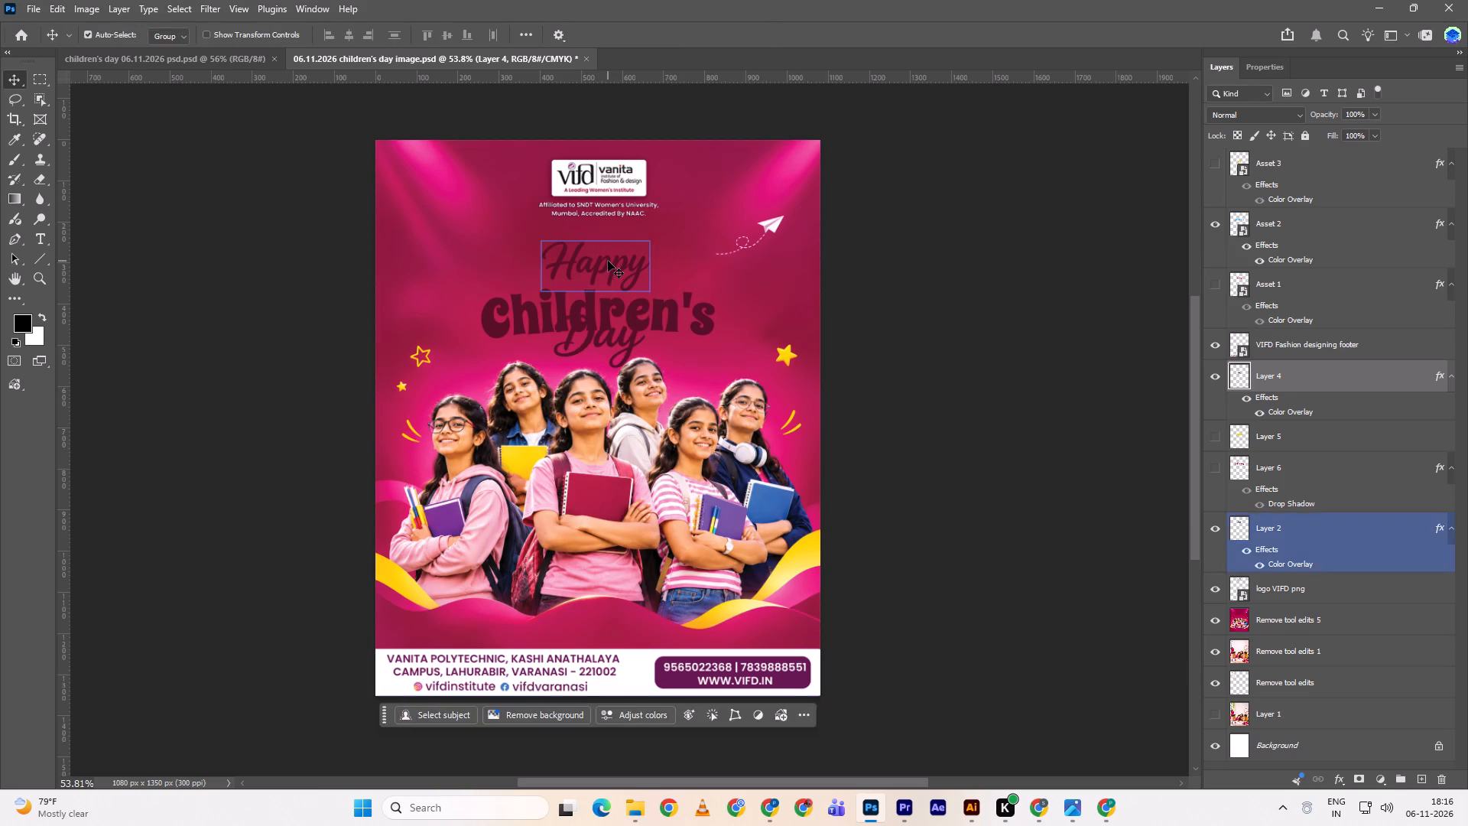
# Move the script Happy and the VIFD logo slightly up the poster to open space above Children's.
pyautogui.moveTo(608, 261); pyautogui.dragTo(609, 246)
pyautogui.click(624, 181)
pyautogui.press('Up')
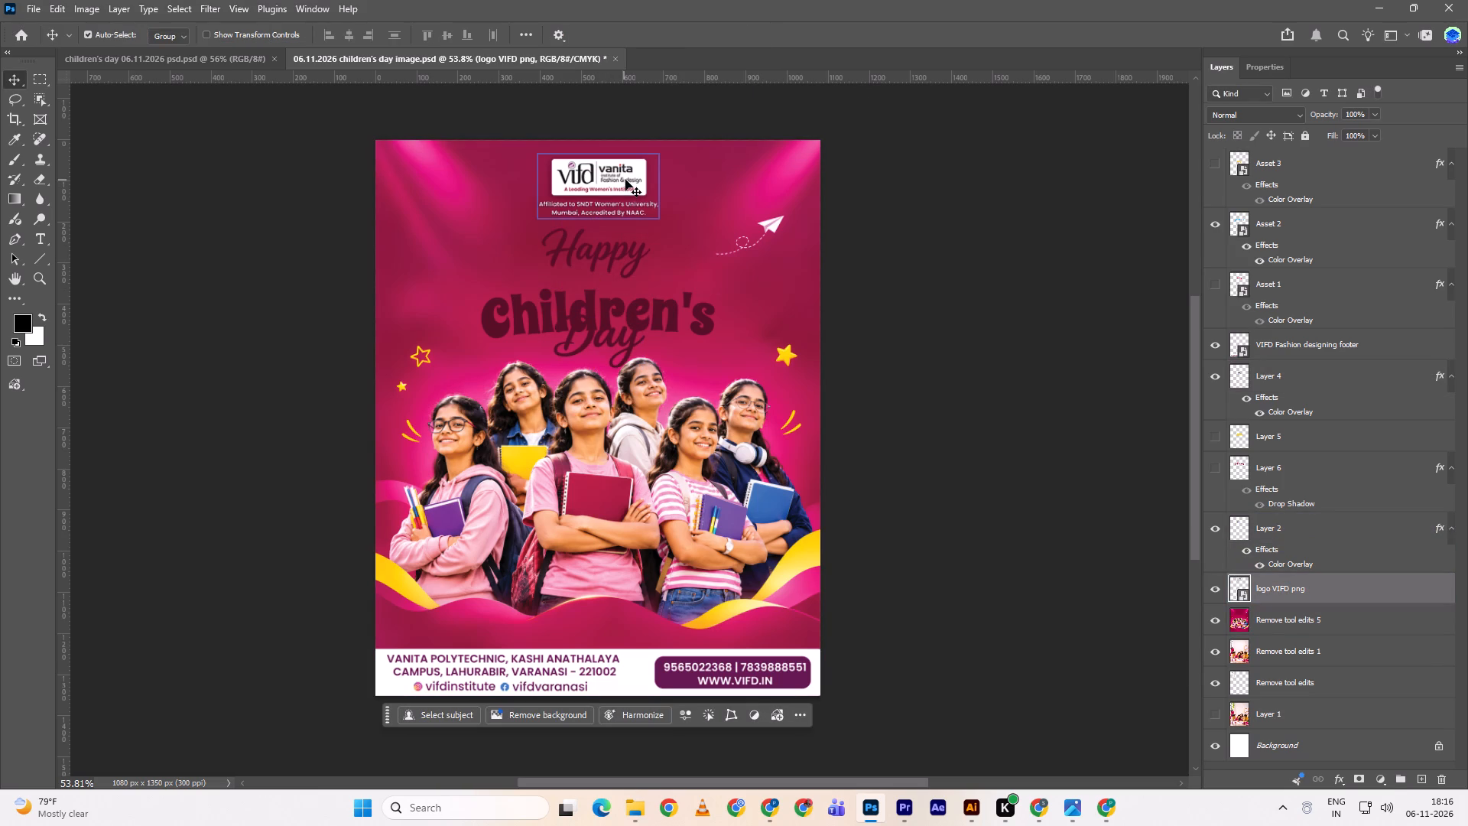
pyautogui.press('Up')
pyautogui.press('Up')
pyautogui.press('Up')
pyautogui.press('Up')
pyautogui.press('Up')
pyautogui.press('Up')
pyautogui.press('Up')
# Move the Children's lettering up between Happy and Day and scale it to 39.45%.
pyautogui.click(688, 327)
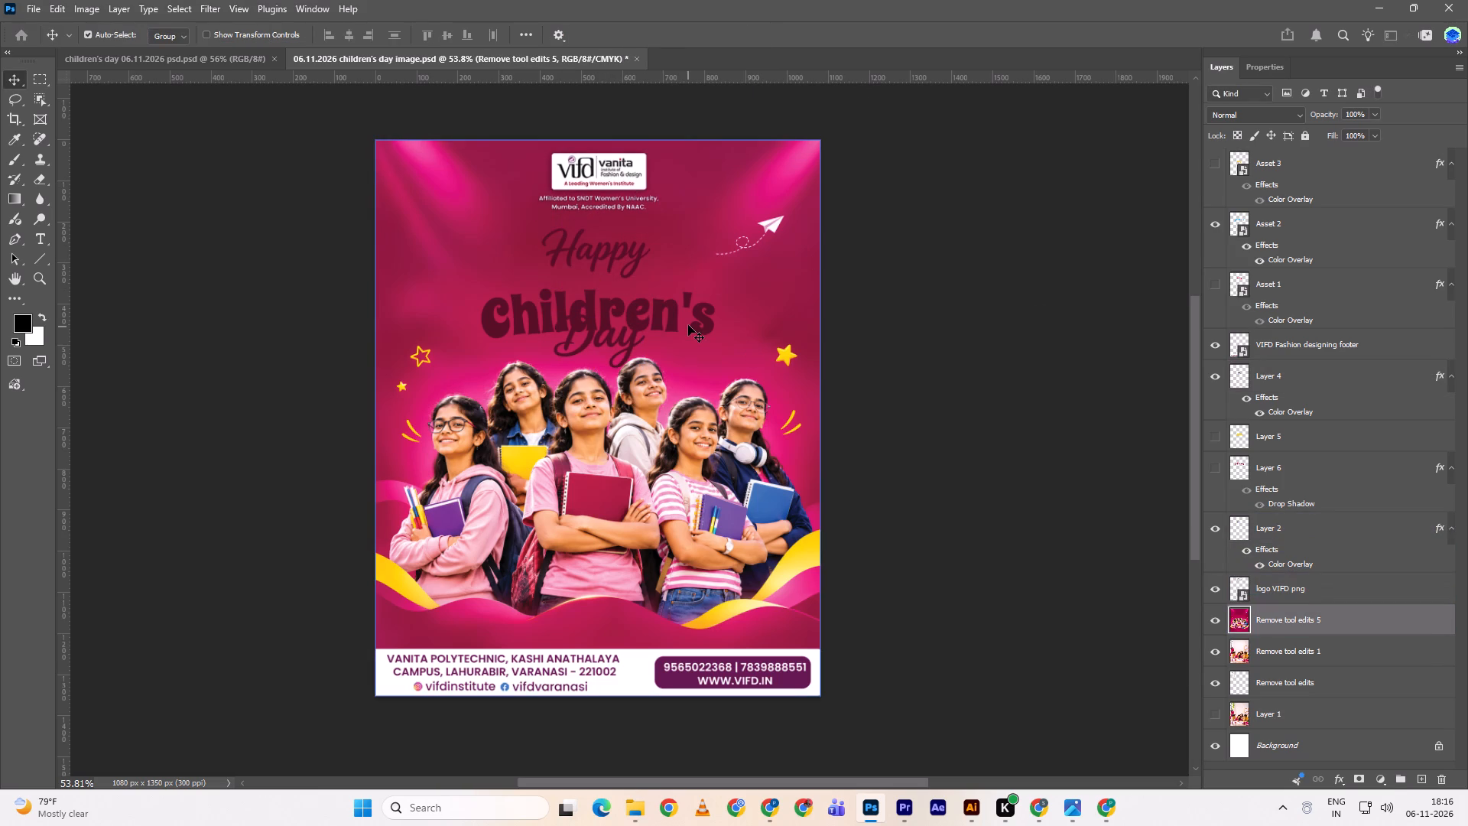
pyautogui.moveTo(659, 316); pyautogui.dragTo(658, 306)
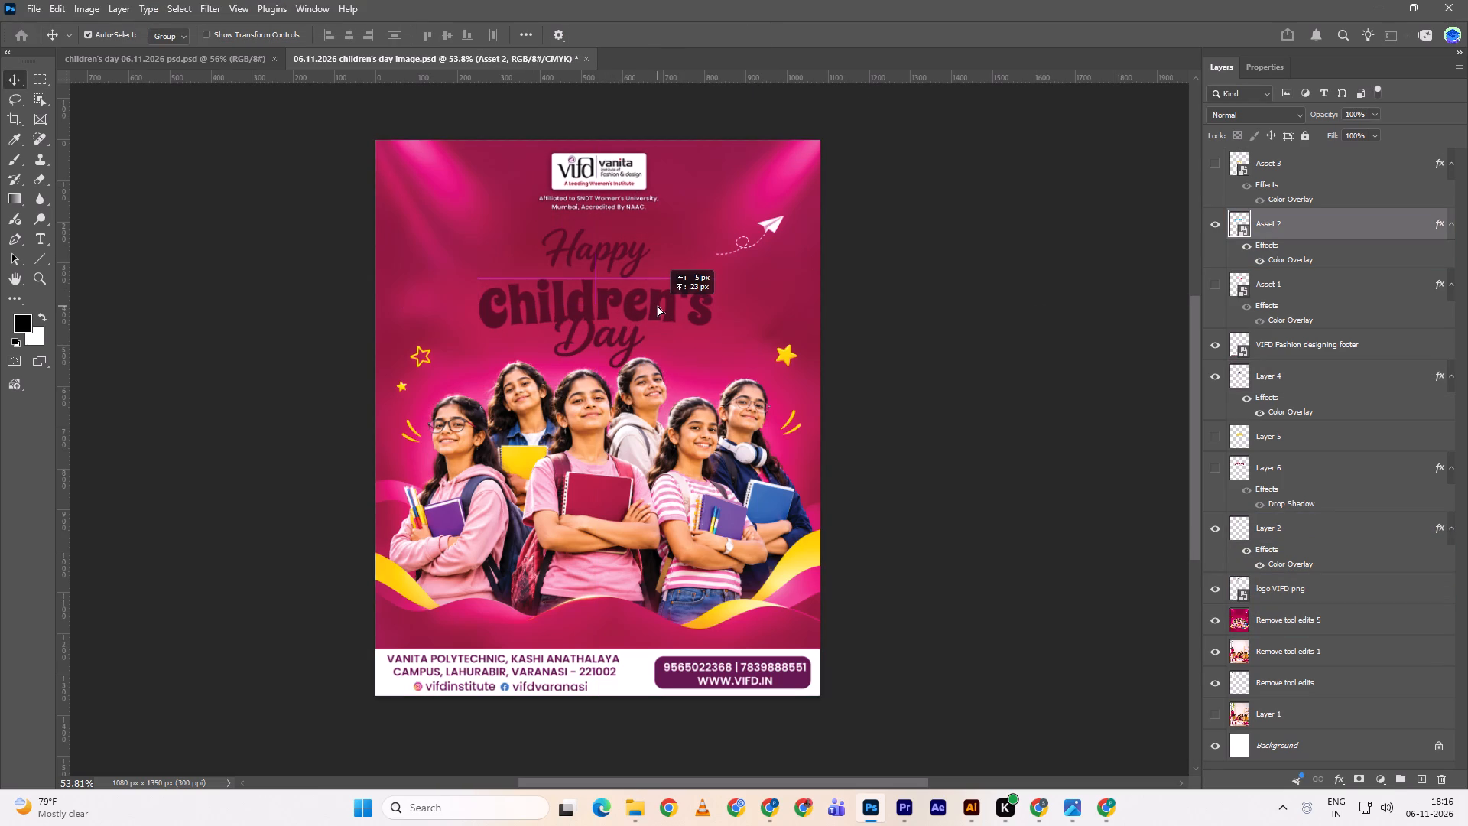
pyautogui.moveTo(658, 306); pyautogui.dragTo(658, 301)
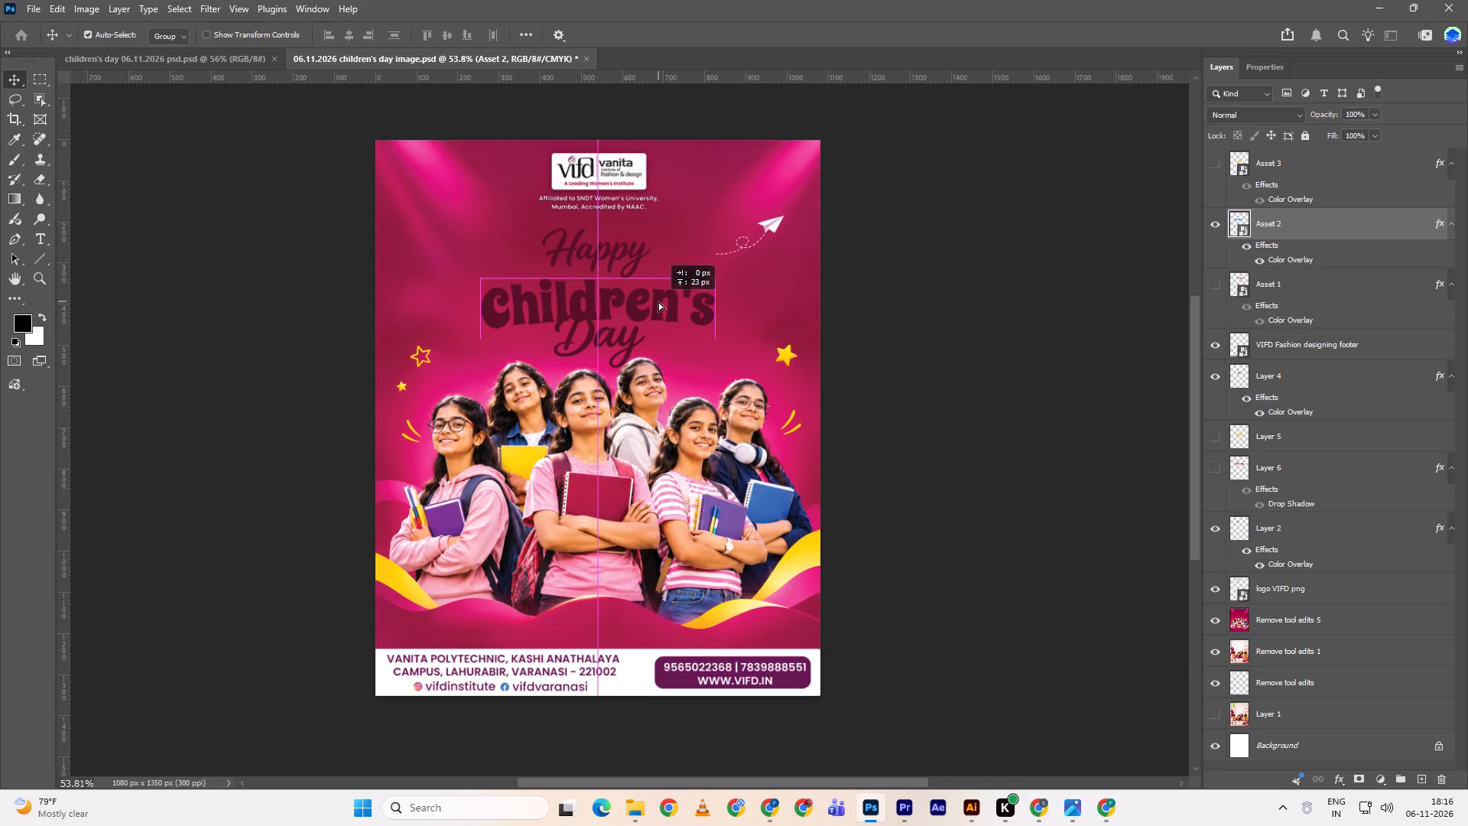
pyautogui.moveTo(658, 301); pyautogui.dragTo(658, 298)
pyautogui.hotkey('ctrl', 't')
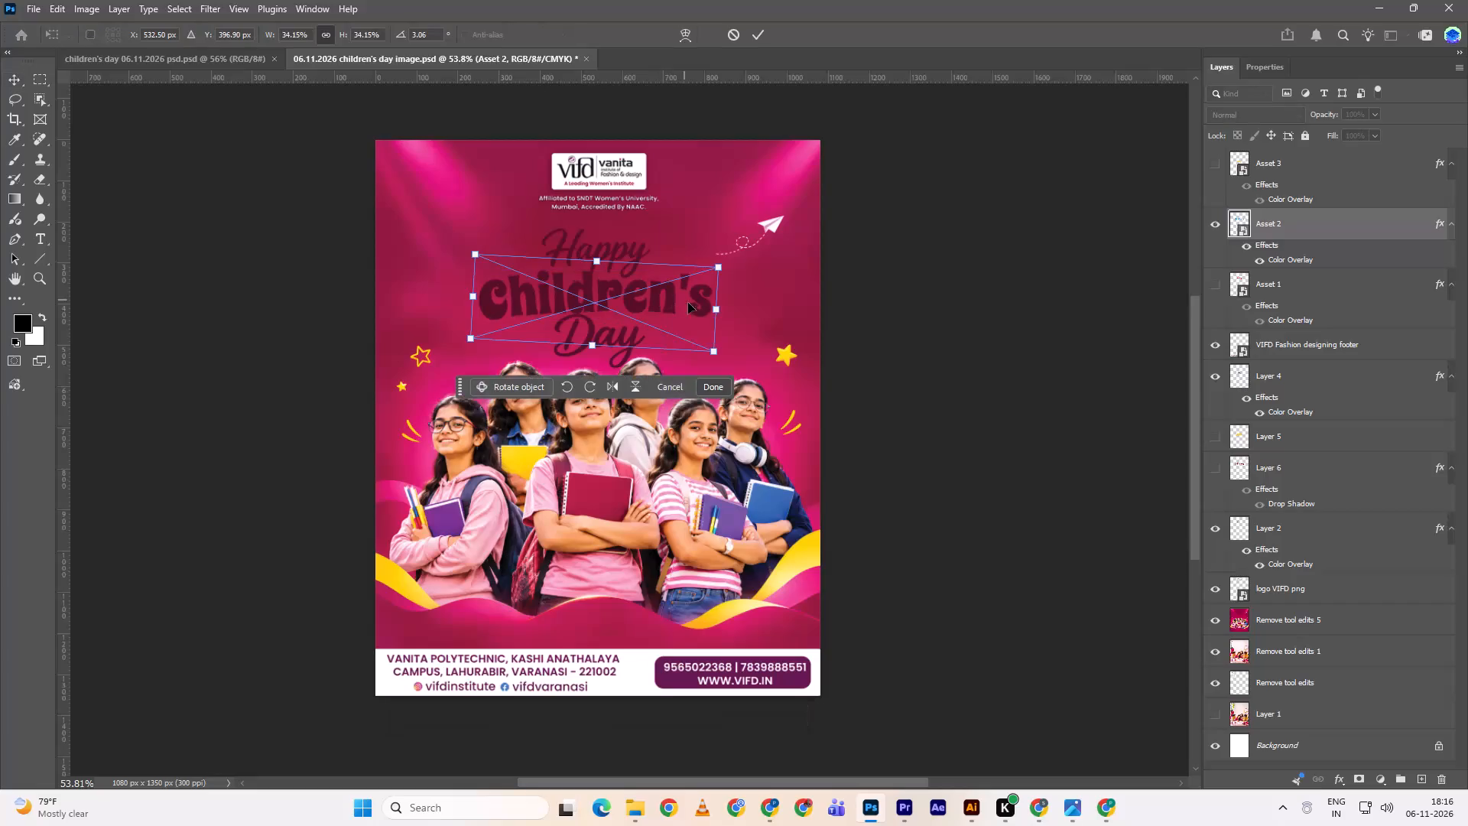
pyautogui.keyDown('alt'); pyautogui.moveTo(716, 308); pyautogui.dragTo(735, 303); pyautogui.keyUp('alt')
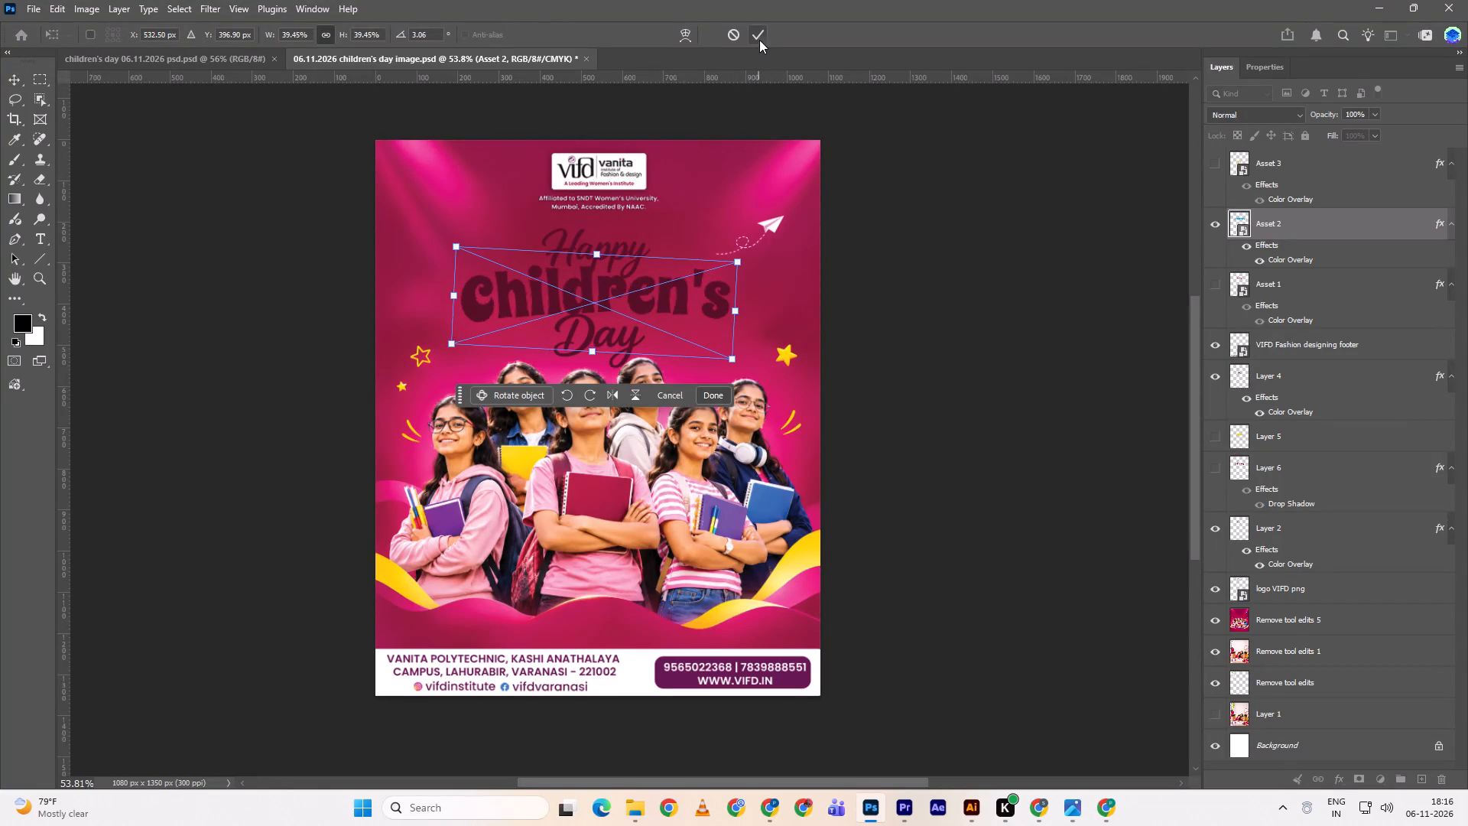
pyautogui.click(759, 40)
# Nudge the script Happy up clear of Children's and centre it horizontally on the canvas.
pyautogui.click(599, 254)
pyautogui.press('Up')
pyautogui.press('Up')
pyautogui.press('Up')
pyautogui.press('Up')
pyautogui.press('Up')
pyautogui.press('Up')
pyautogui.press('Up')
pyautogui.press('Up')
pyautogui.press('Up')
pyautogui.press('Up')
pyautogui.press('Up')
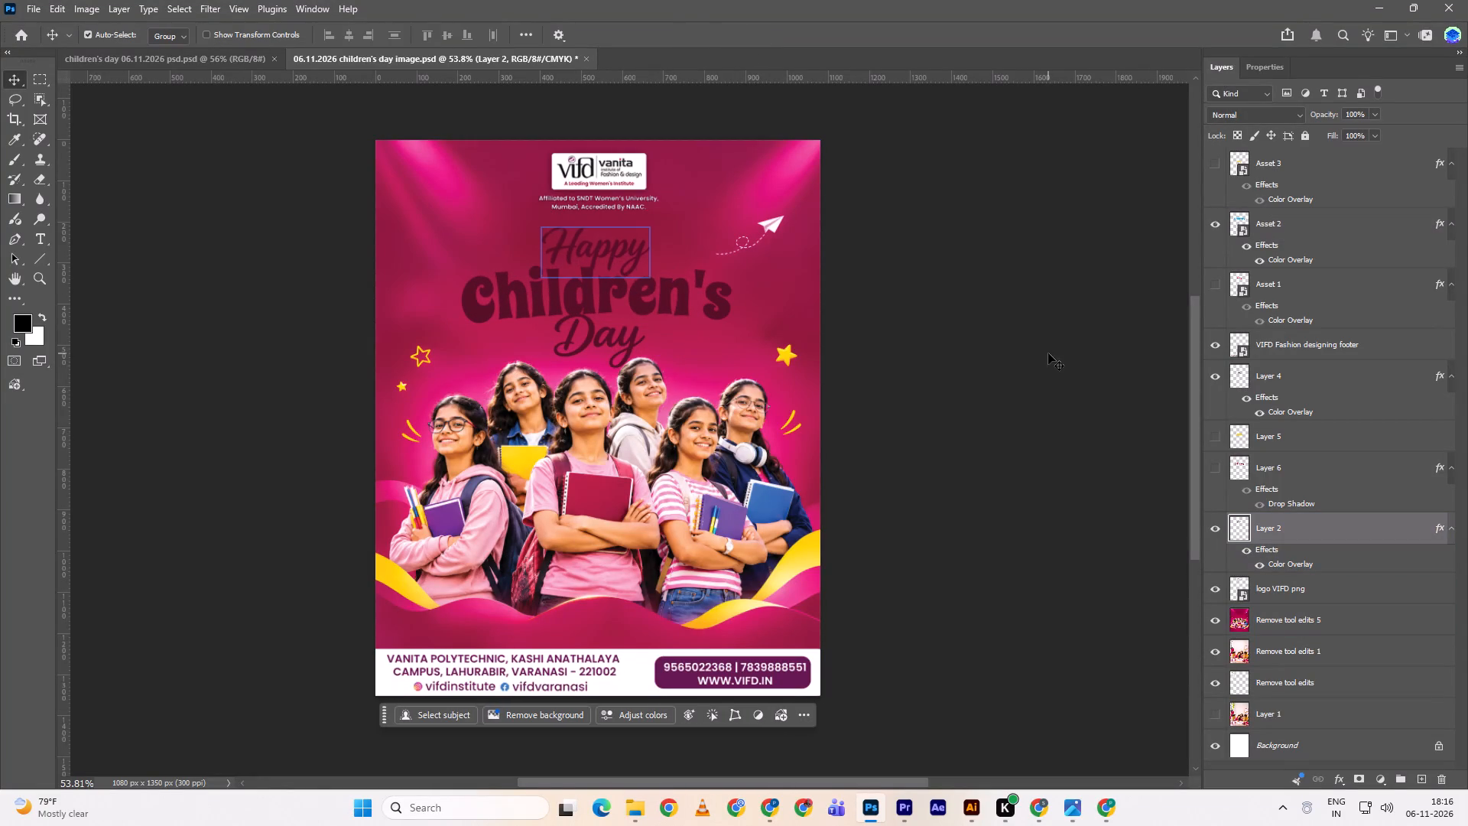
pyautogui.hotkey('ctrl', 'a')
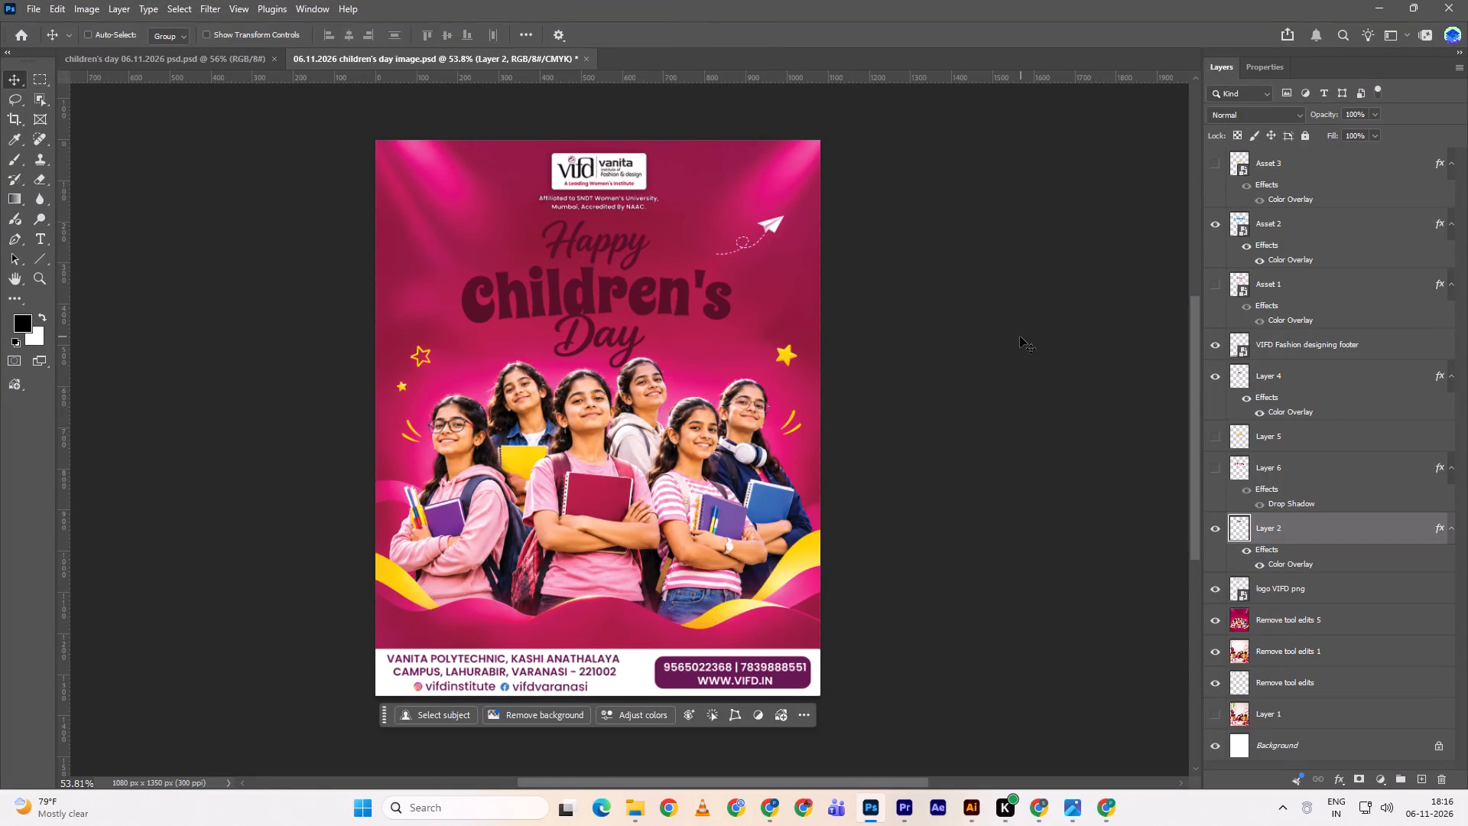
pyautogui.tripleClick(350, 37)
pyautogui.hotkey('ctrl', 'd')
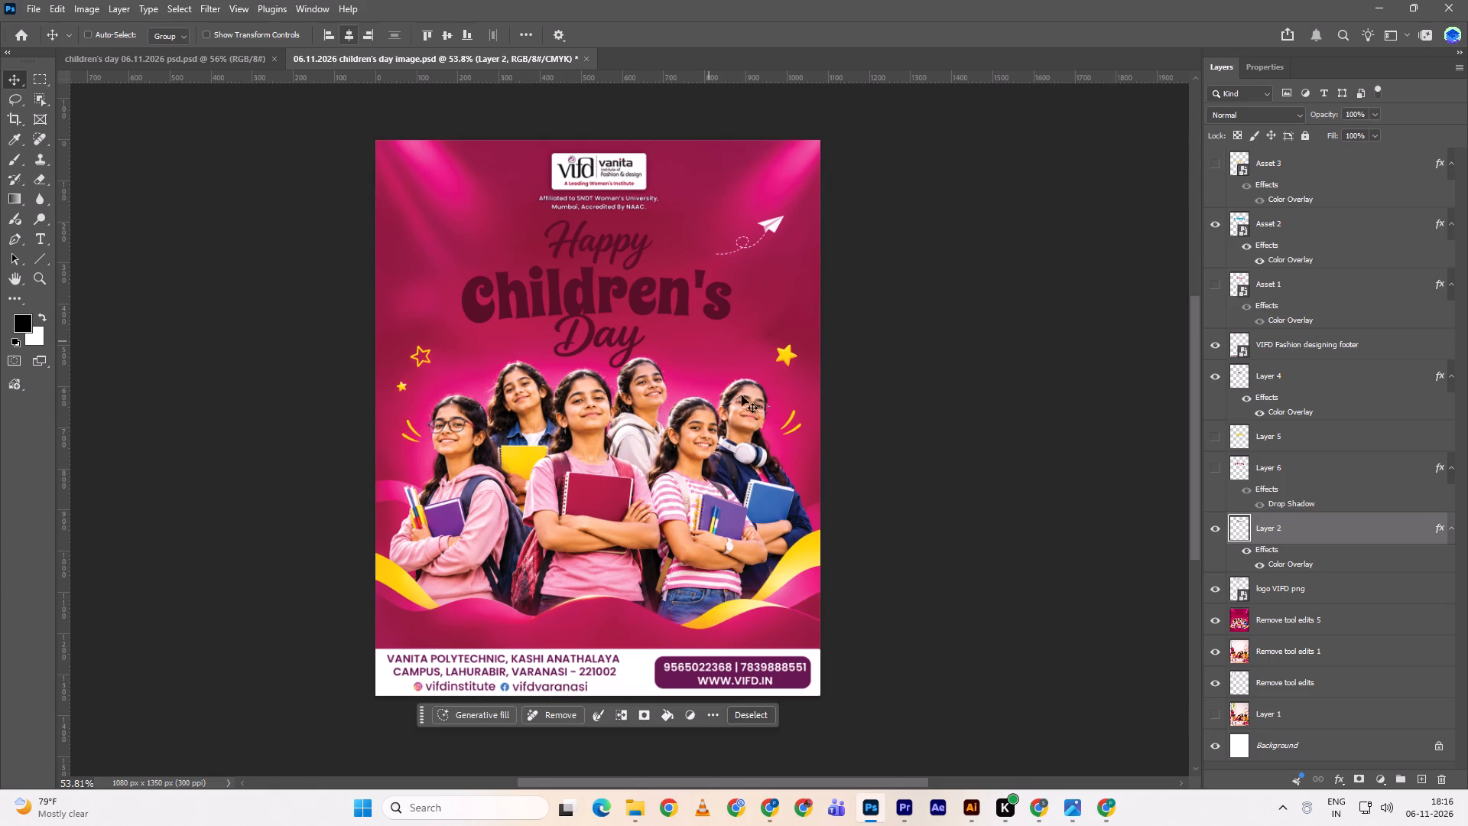
# Centre the script Day horizontally on the canvas.
pyautogui.click(585, 340)
pyautogui.hotkey('ctrl', 'a')
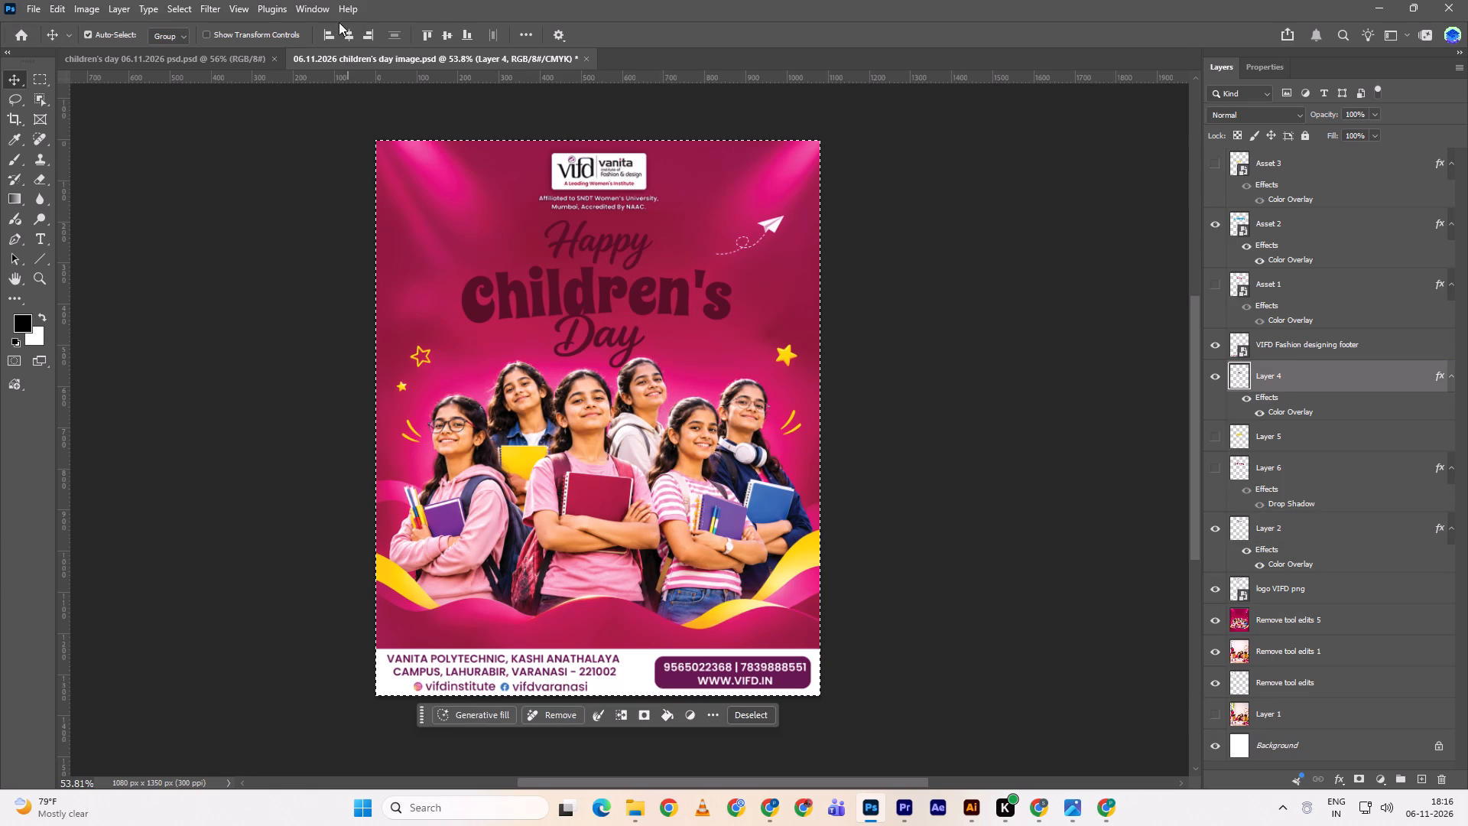
pyautogui.tripleClick(346, 34)
pyautogui.hotkey('ctrl', 'd')
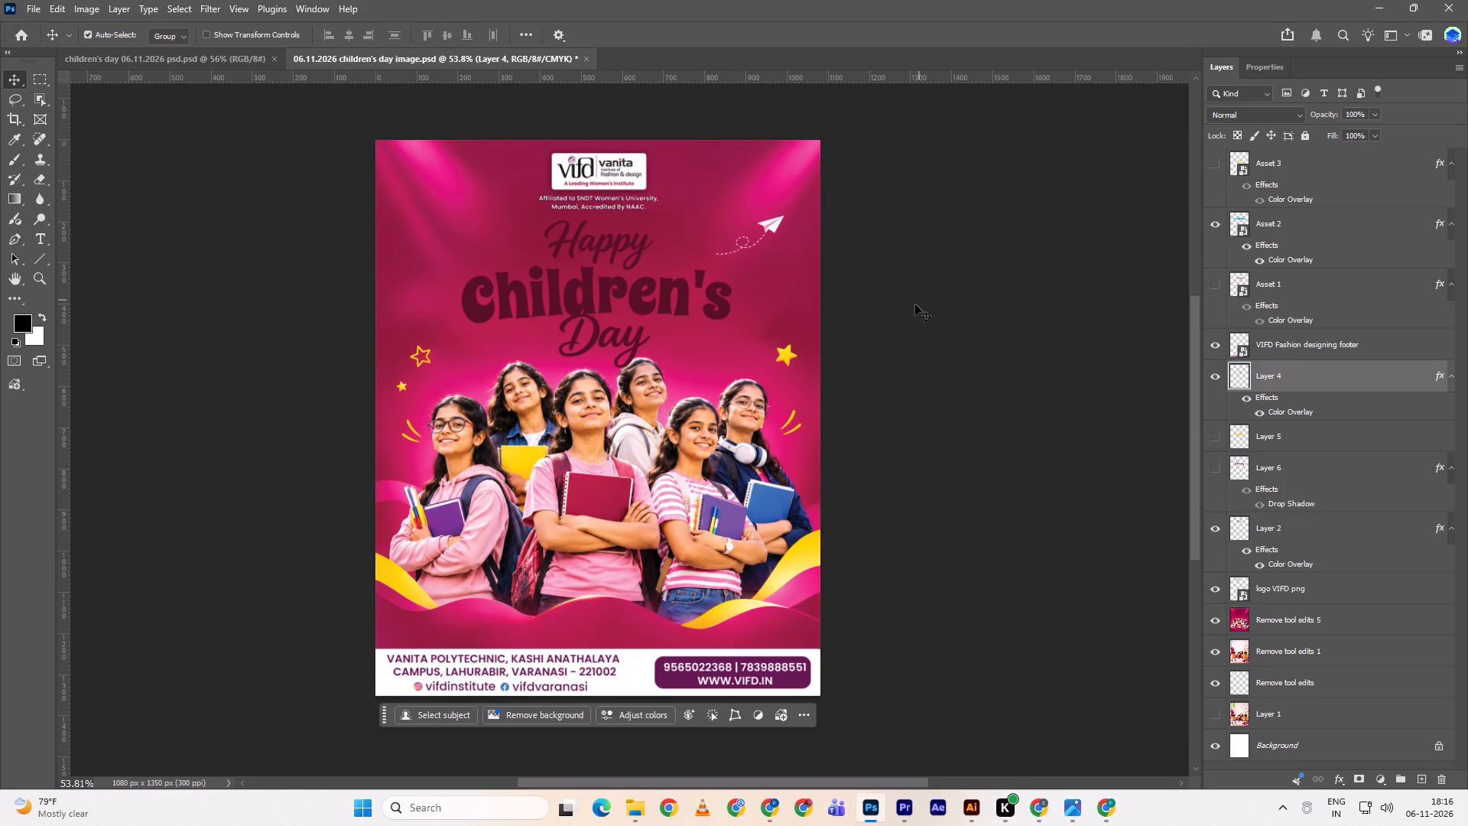
# Nudge the Children's lettering up closer to Happy and centre it horizontally on the canvas.
pyautogui.click(660, 302)
pyautogui.press('Up')
pyautogui.press('Up')
pyautogui.press('Up')
pyautogui.press('Up')
pyautogui.press('Up')
pyautogui.press('Up')
pyautogui.press('Up')
pyautogui.press('Up')
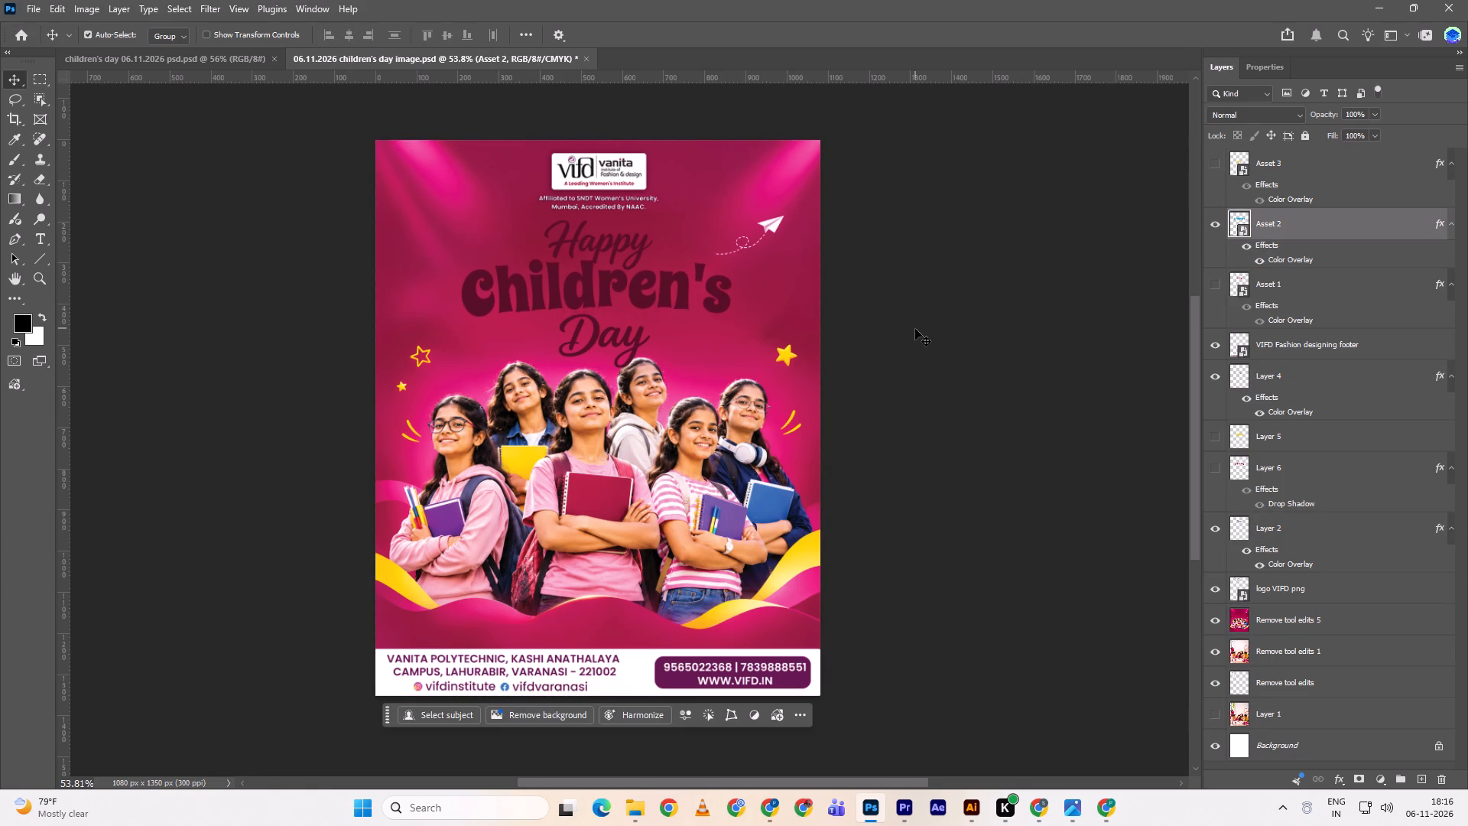
pyautogui.click(527, 302)
pyautogui.hotkey('ctrl', 'a')
pyautogui.tripleClick(349, 34)
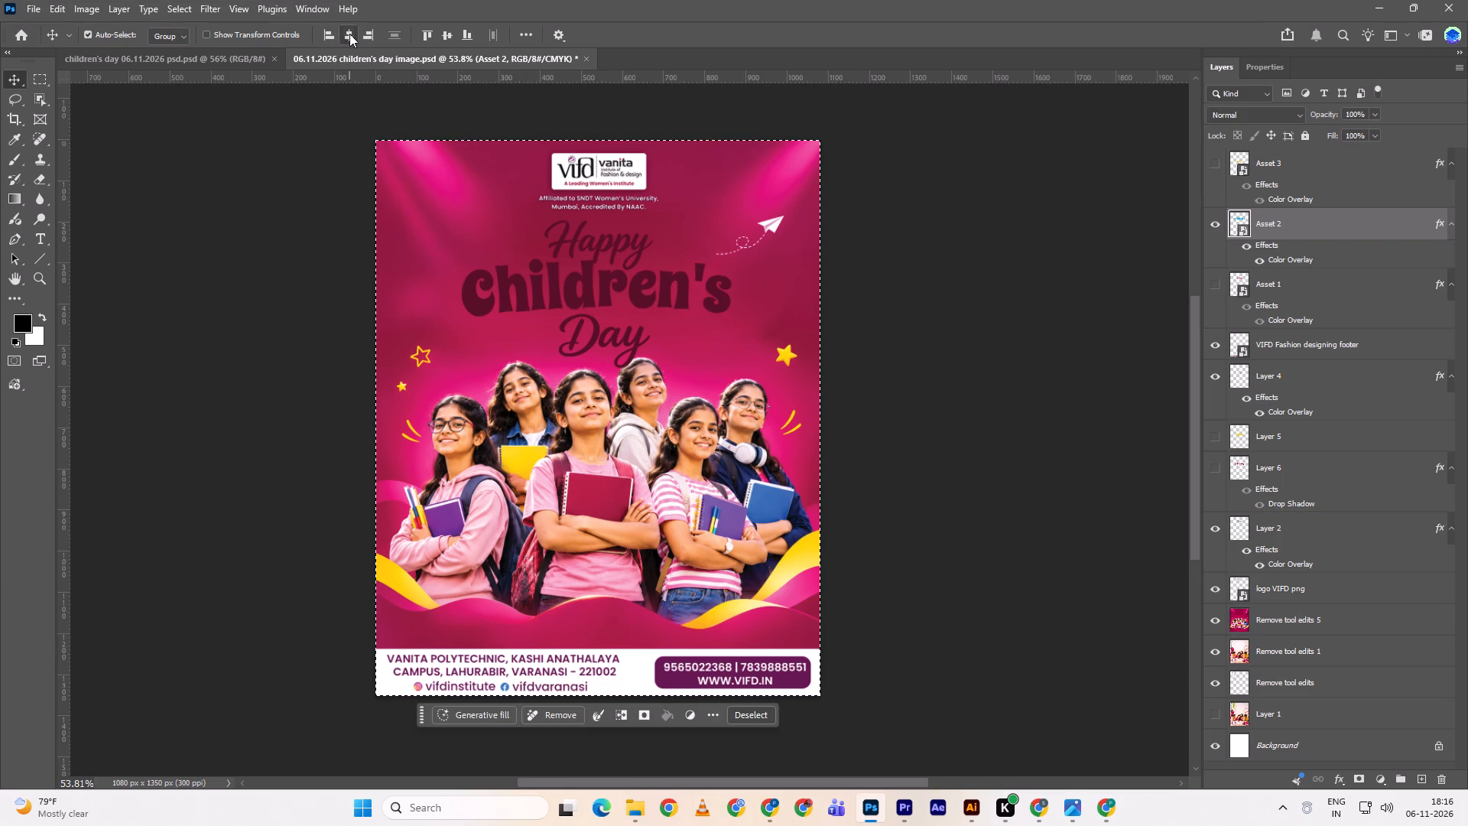
pyautogui.click(349, 34)
pyautogui.hotkey('ctrl', 'd')
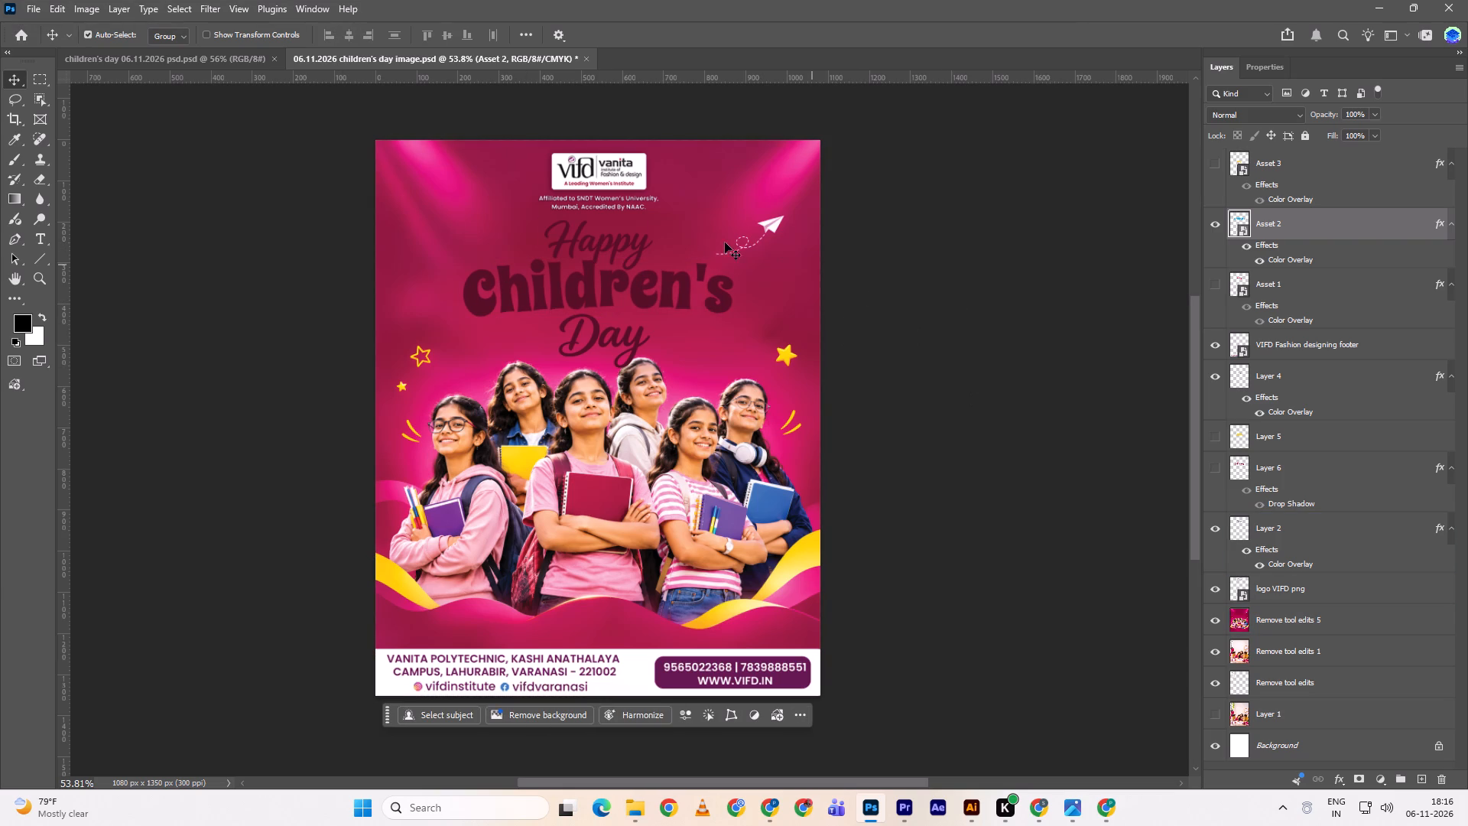
# Nudge the script Day up closer to Children's.
pyautogui.click(616, 337)
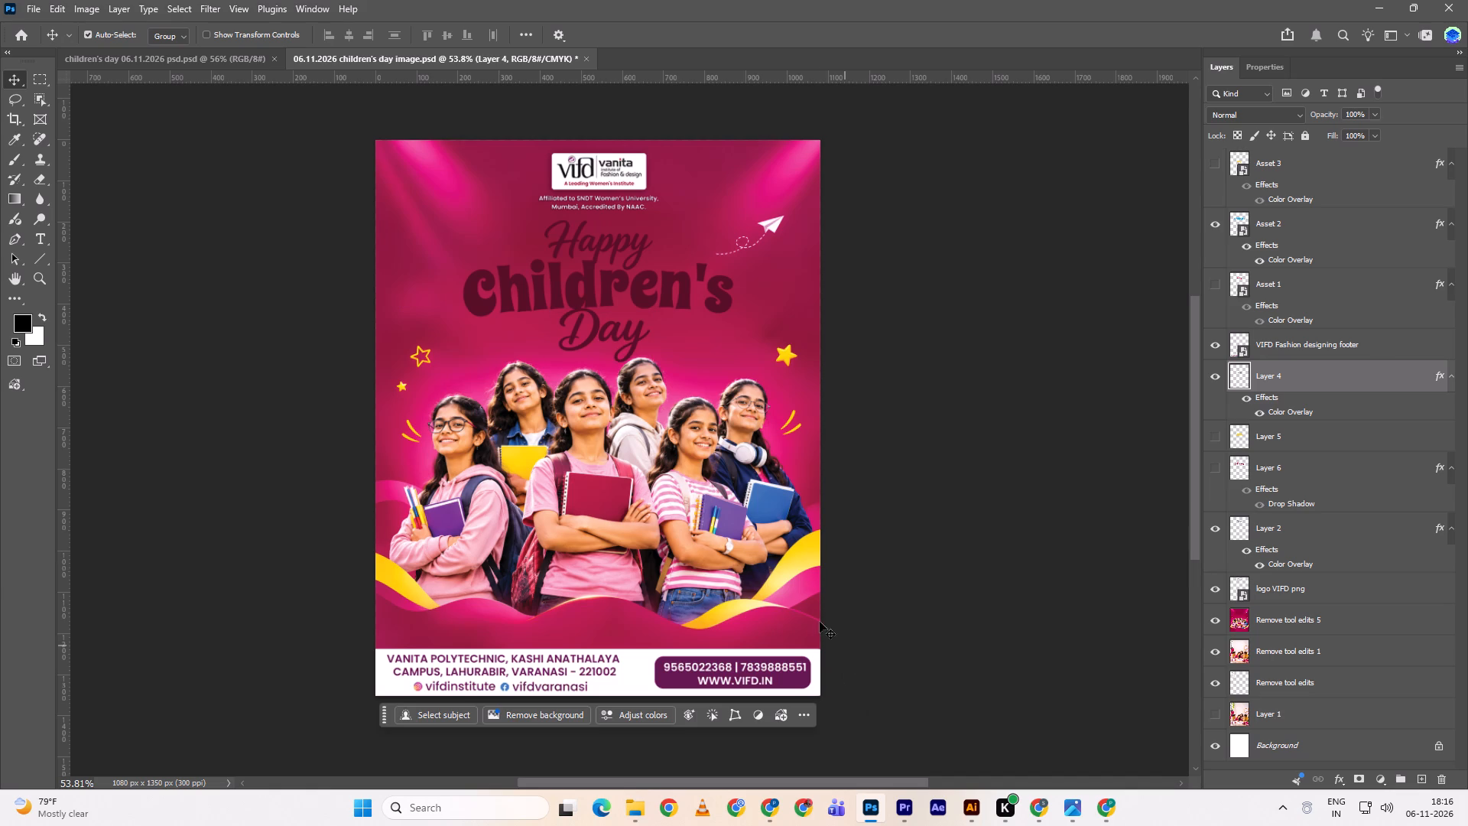
# Move the Remove tool edits 5 image down about 195 px, keeping it aligned with the canvas sides, so the girls stand against the footer.
pyautogui.moveTo(779, 564); pyautogui.dragTo(783, 584)
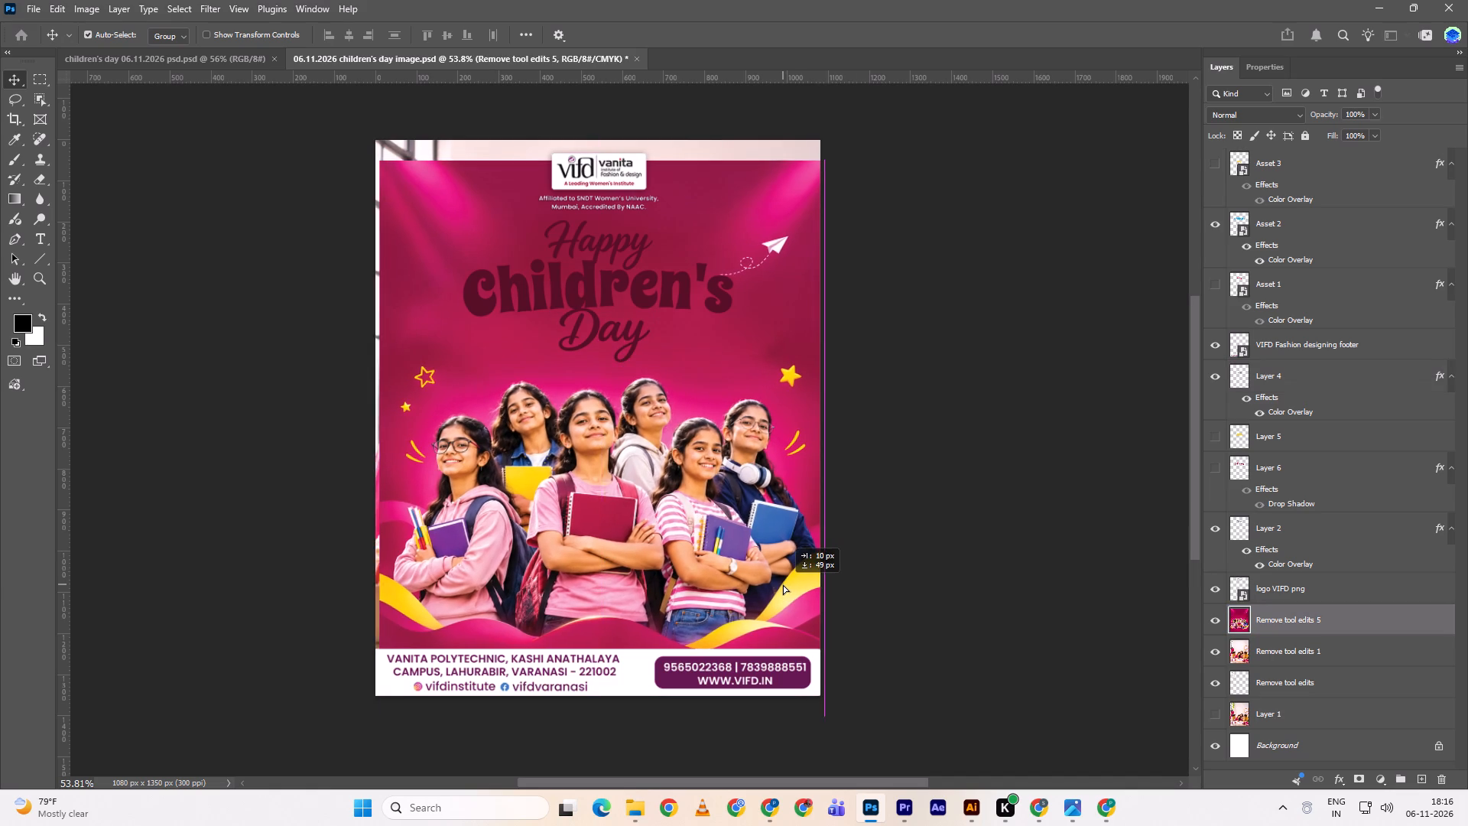
pyautogui.moveTo(783, 584); pyautogui.dragTo(781, 584)
pyautogui.click(1037, 604)
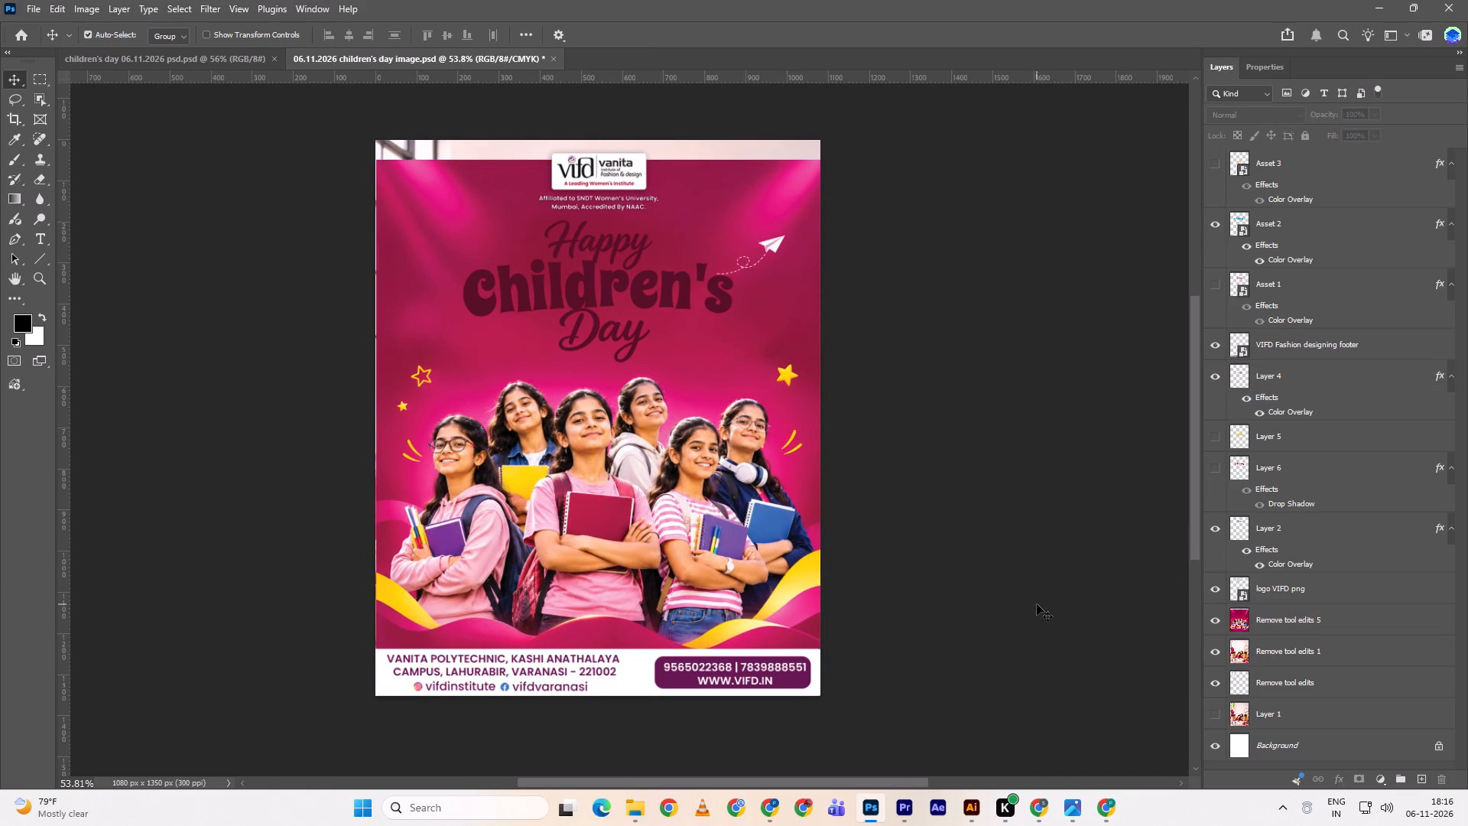
pyautogui.click(1207, 617)
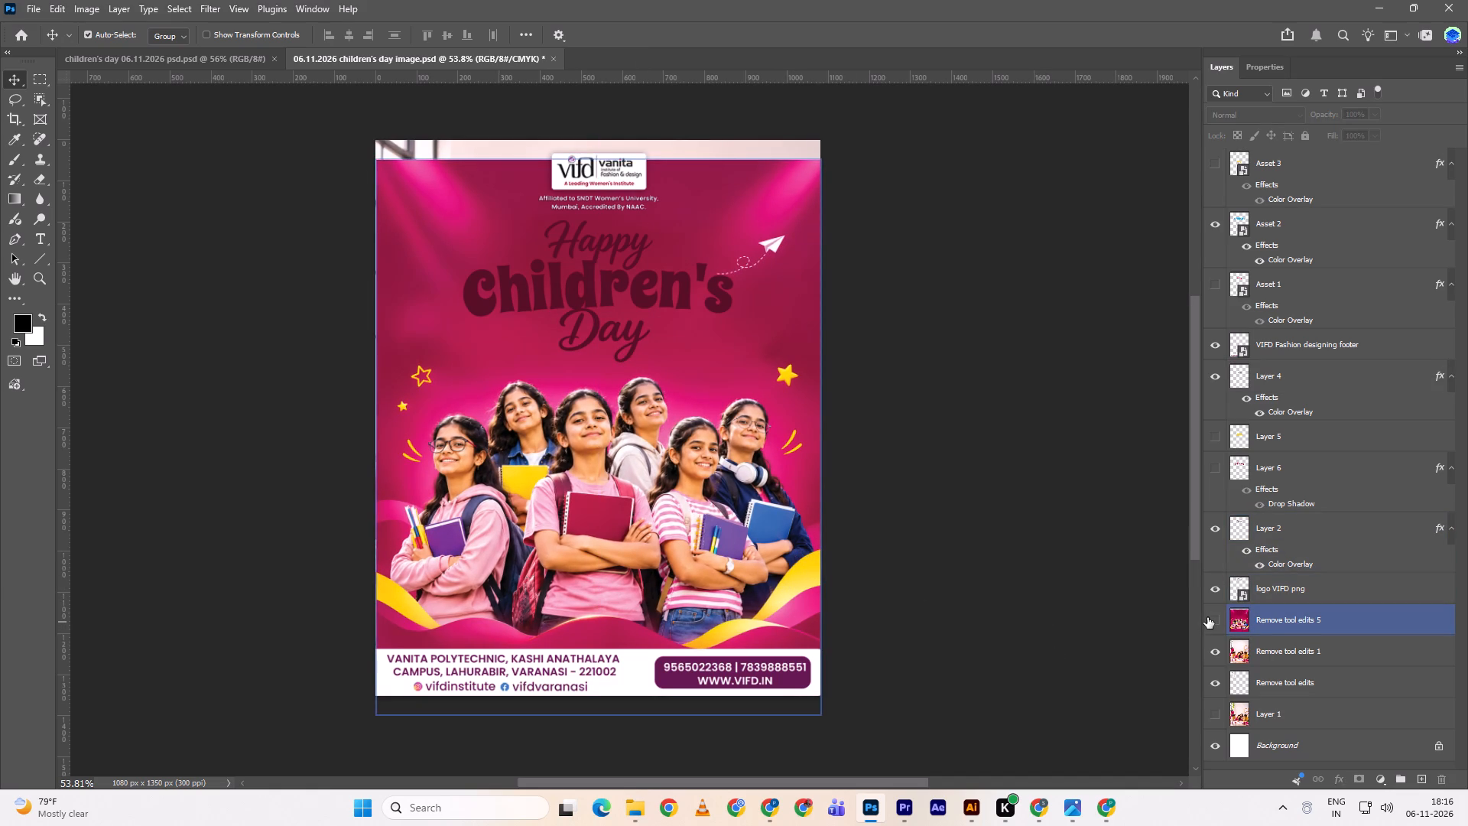
pyautogui.click(1212, 618)
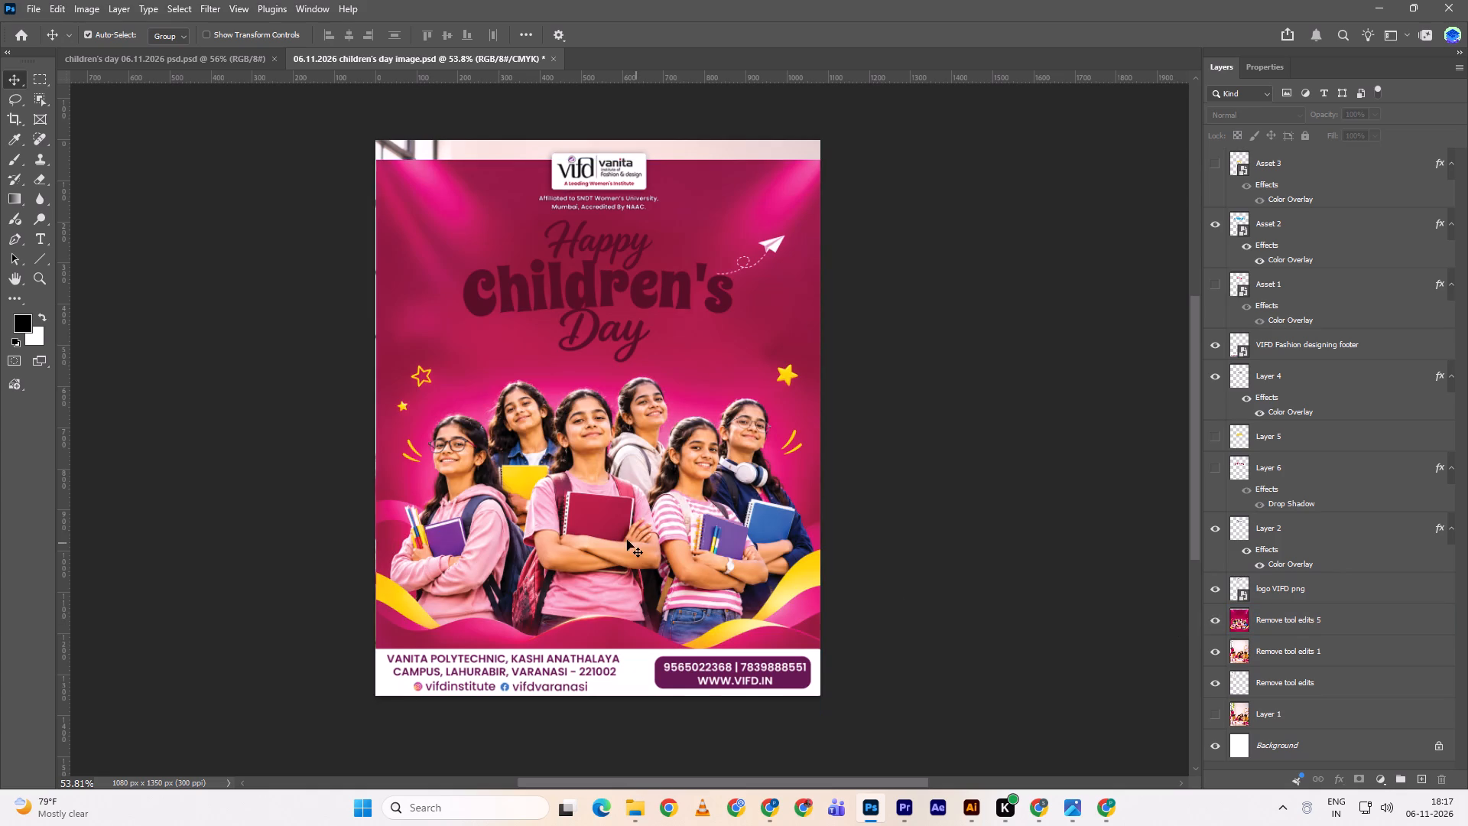
pyautogui.moveTo(682, 548); pyautogui.dragTo(678, 606)
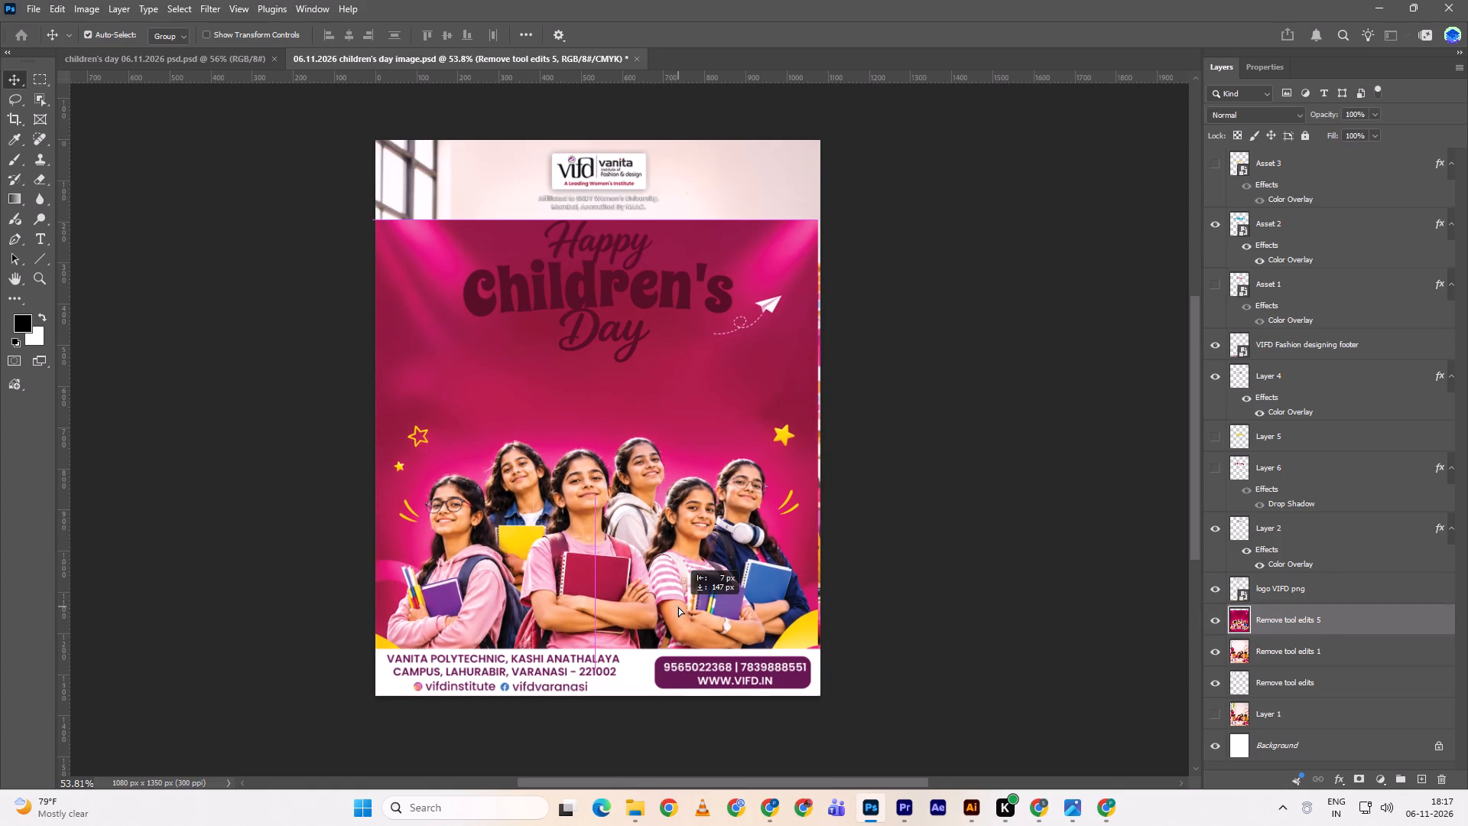
pyautogui.moveTo(678, 606); pyautogui.dragTo(676, 609)
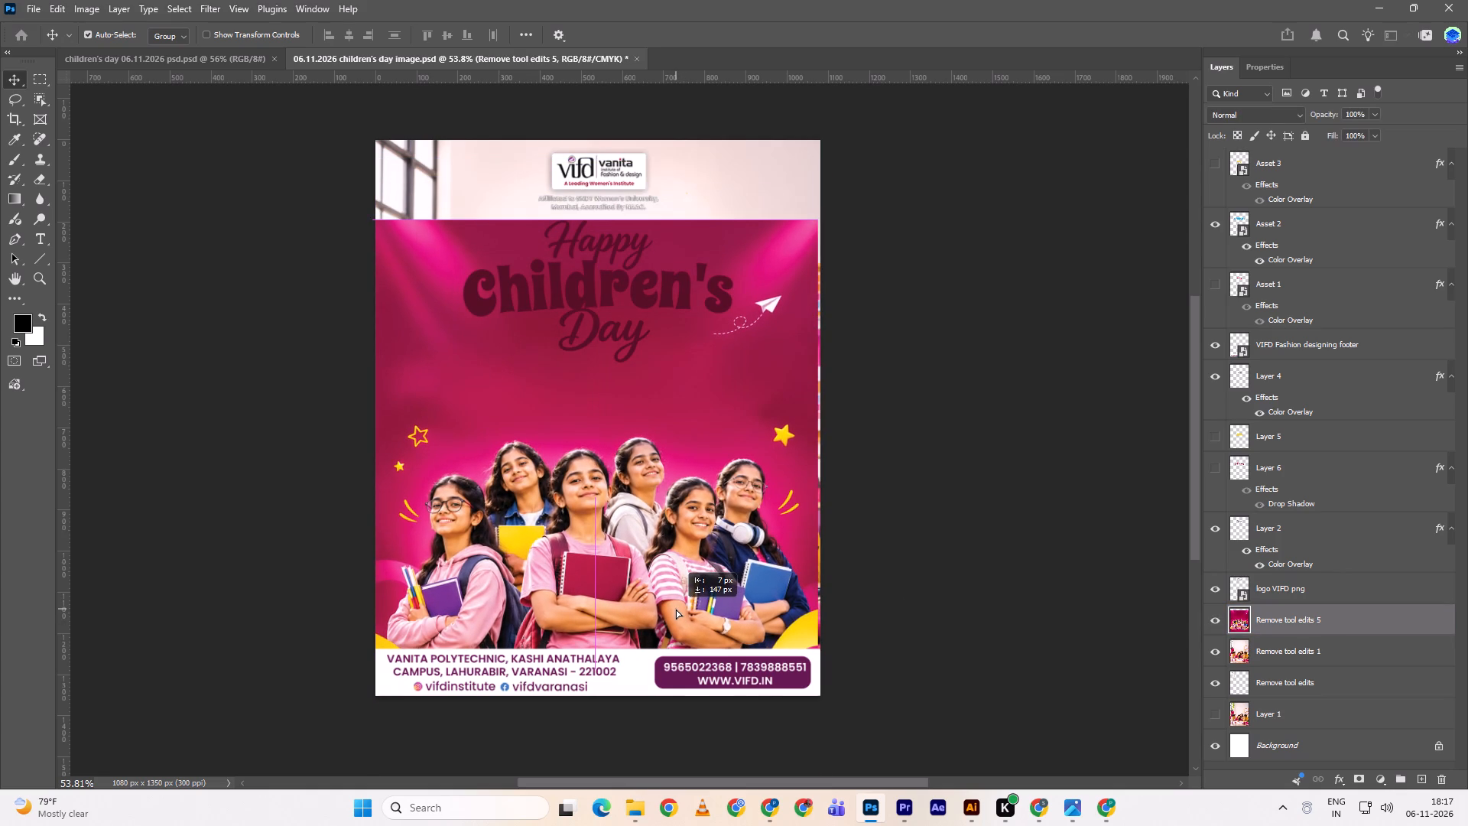
pyautogui.moveTo(676, 609); pyautogui.dragTo(680, 610)
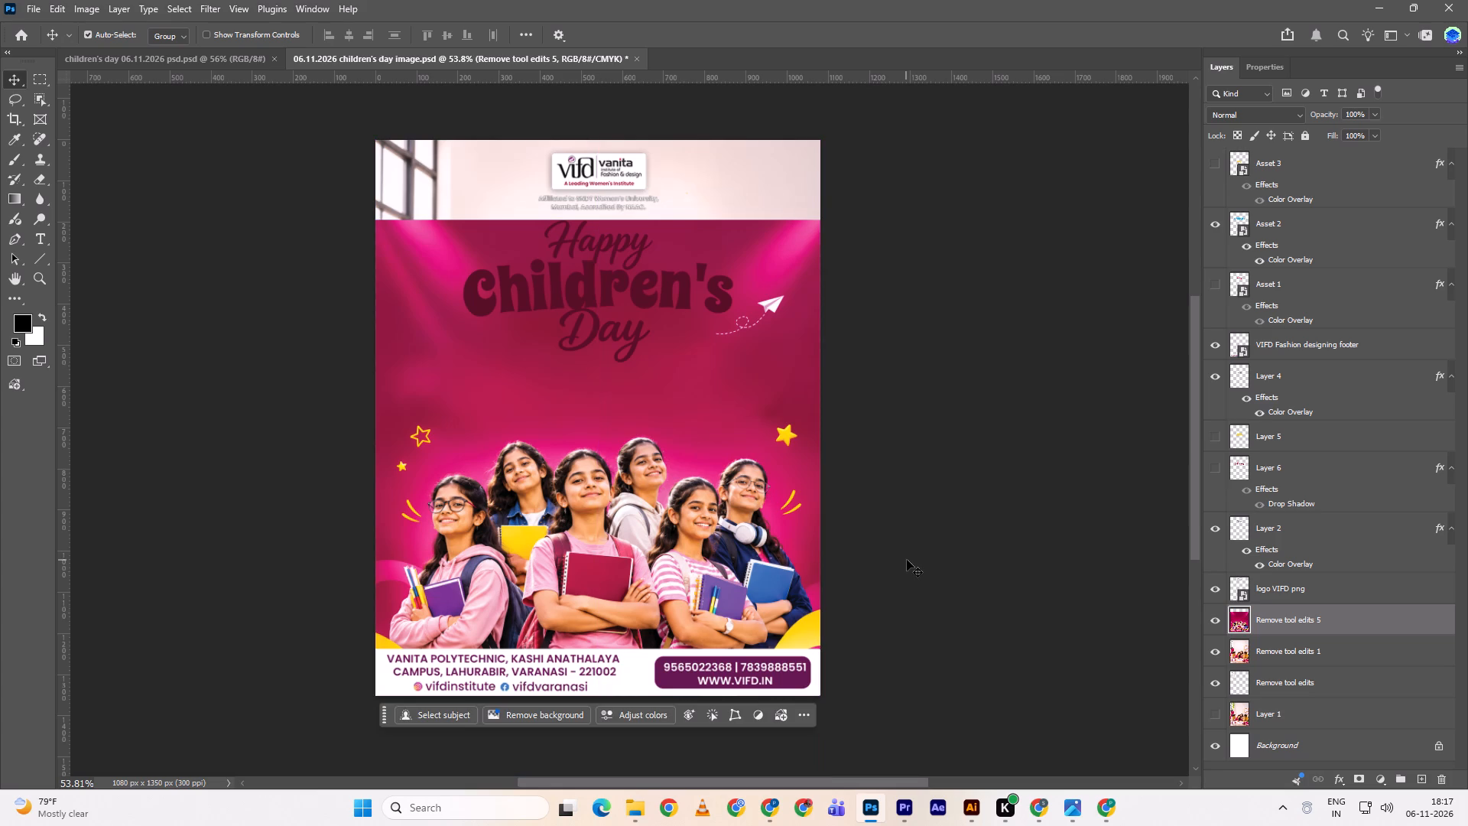
# Hide the Remove tool edits 1, Remove tool edits and Background layers beneath the pink poster image.
pyautogui.scroll(2, 907, 560)
pyautogui.scroll(-3, 907, 560)
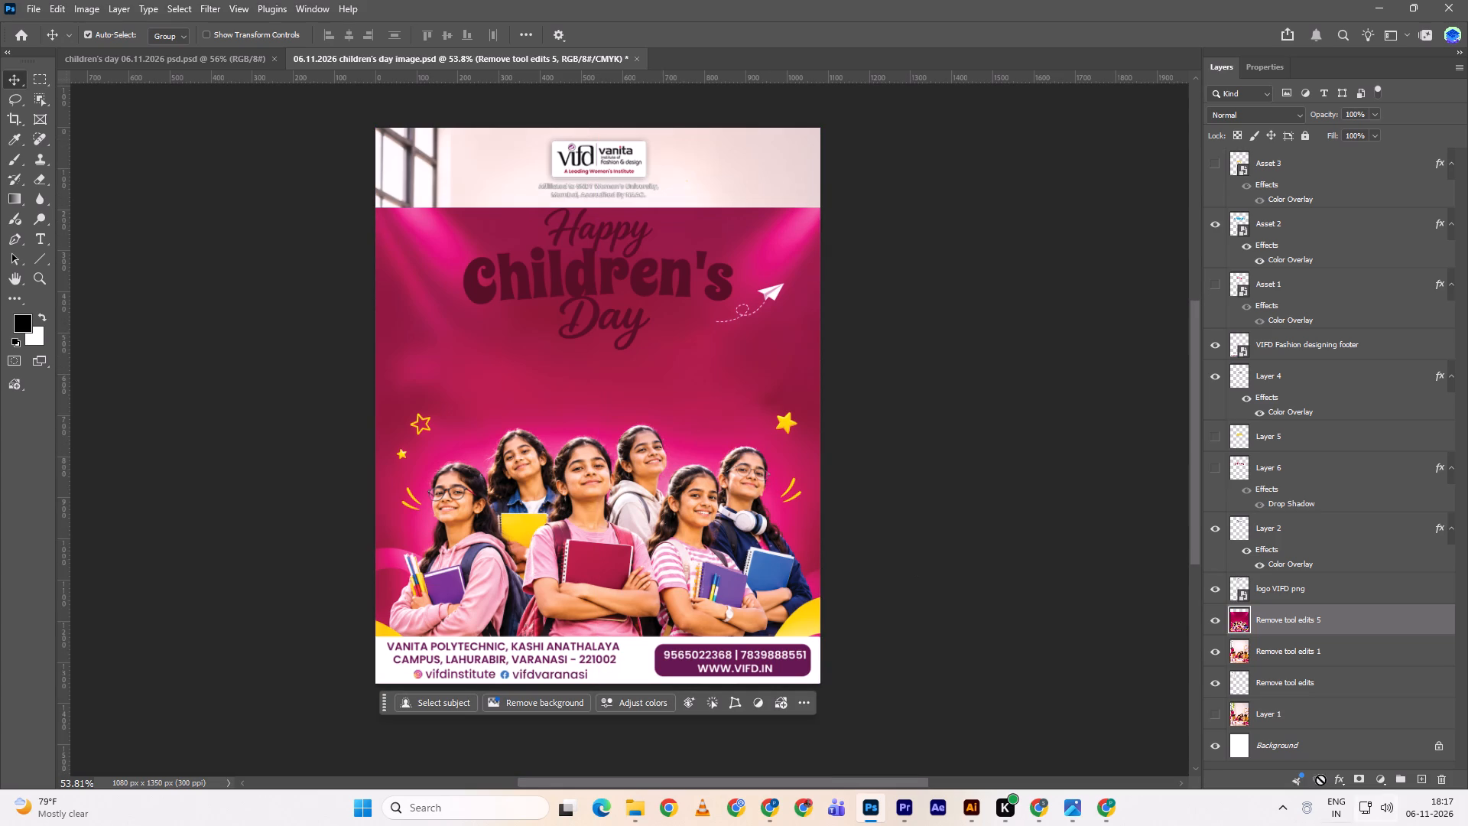
pyautogui.scroll(-4, 1262, 677)
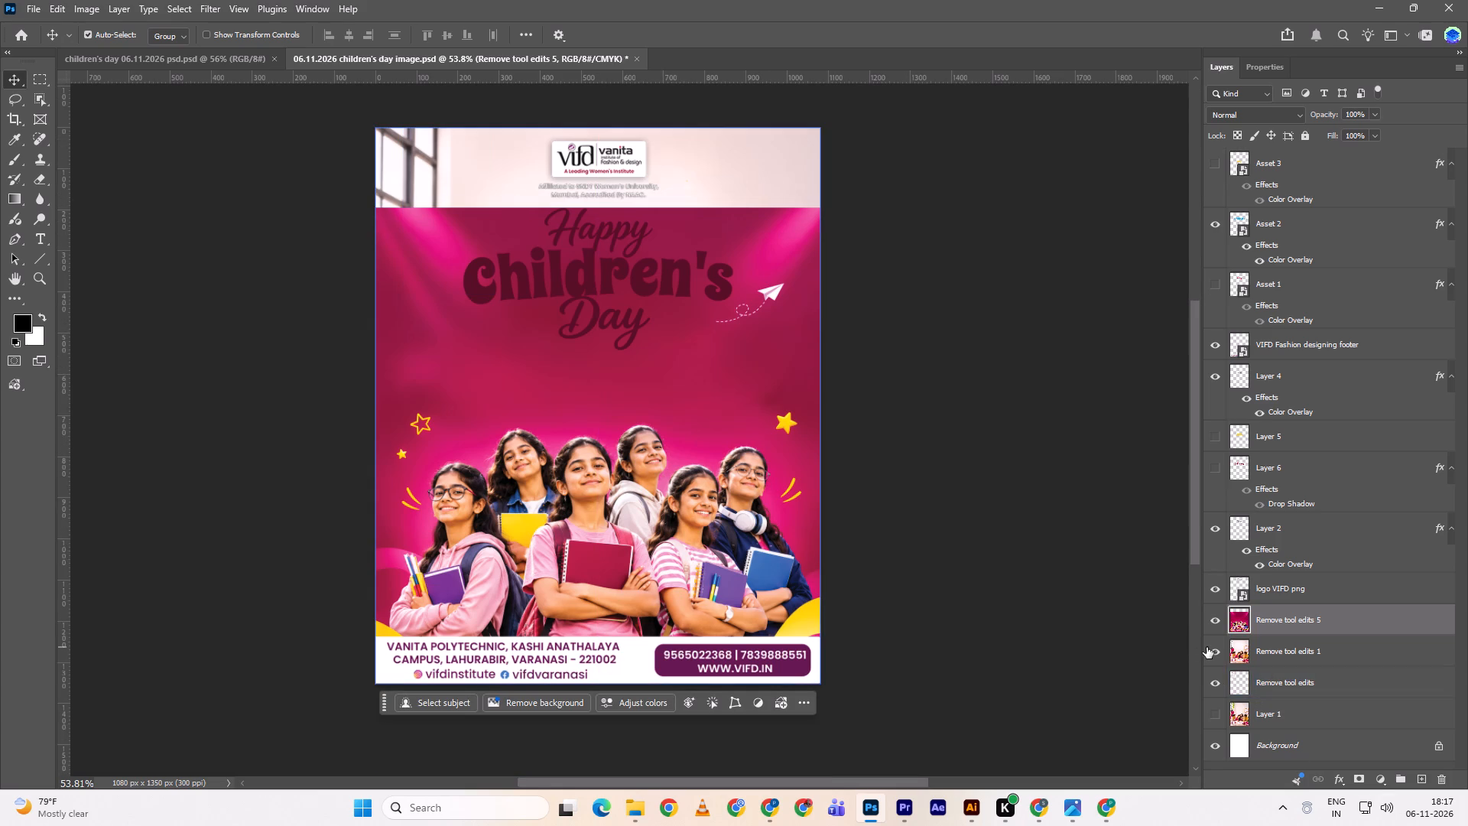
pyautogui.moveTo(1207, 647); pyautogui.dragTo(1210, 717)
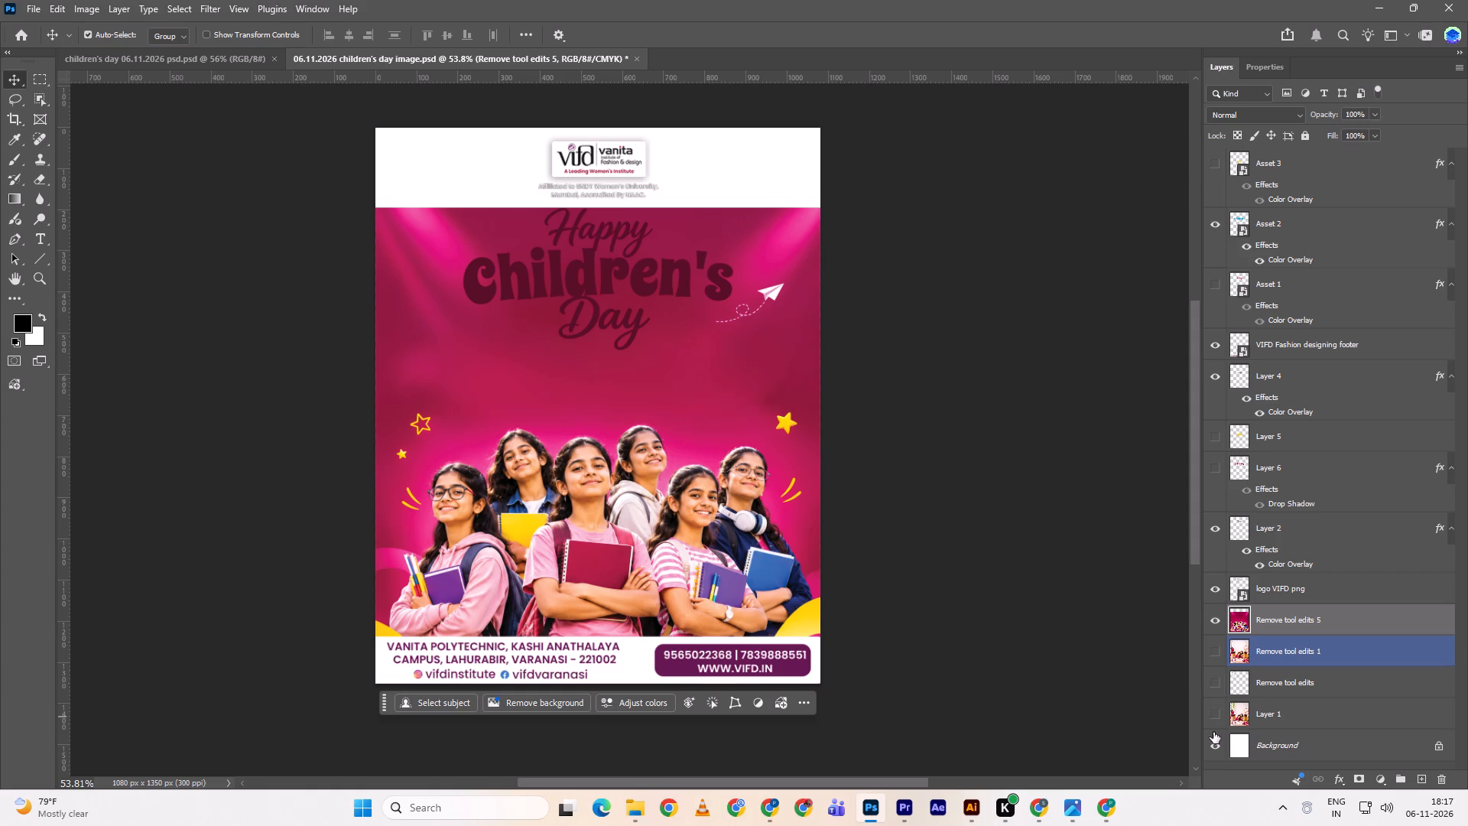
pyautogui.click(1213, 743)
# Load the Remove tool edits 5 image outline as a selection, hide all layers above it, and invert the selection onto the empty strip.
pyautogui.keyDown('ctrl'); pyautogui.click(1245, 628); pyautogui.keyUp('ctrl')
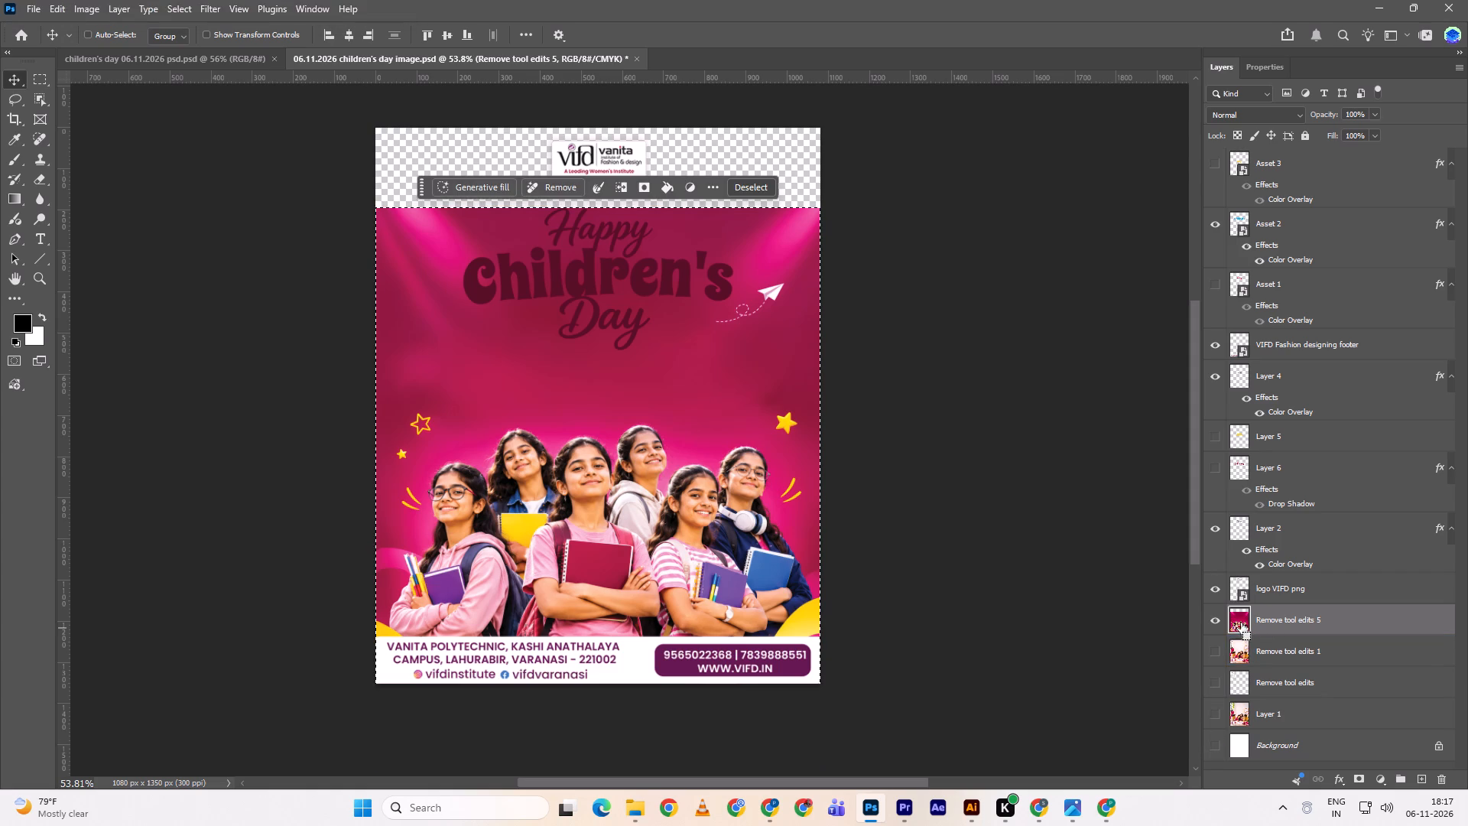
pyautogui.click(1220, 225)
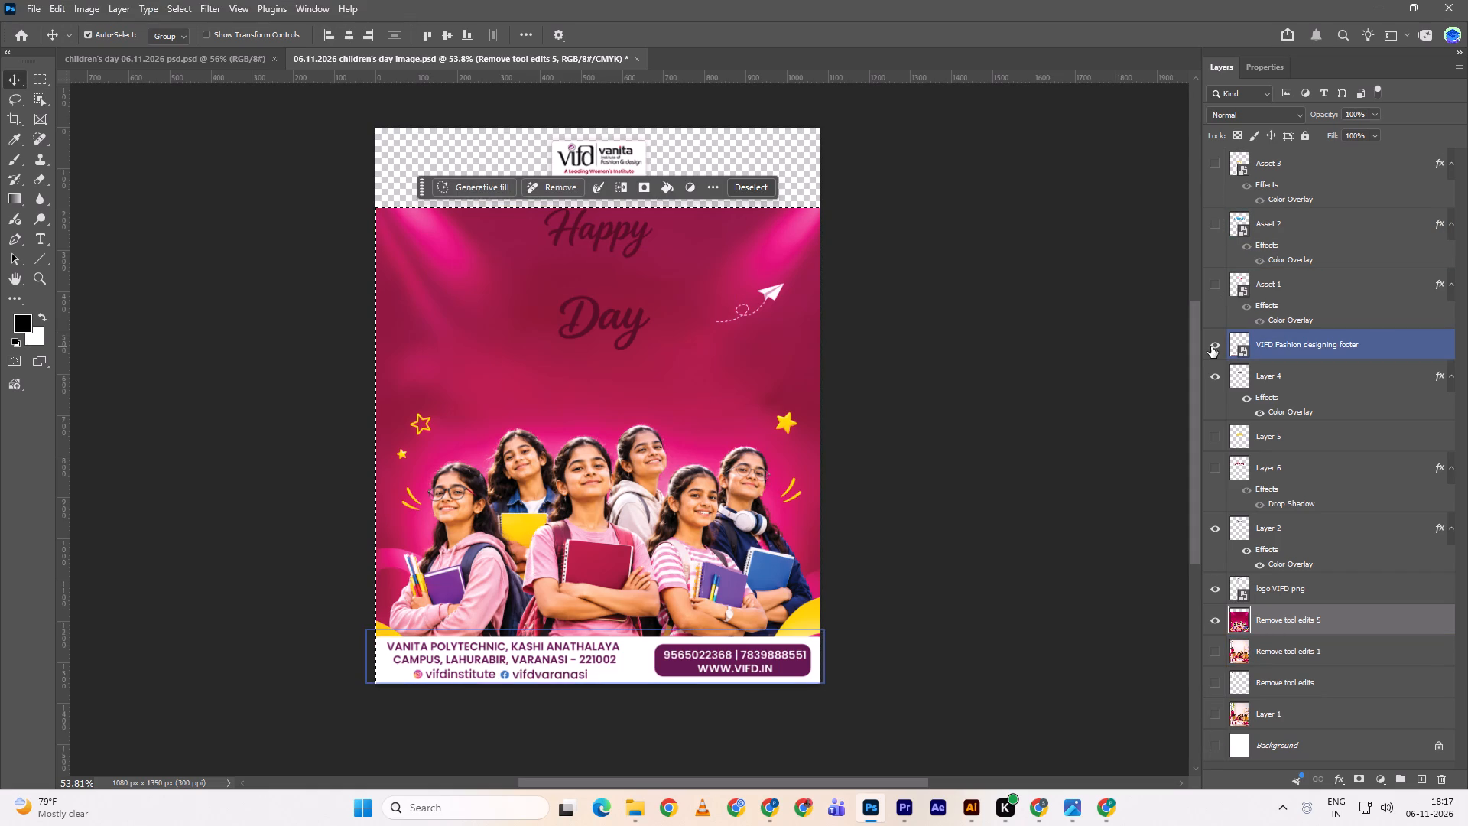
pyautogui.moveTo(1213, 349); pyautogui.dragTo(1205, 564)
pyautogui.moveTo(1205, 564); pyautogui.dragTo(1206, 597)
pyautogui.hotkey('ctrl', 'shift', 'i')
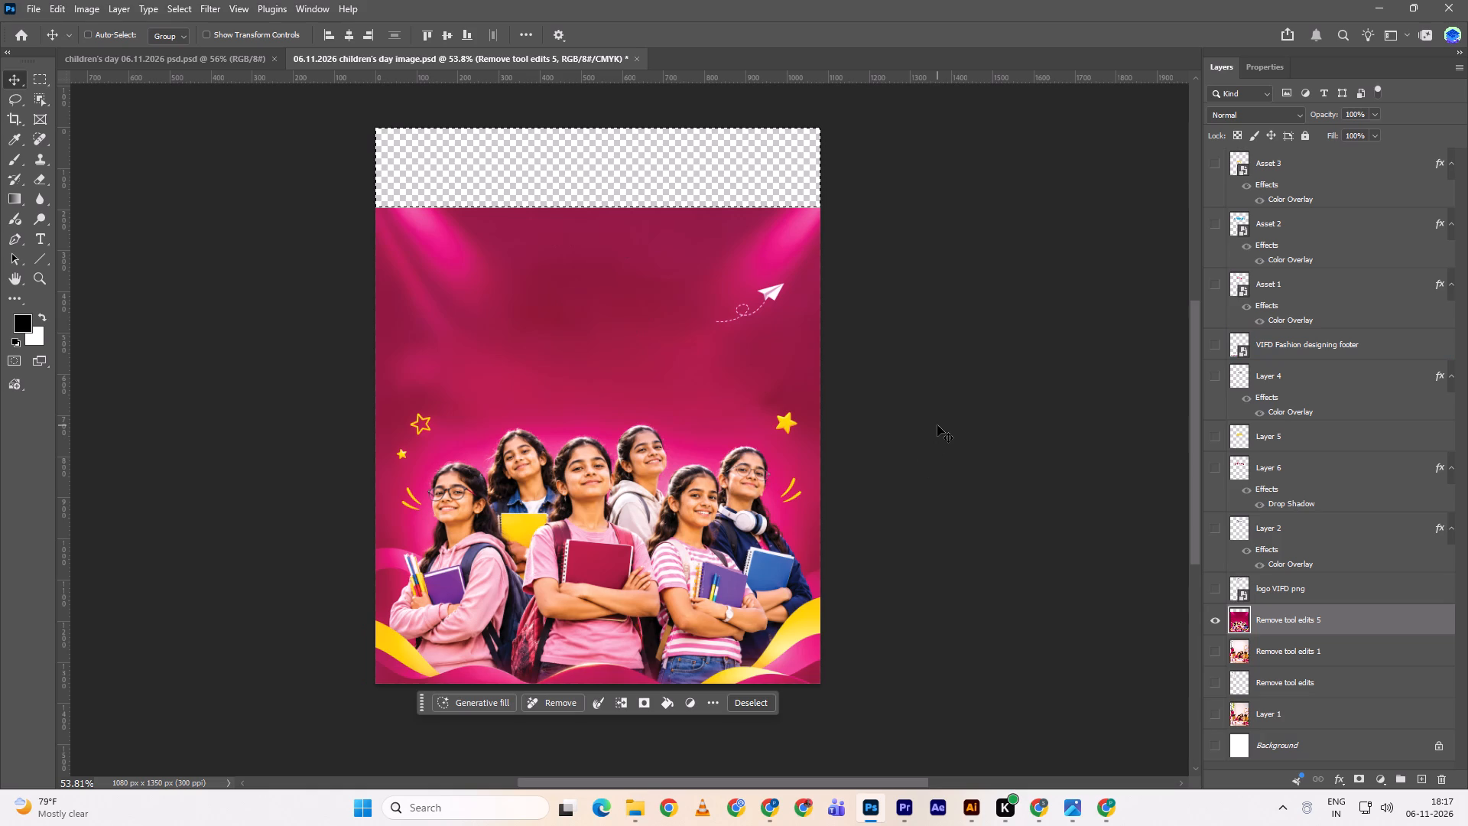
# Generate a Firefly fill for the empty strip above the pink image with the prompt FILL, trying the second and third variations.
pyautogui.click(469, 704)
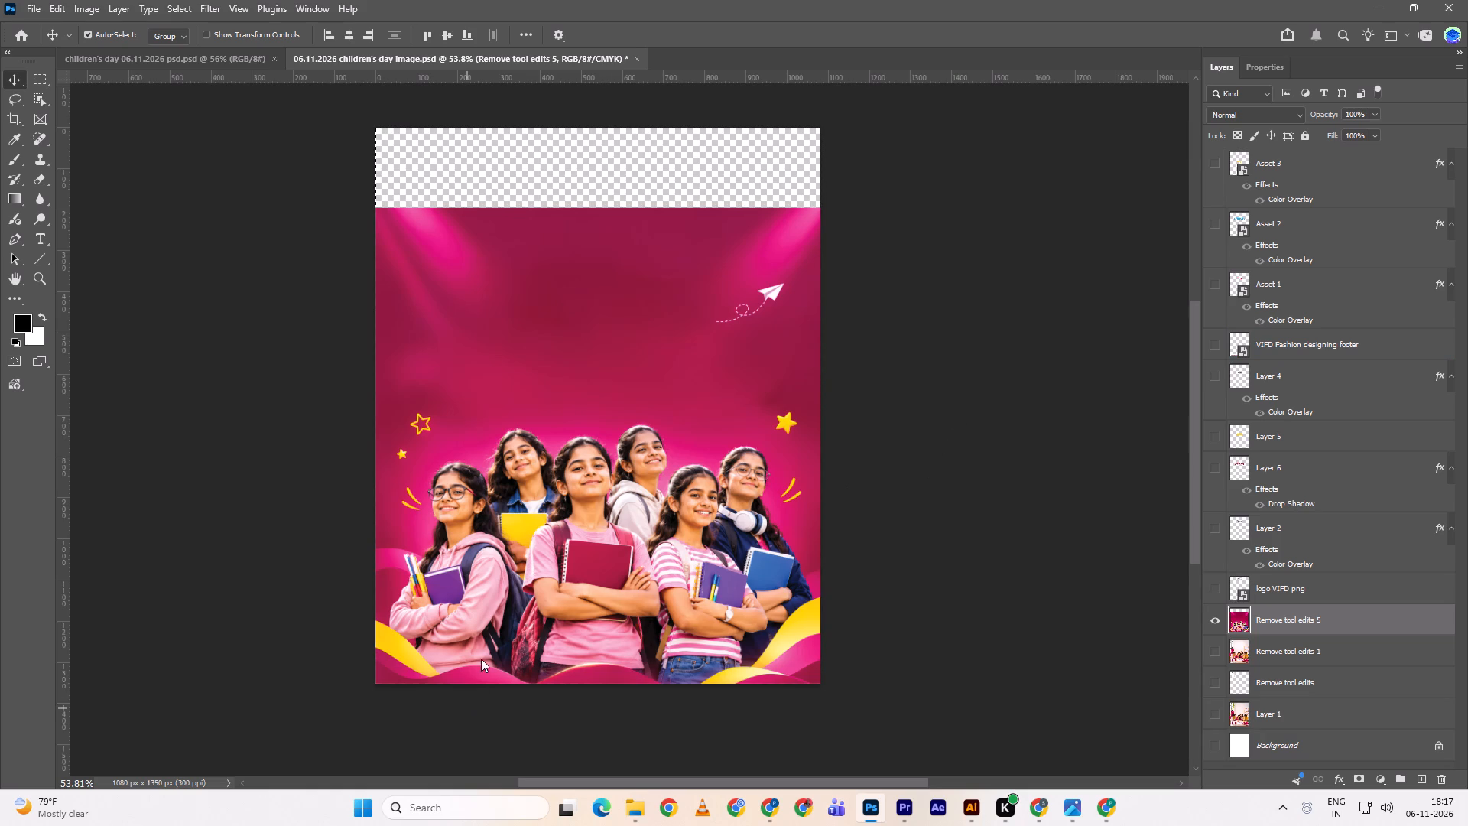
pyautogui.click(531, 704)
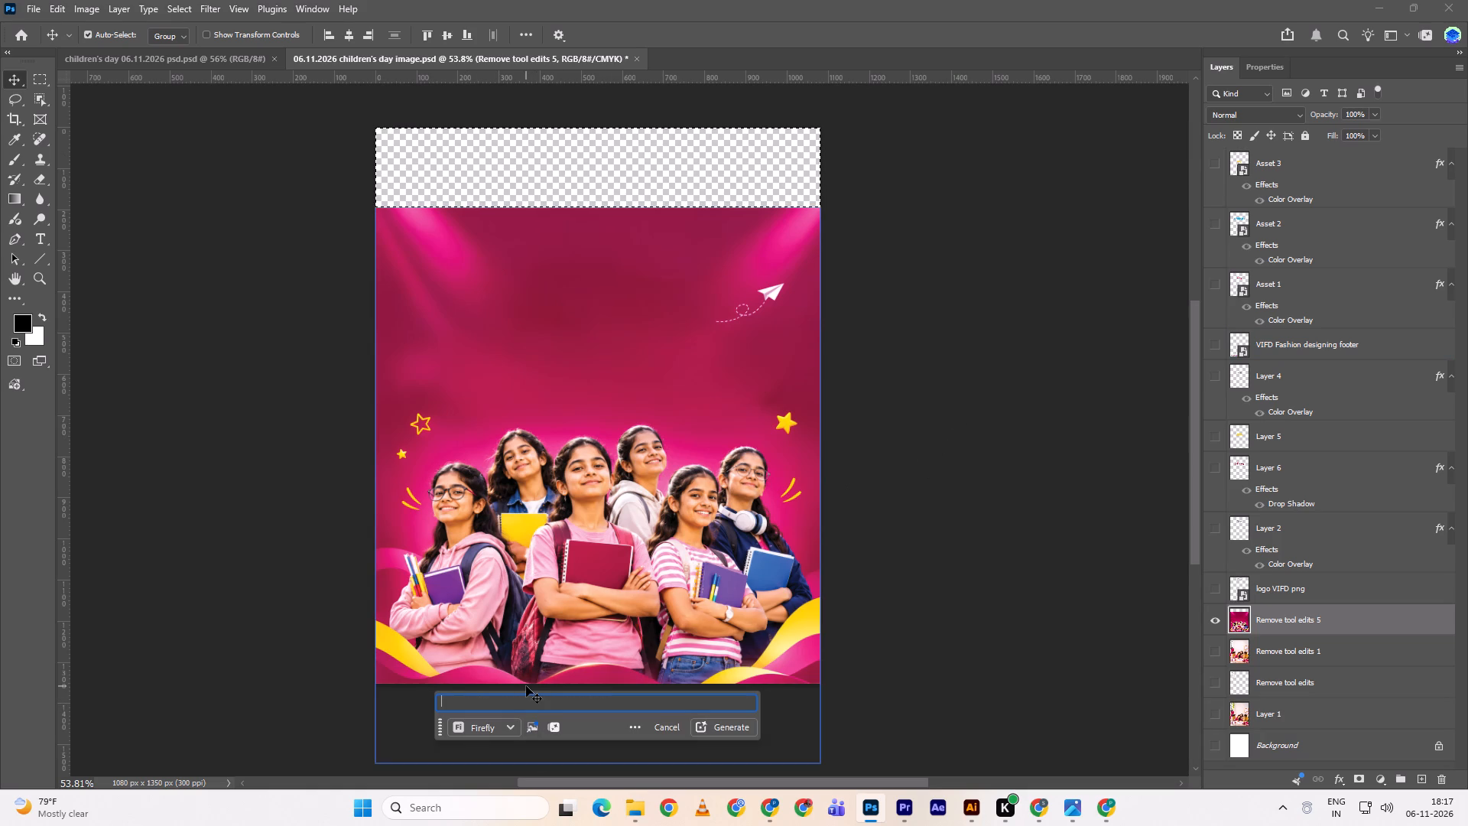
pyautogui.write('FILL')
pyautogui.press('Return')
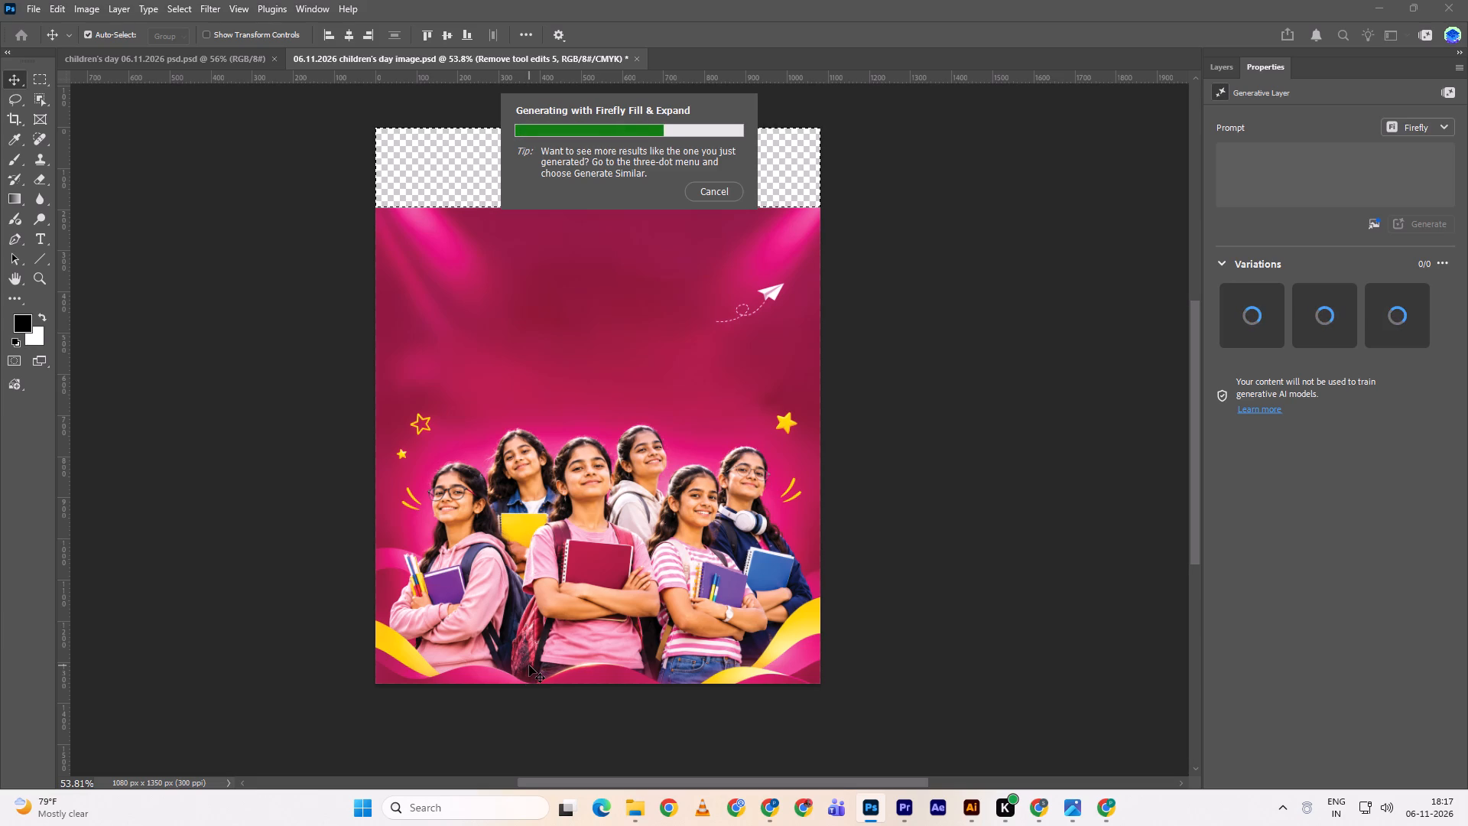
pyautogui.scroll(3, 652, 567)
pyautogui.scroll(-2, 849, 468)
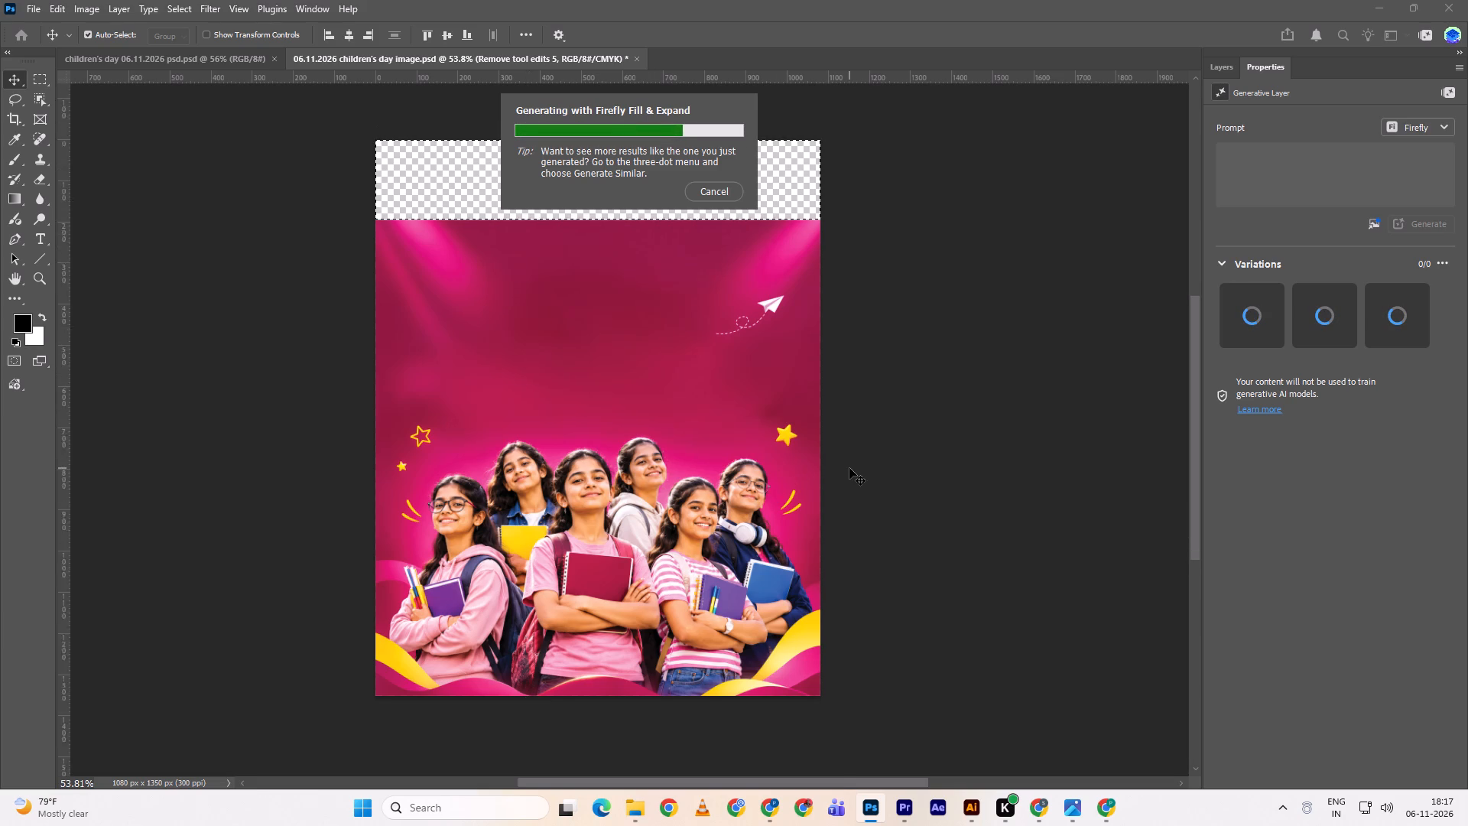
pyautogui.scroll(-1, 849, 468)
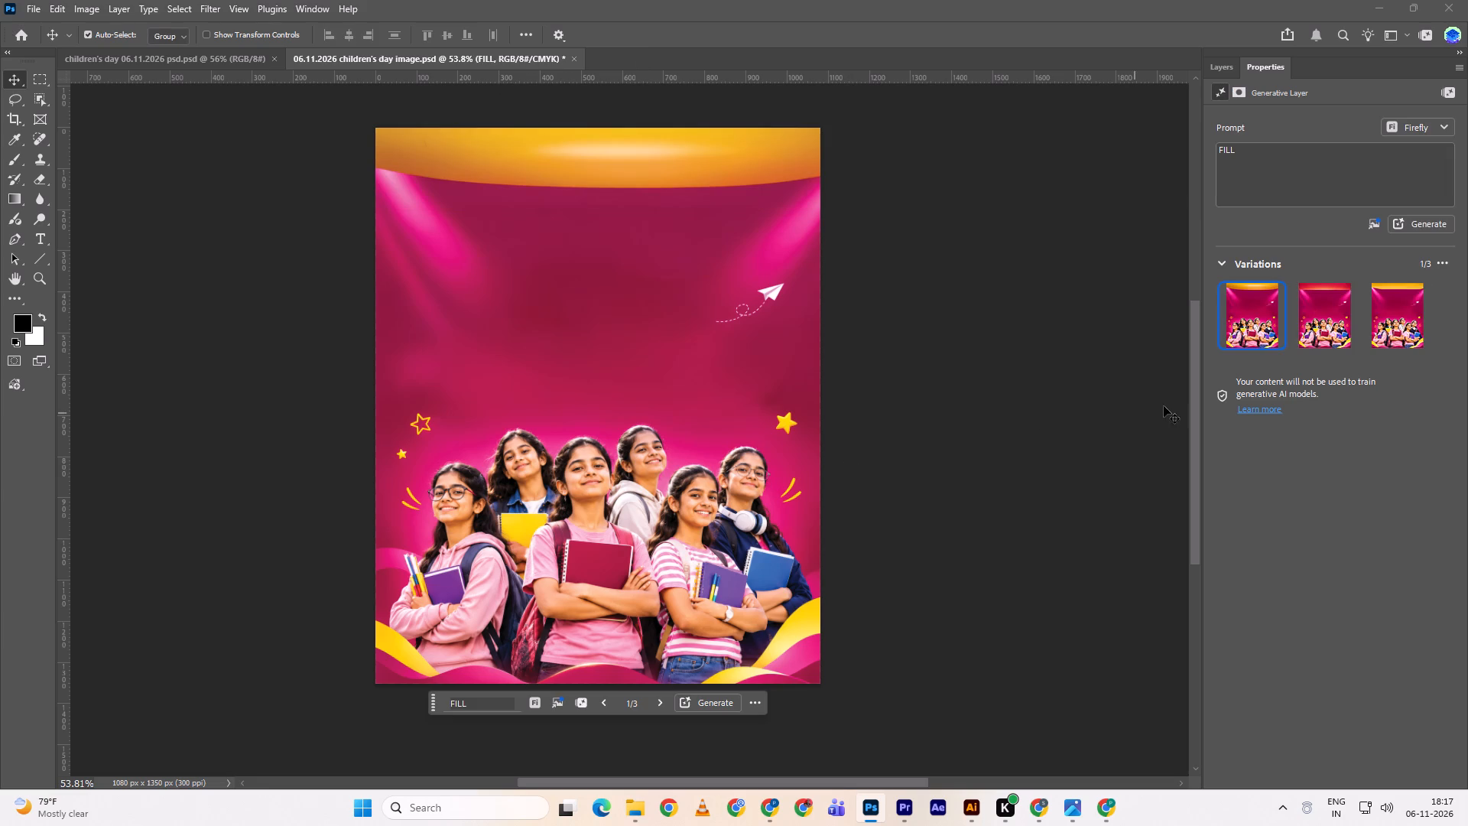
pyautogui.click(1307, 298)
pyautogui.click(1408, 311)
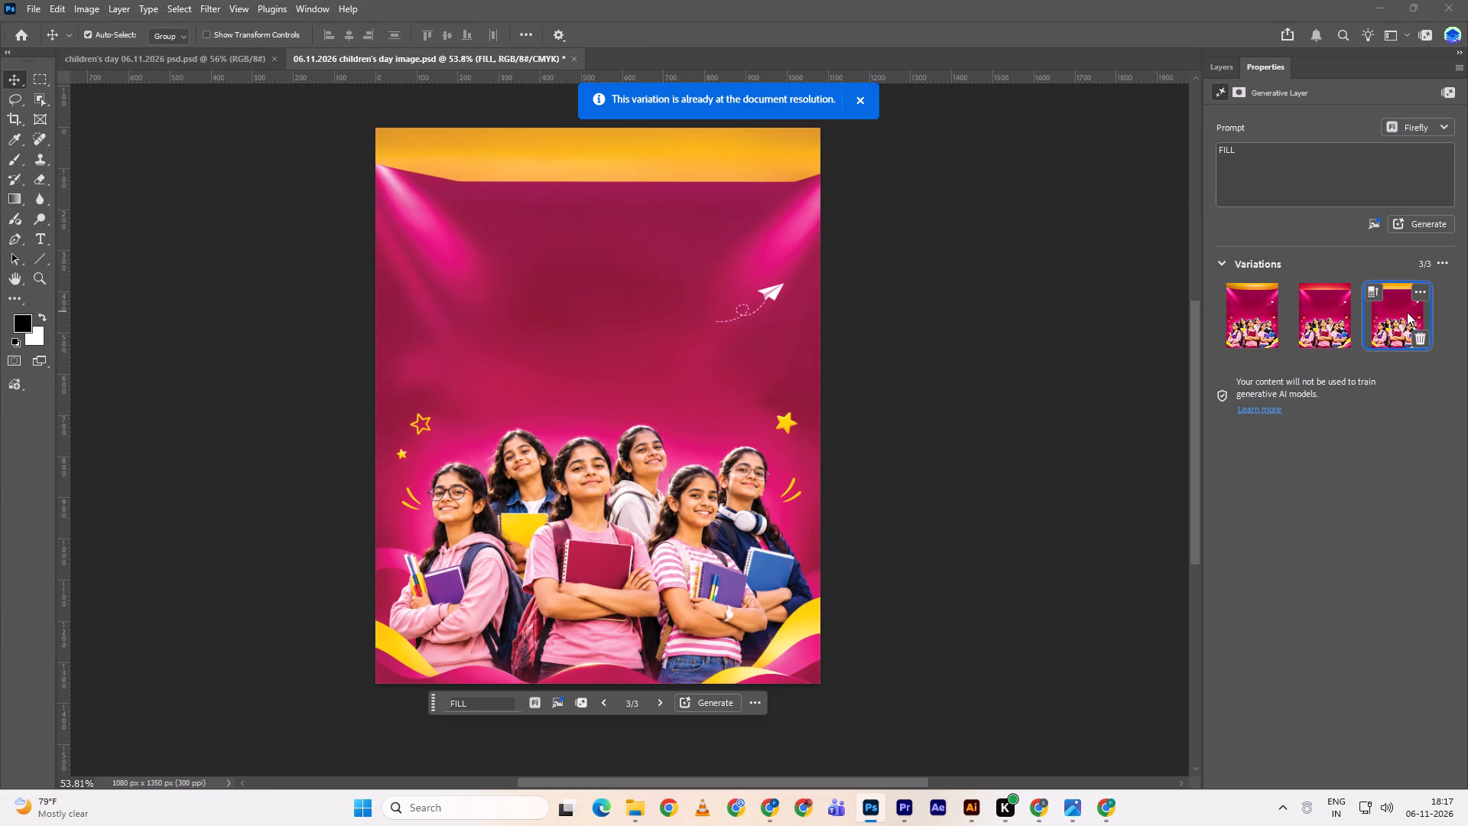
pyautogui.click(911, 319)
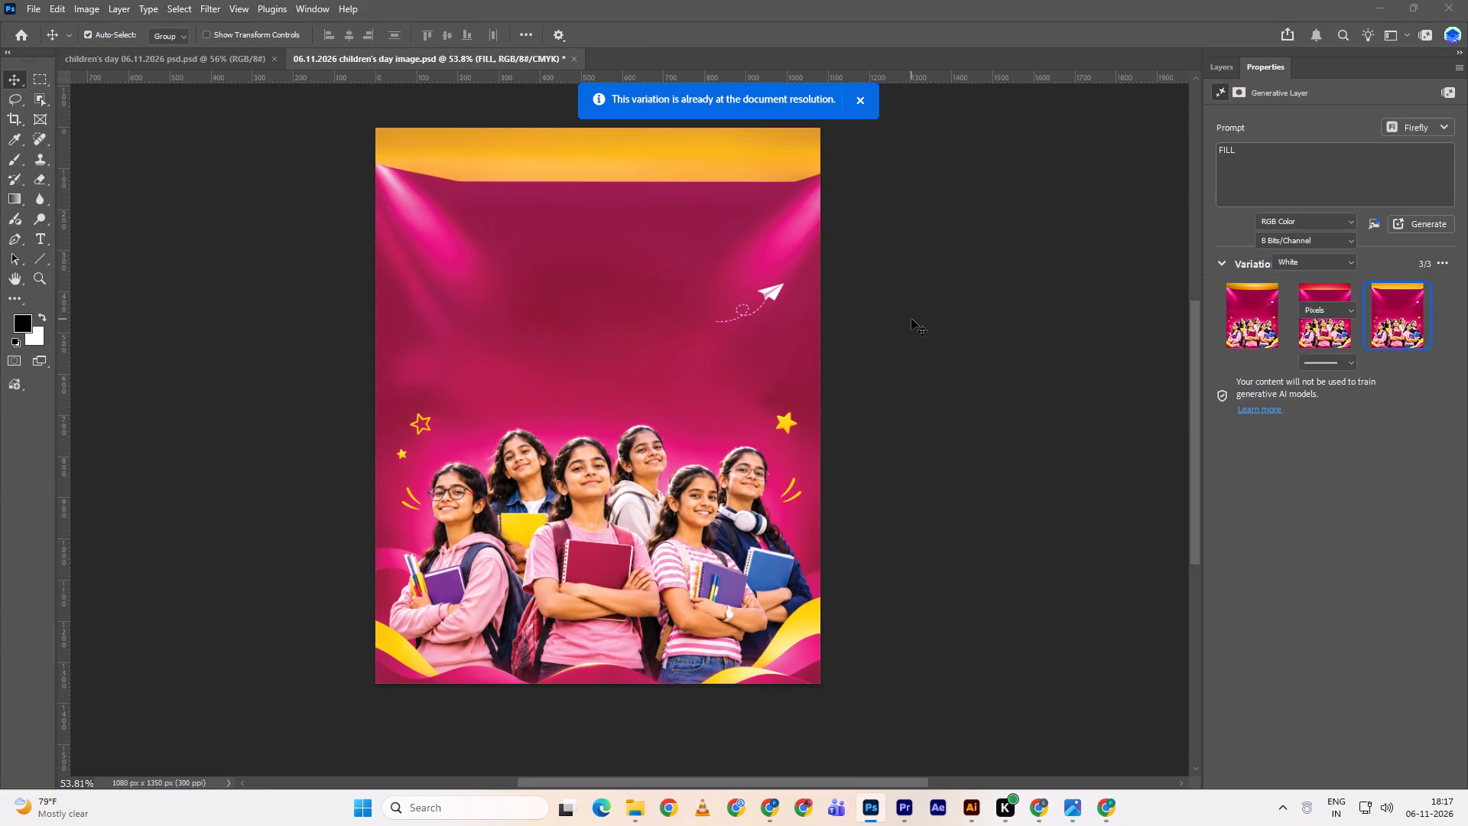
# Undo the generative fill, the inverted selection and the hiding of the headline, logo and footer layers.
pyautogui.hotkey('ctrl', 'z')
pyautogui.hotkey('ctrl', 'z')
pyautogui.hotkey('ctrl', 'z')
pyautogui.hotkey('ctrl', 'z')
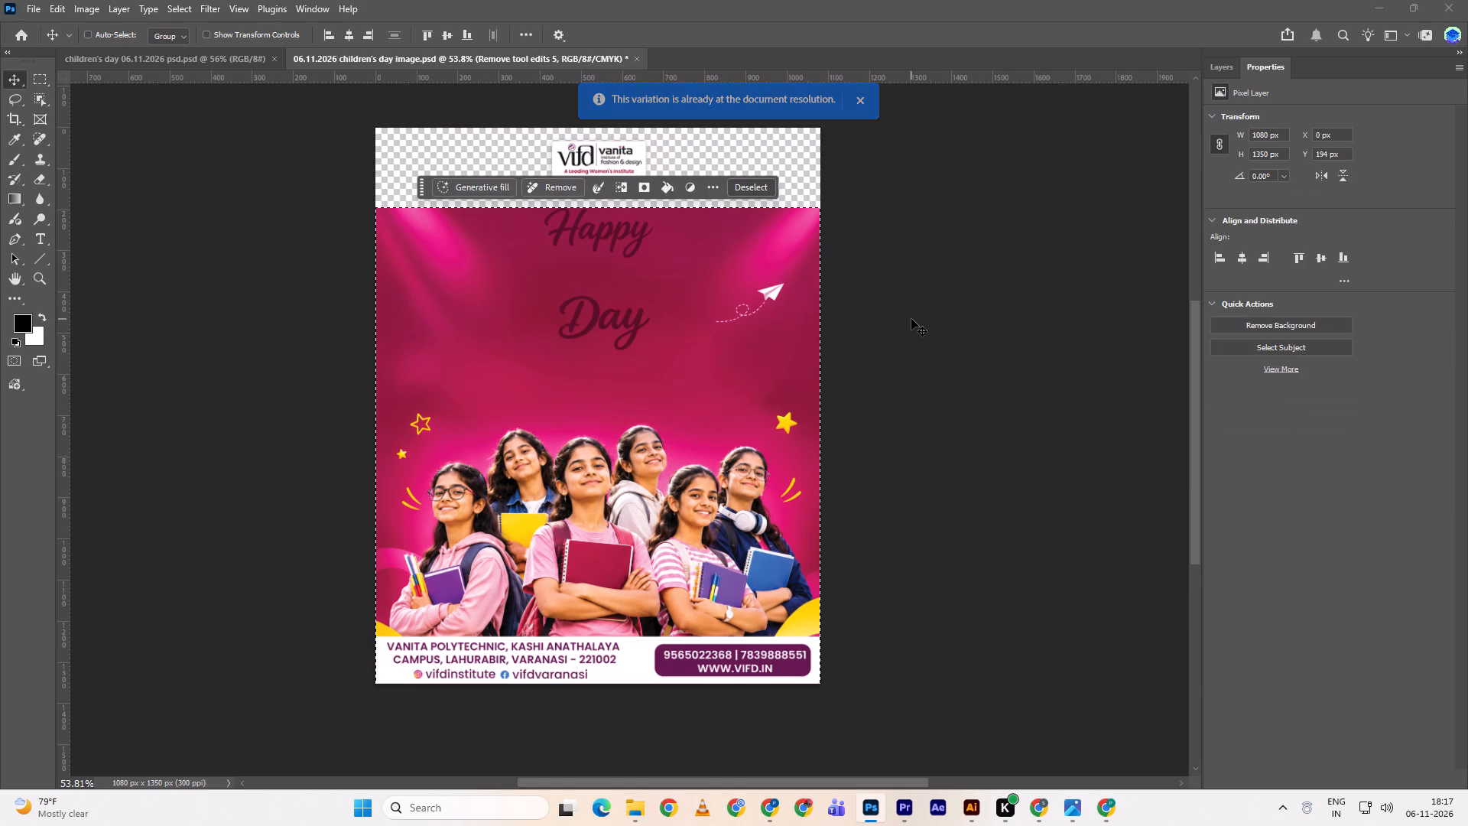
# Switch to Pinterest in Chrome and browse the education and Children's Day poster pins for design references.
pyautogui.hotkey('alt', 'Tab')
pyautogui.hotkey('alt', 'Tab')
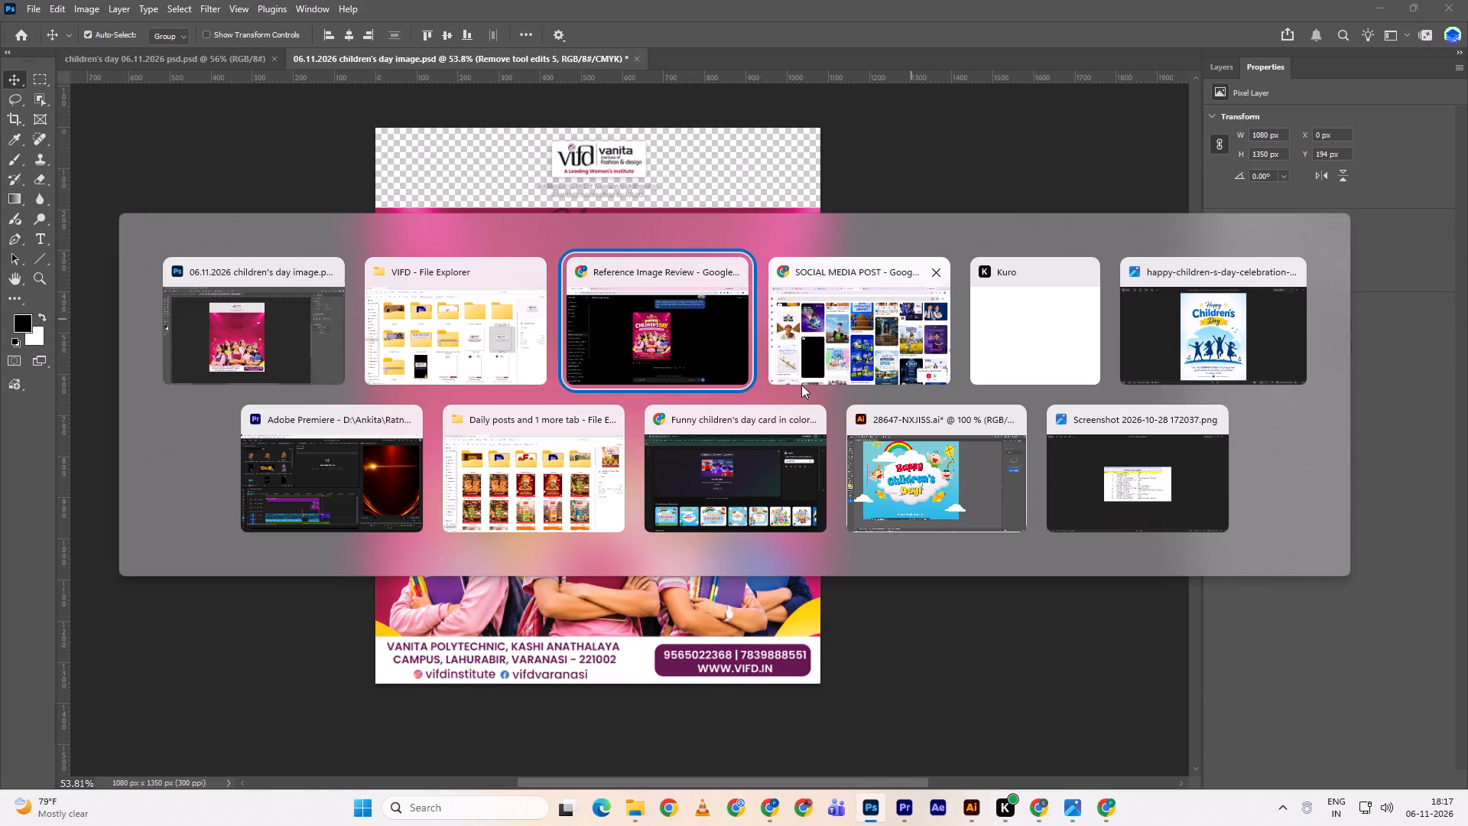
pyautogui.hotkey('alt', 'Tab')
pyautogui.hotkey('alt', 'Tab')
pyautogui.hotkey('alt', 'Tab')
pyautogui.hotkey('alt', 'Tab')
pyautogui.hotkey('alt', 'Tab')
pyautogui.hotkey('alt', 'Tab')
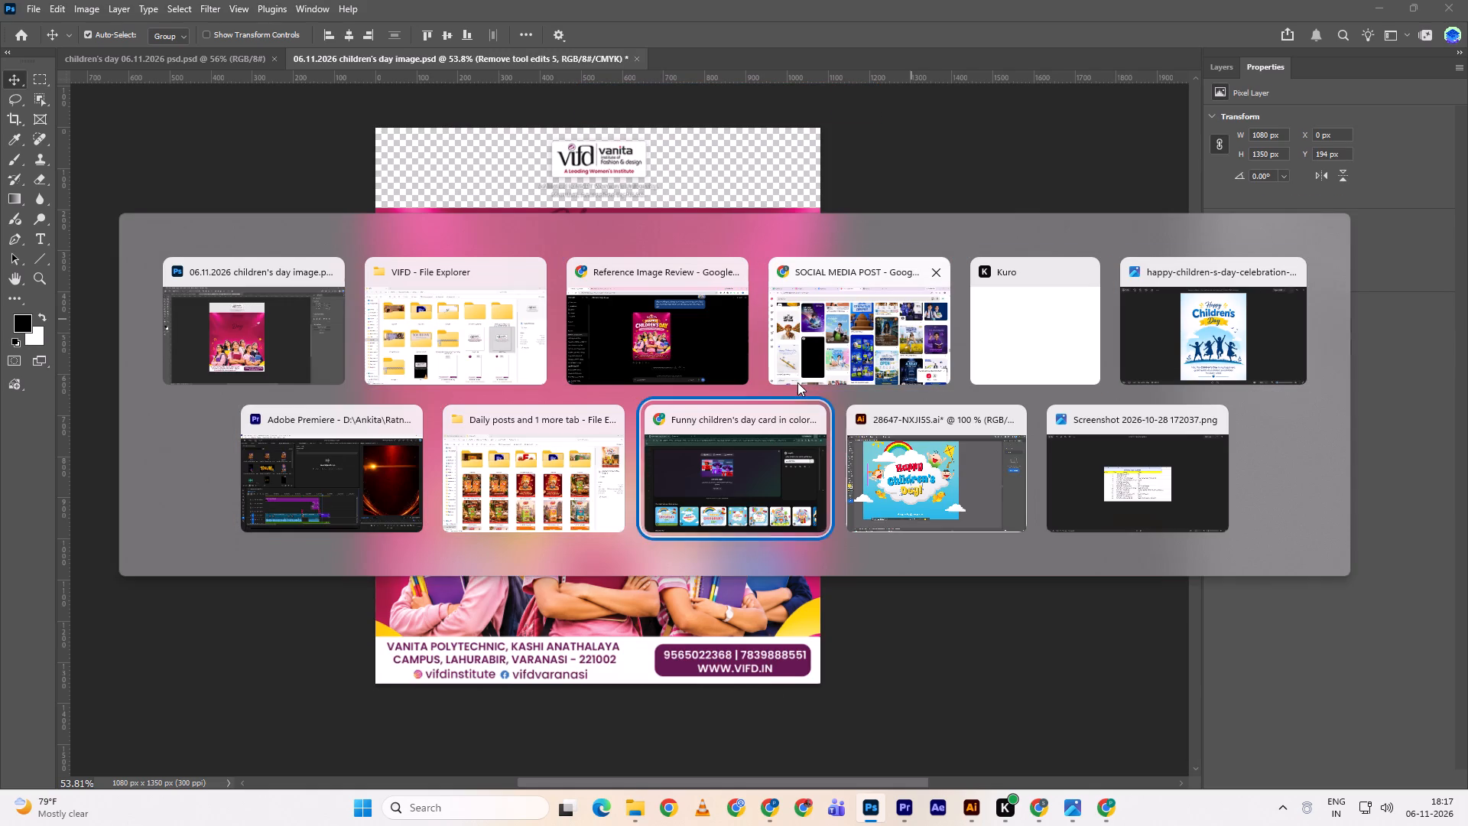
pyautogui.hotkey('alt', 'Tab')
pyautogui.hotkey('alt', 'Tab')
pyautogui.hotkey('alt', 'Tab')
pyautogui.hotkey('alt', 'Tab')
pyautogui.hotkey('alt', 'Tab')
pyautogui.hotkey('alt', 'Tab')
pyautogui.scroll(-3, 731, 421)
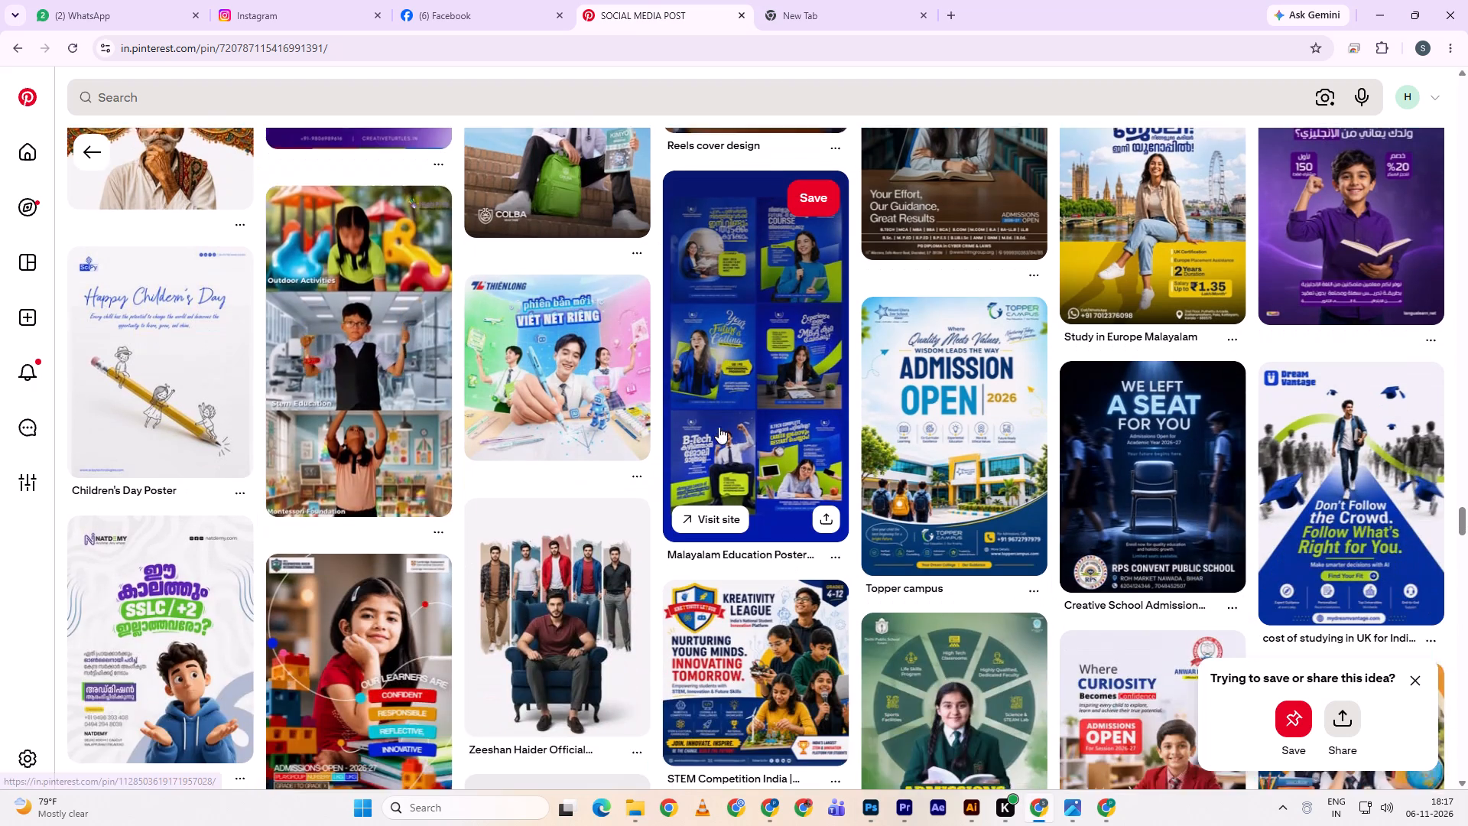
pyautogui.scroll(10, 719, 427)
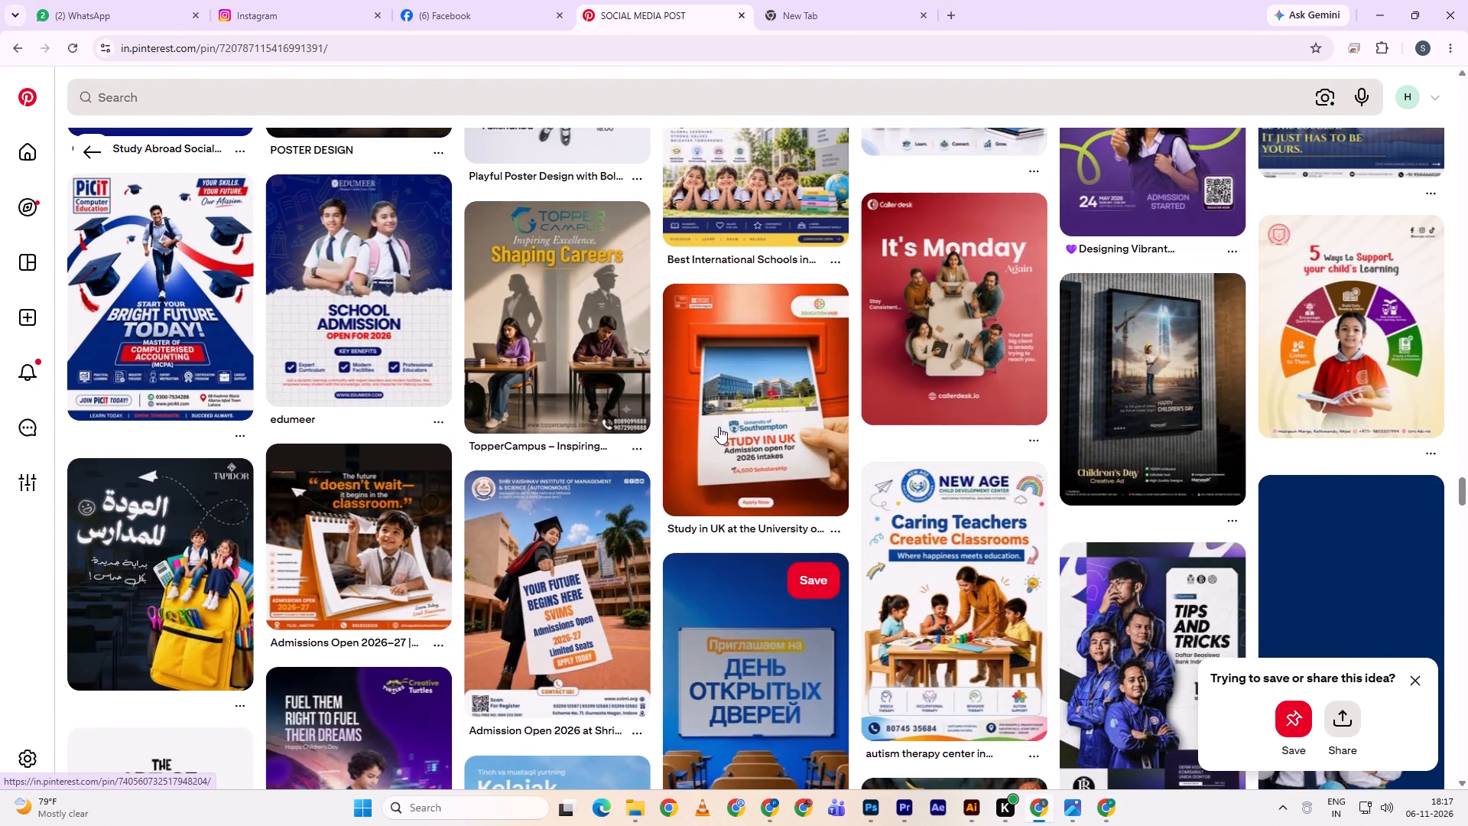
pyautogui.scroll(13, 719, 427)
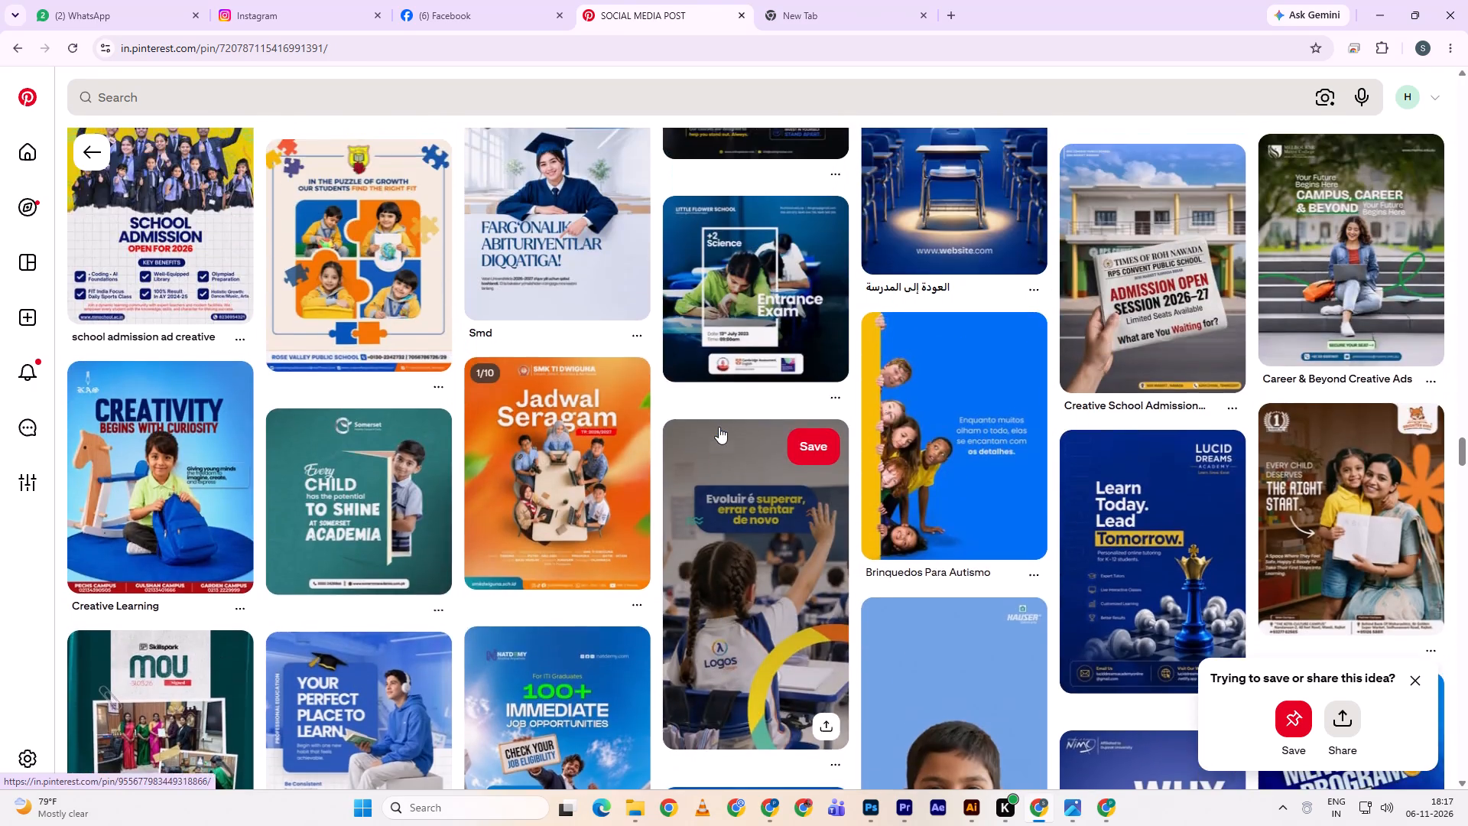
pyautogui.scroll(8, 719, 427)
pyautogui.scroll(-3, 719, 427)
pyautogui.scroll(3, 719, 427)
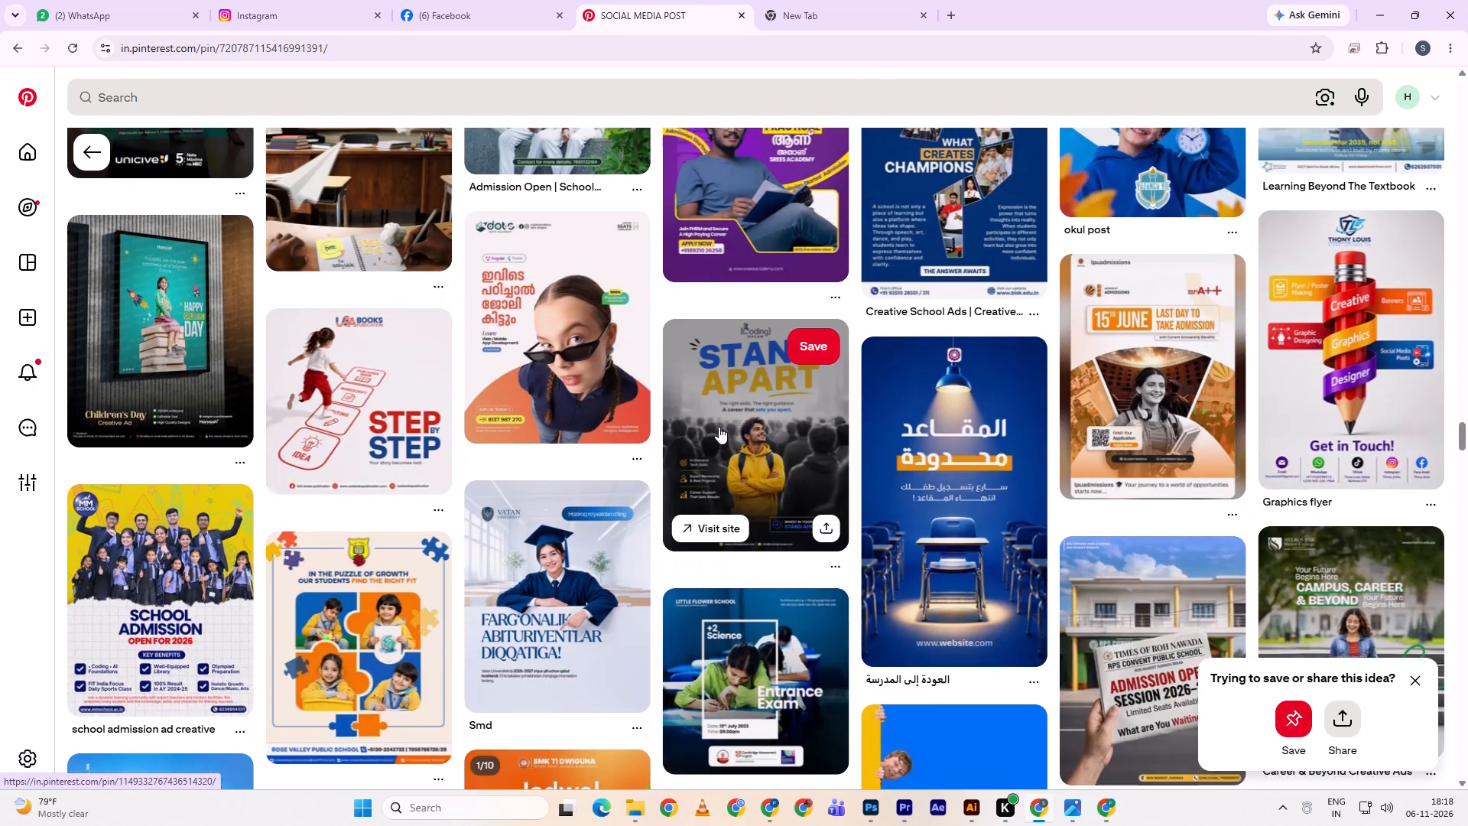
pyautogui.scroll(3, 719, 427)
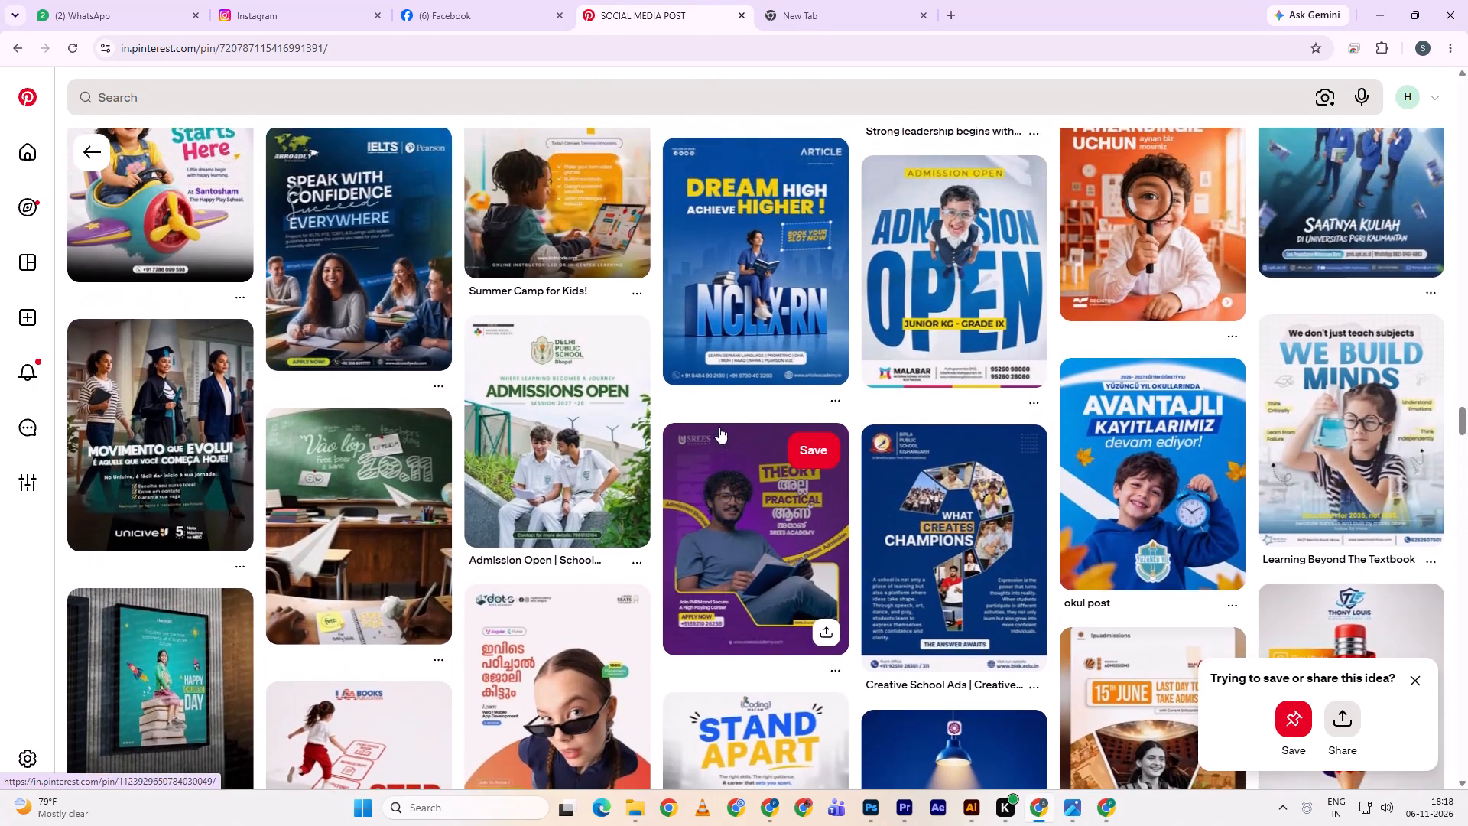
pyautogui.scroll(1, 719, 427)
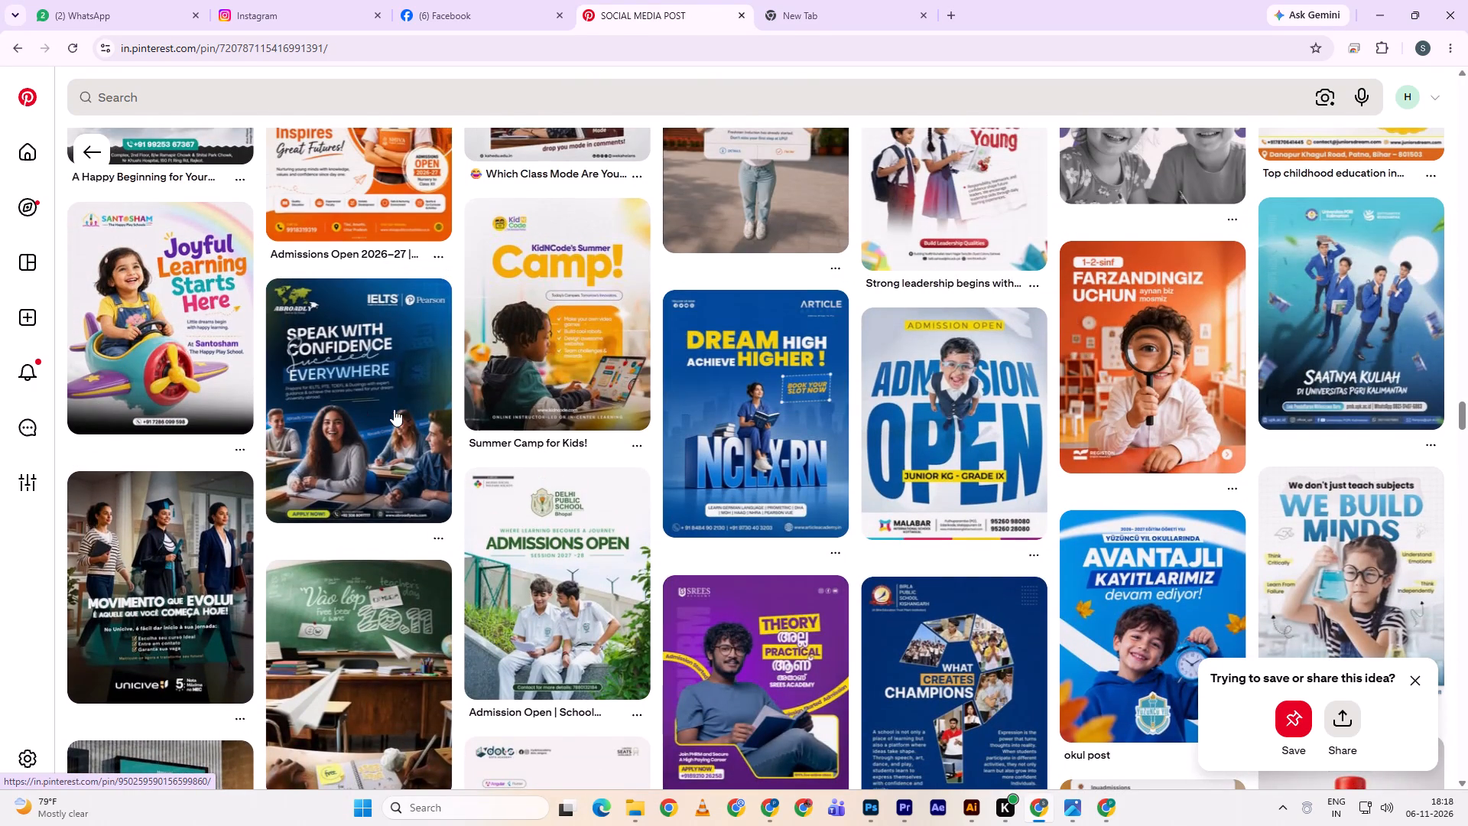
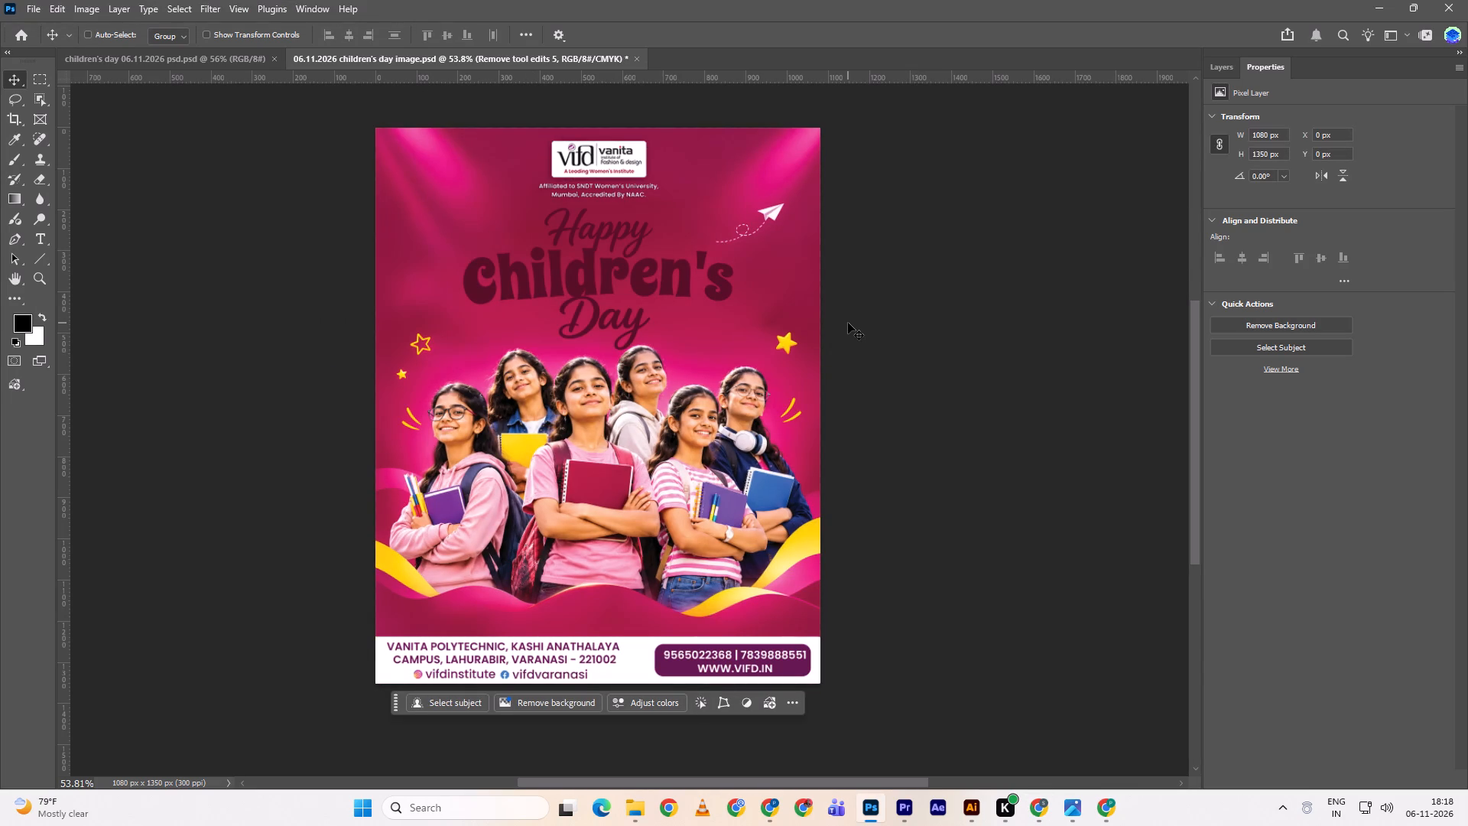
# Undo the recent logo, background and script-headline edits back to the earlier rounded Happy Children's asset lettering.
pyautogui.hotkey('ctrl', 'z')
pyautogui.hotkey('ctrl', 'z')
pyautogui.hotkey('ctrl', 'z')
pyautogui.hotkey('ctrl', 'z')
pyautogui.hotkey('ctrl', 'z')
pyautogui.hotkey('ctrl', 'z')
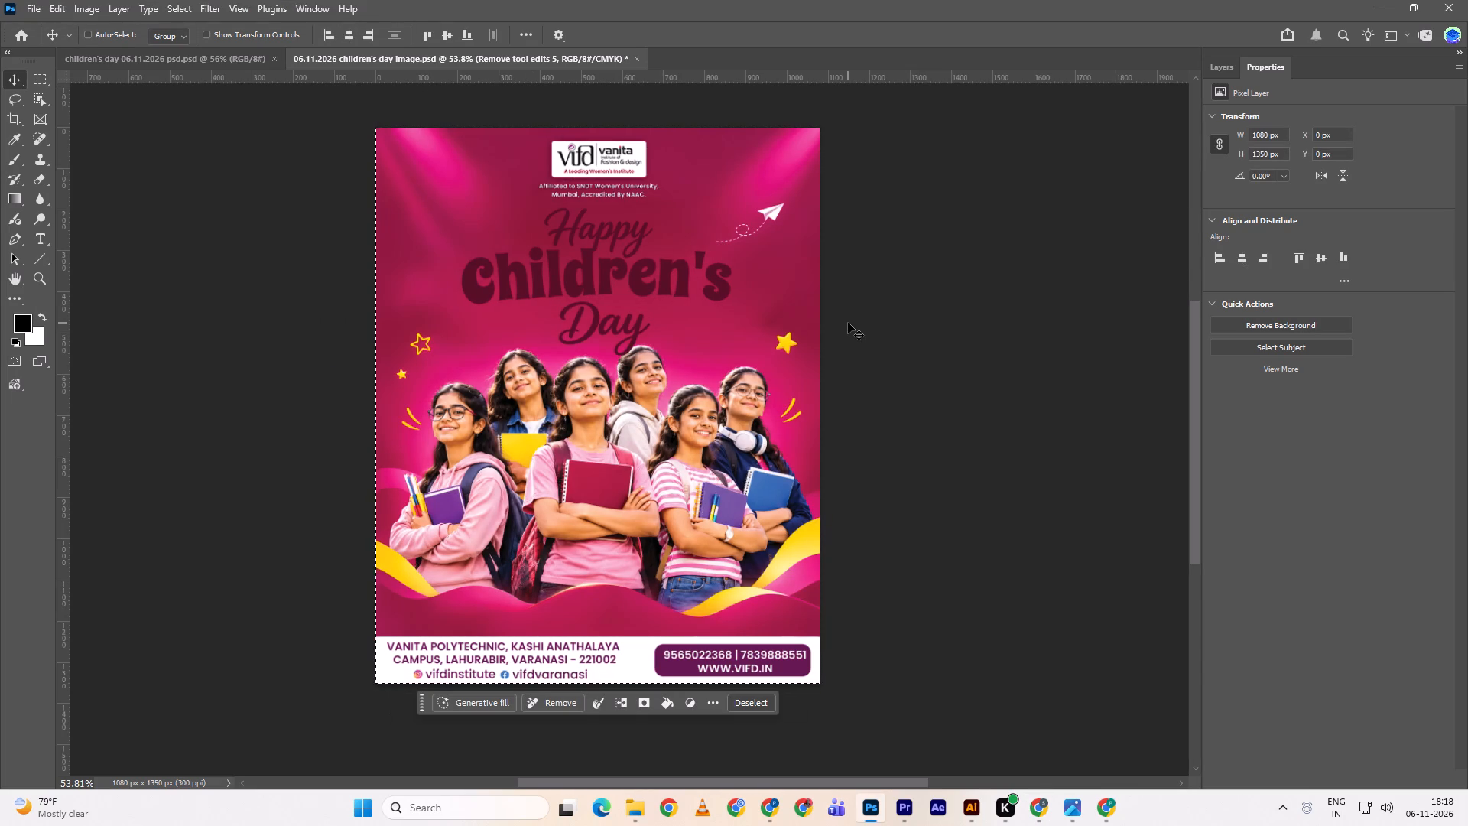
pyautogui.hotkey('ctrl', 'z')
pyautogui.hotkey('ctrl', 'z')
pyautogui.hotkey('ctrl', 'z')
pyautogui.hotkey('ctrl', 'z')
pyautogui.hotkey('ctrl', 'z')
pyautogui.hotkey('ctrl', 'z')
pyautogui.hotkey('ctrl', 'z')
pyautogui.hotkey('ctrl', 'z')
pyautogui.hotkey('ctrl', 'z')
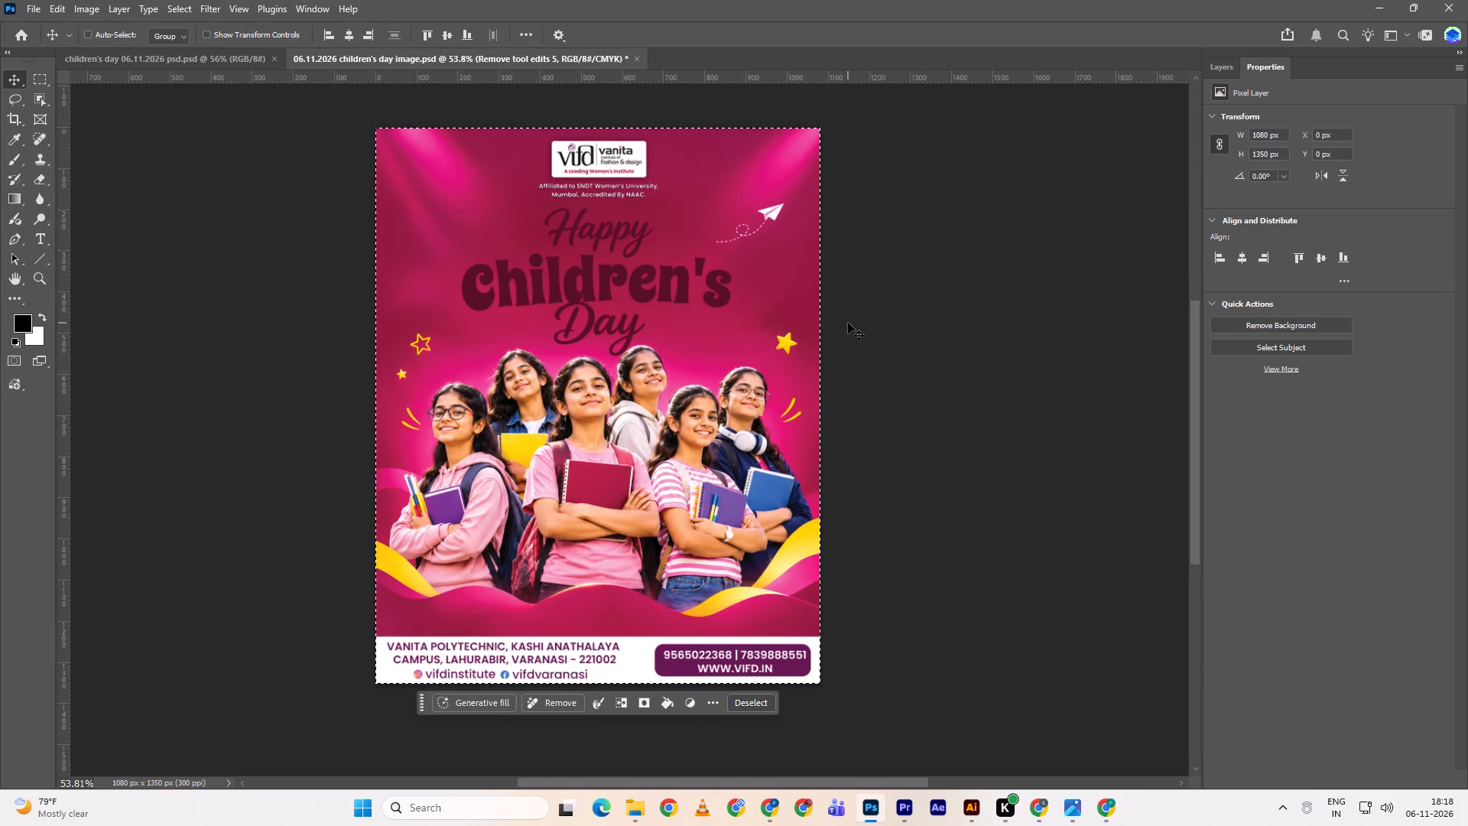
pyautogui.hotkey('ctrl', 'z')
pyautogui.hotkey('ctrl', 'z')
pyautogui.hotkey('ctrl', 'z')
pyautogui.hotkey('ctrl', 'z')
pyautogui.hotkey('ctrl', 'z')
pyautogui.hotkey('ctrl', 'z')
pyautogui.hotkey('ctrl', 'z')
pyautogui.hotkey('ctrl', 'z')
pyautogui.hotkey('ctrl', 'z')
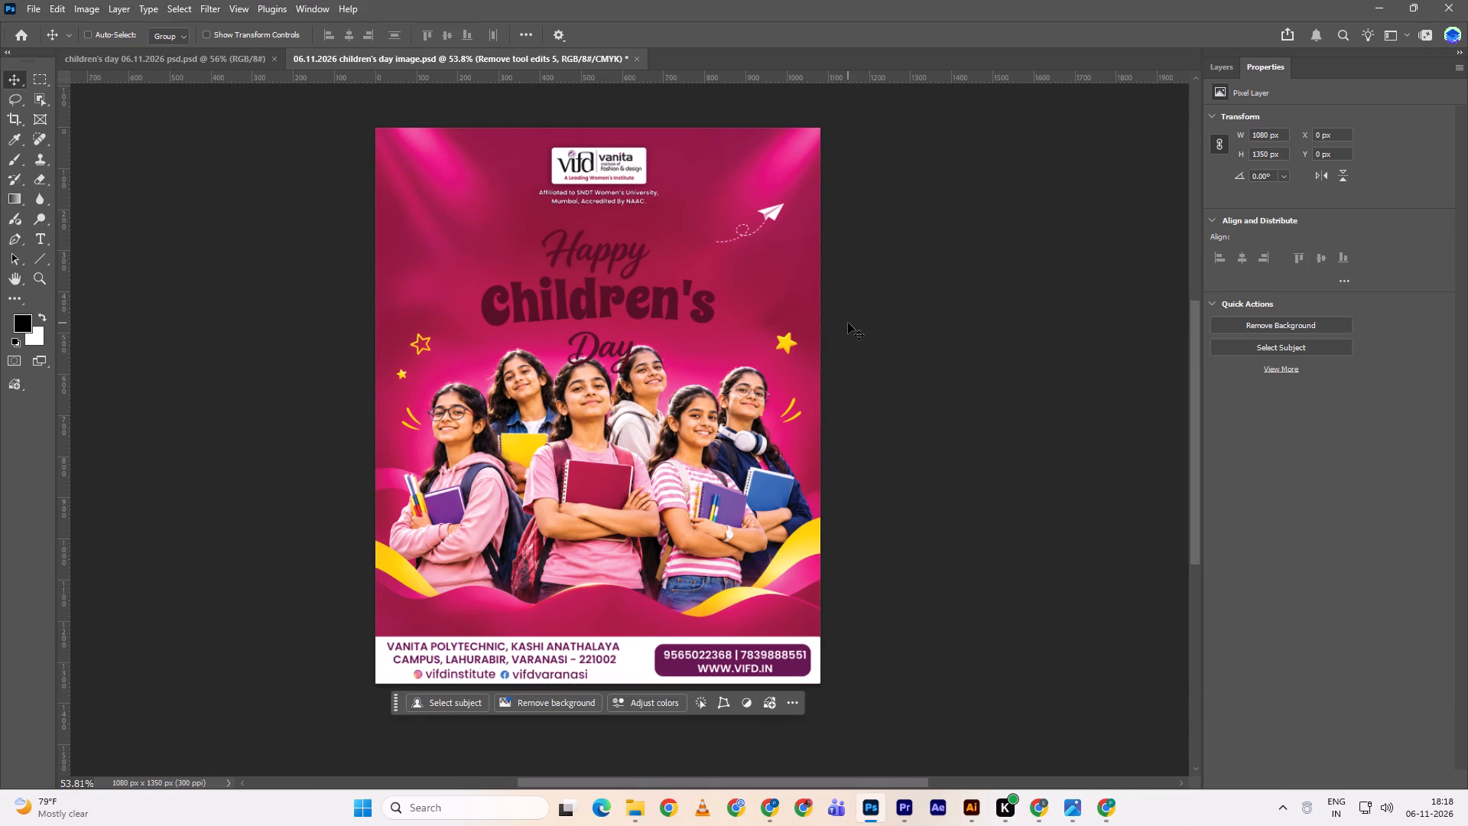
pyautogui.hotkey('ctrl', 'z')
pyautogui.hotkey('ctrl', 'z')
pyautogui.hotkey('ctrl', 'z')
pyautogui.hotkey('ctrl', 'z')
pyautogui.hotkey('ctrl', 'z')
pyautogui.hotkey('ctrl', 'z')
pyautogui.hotkey('ctrl', 'z')
pyautogui.hotkey('ctrl', 'z')
pyautogui.hotkey('ctrl', 'z')
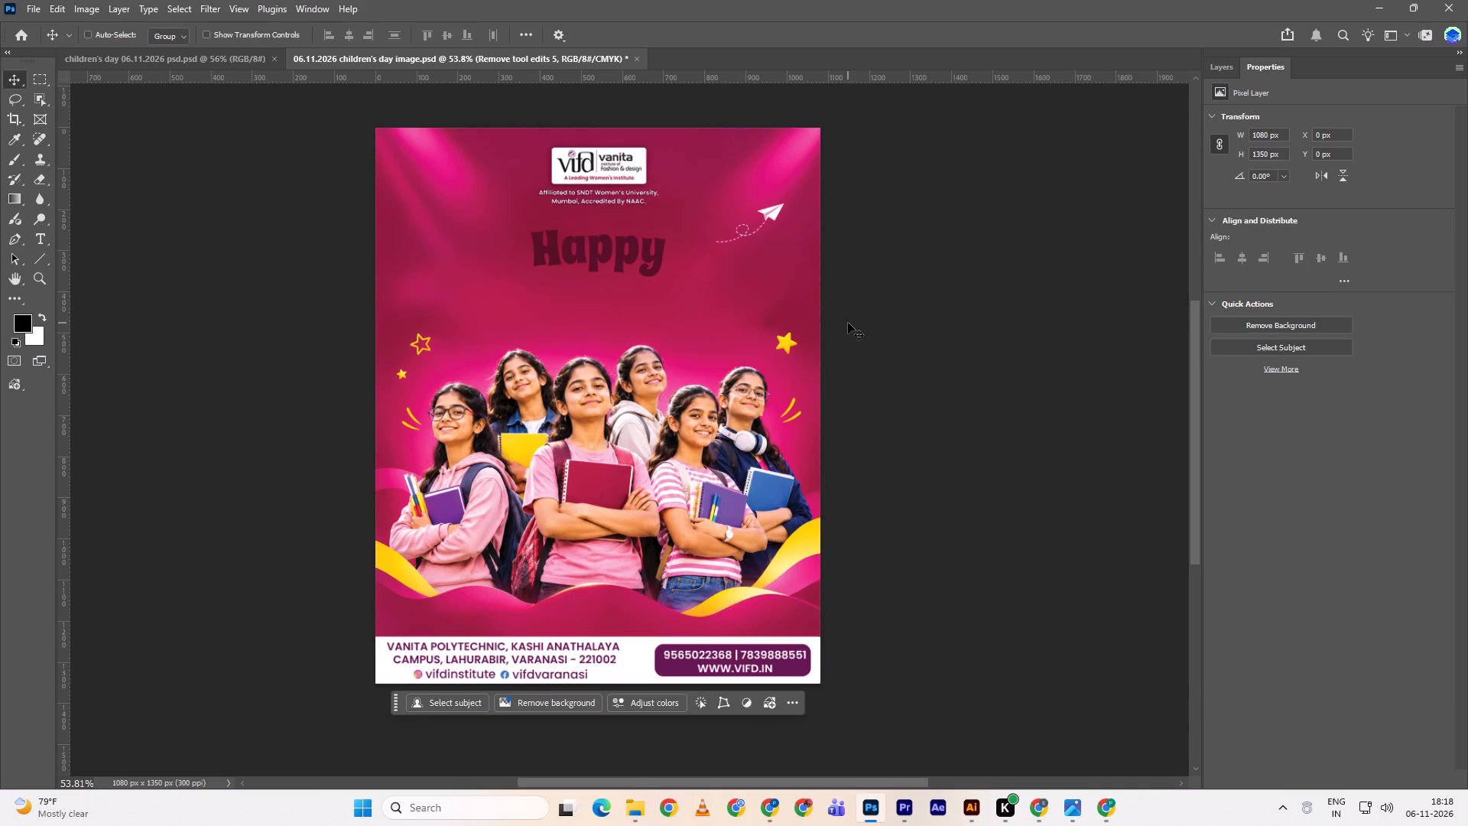
pyautogui.hotkey('ctrl', 'z')
pyautogui.hotkey('ctrl', 'z')
pyautogui.hotkey('ctrl', 'z')
pyautogui.hotkey('ctrl', 'z')
pyautogui.hotkey('ctrl', 'z')
pyautogui.hotkey('ctrl', 'z')
pyautogui.hotkey('ctrl', 'z')
pyautogui.hotkey('ctrl', 'z')
pyautogui.hotkey('ctrl', 'z')
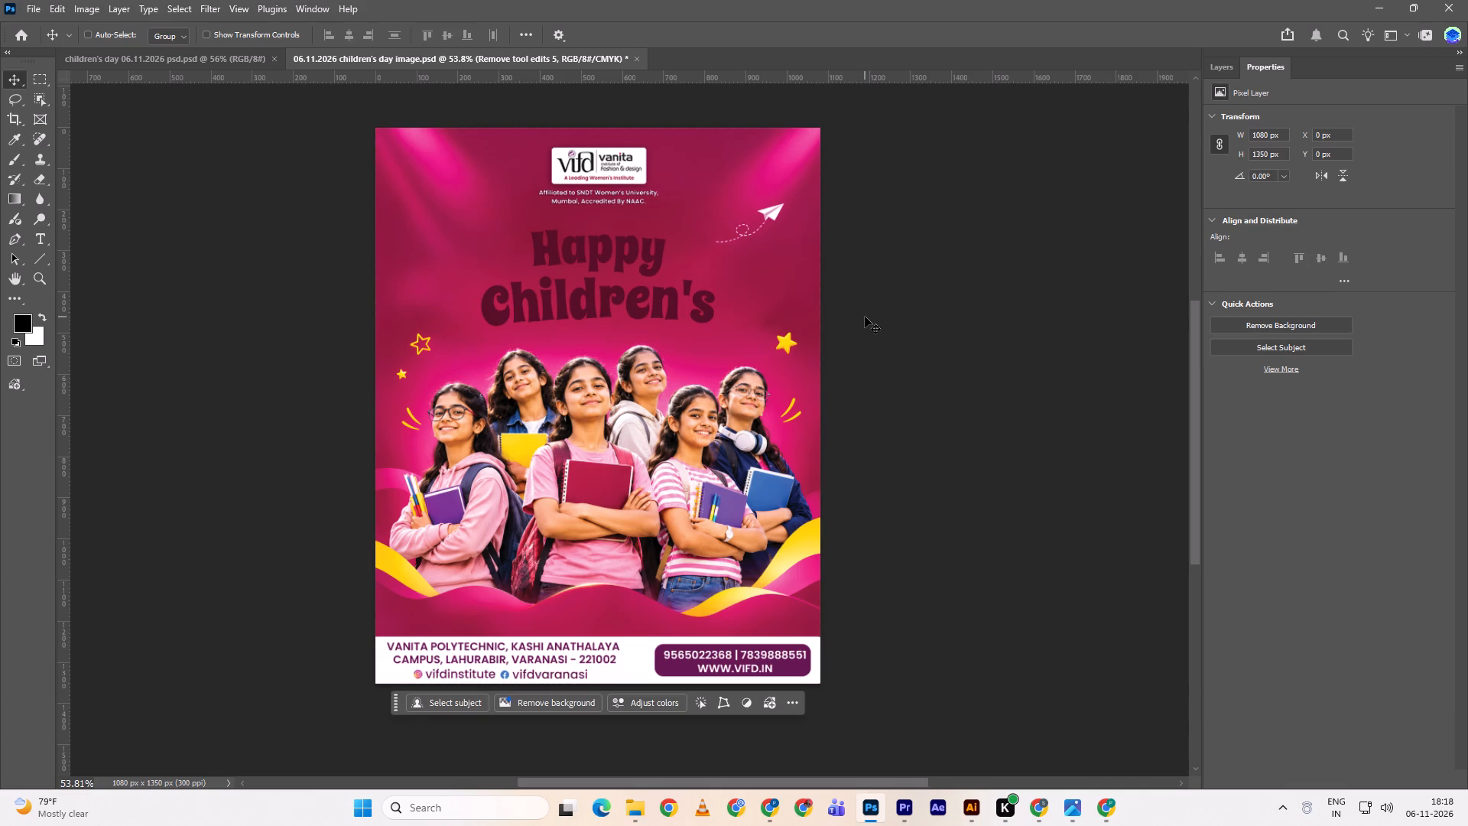
pyautogui.hotkey('ctrl', 'z')
pyautogui.hotkey('ctrl', 'z')
pyautogui.hotkey('ctrl', 'z')
pyautogui.hotkey('ctrl', 'z')
# Hide the pink Remove tool edits 5 layer, leaving the fashion-studio image on Remove tool edits 1 shown.
pyautogui.click(1221, 63)
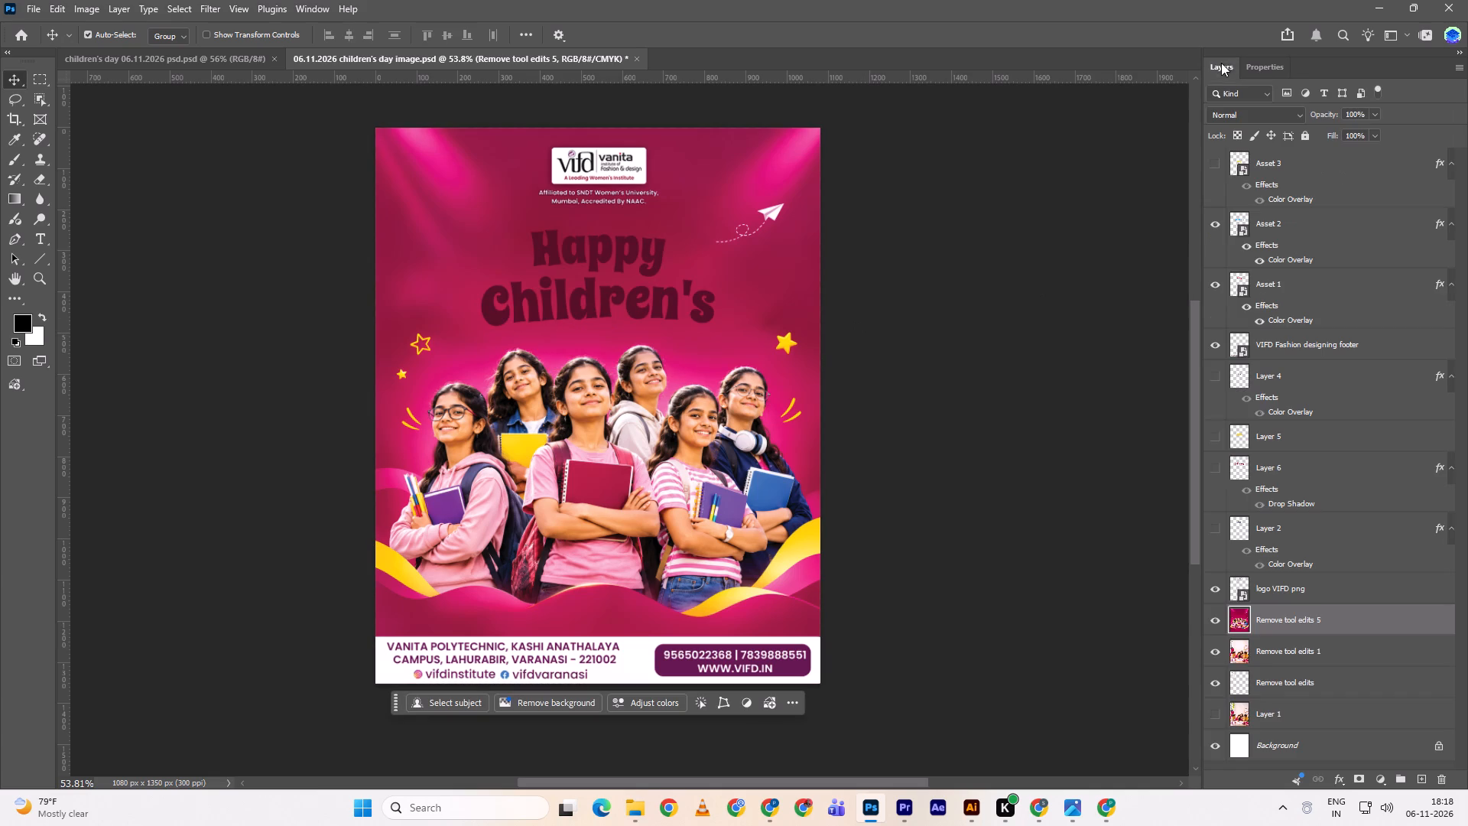
pyautogui.click(1216, 612)
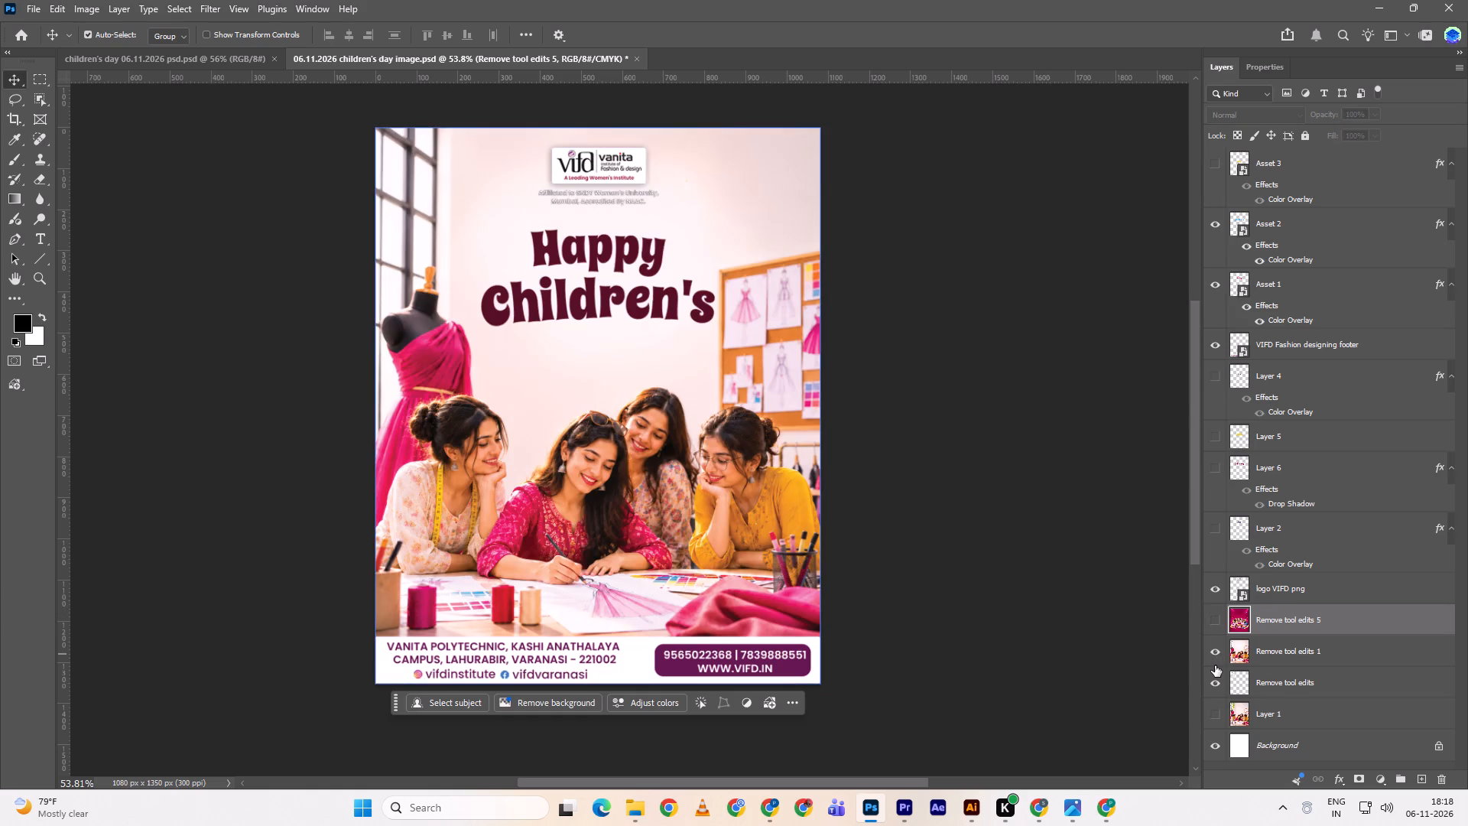
pyautogui.click(1215, 665)
pyautogui.click(1210, 666)
# Switch to File Explorer and open the daily posts folder inside the VIFD folder.
pyautogui.hotkey('alt', 'Tab')
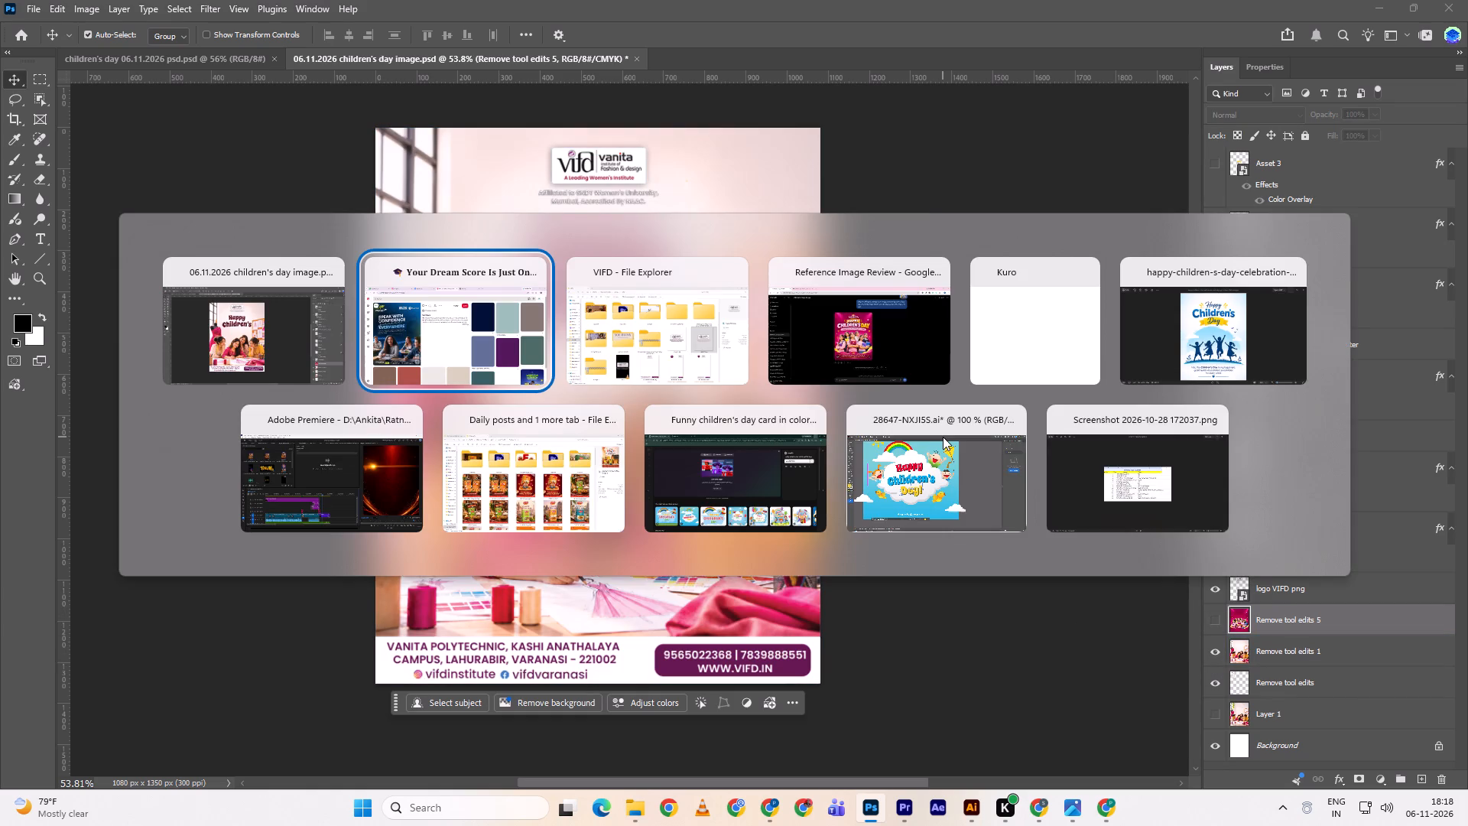
pyautogui.hotkey('alt', 'Tab')
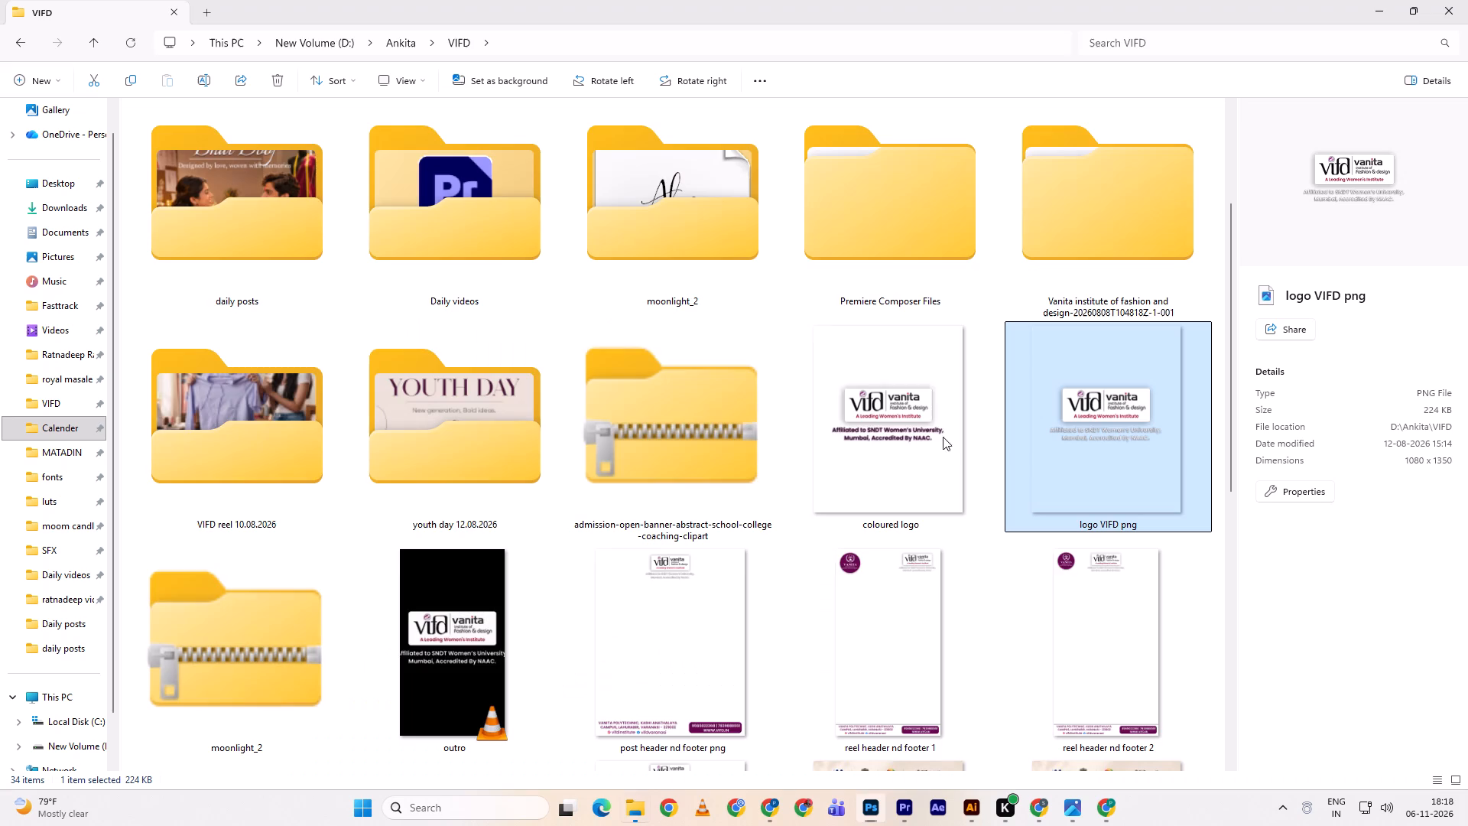
pyautogui.scroll(-1, 627, 445)
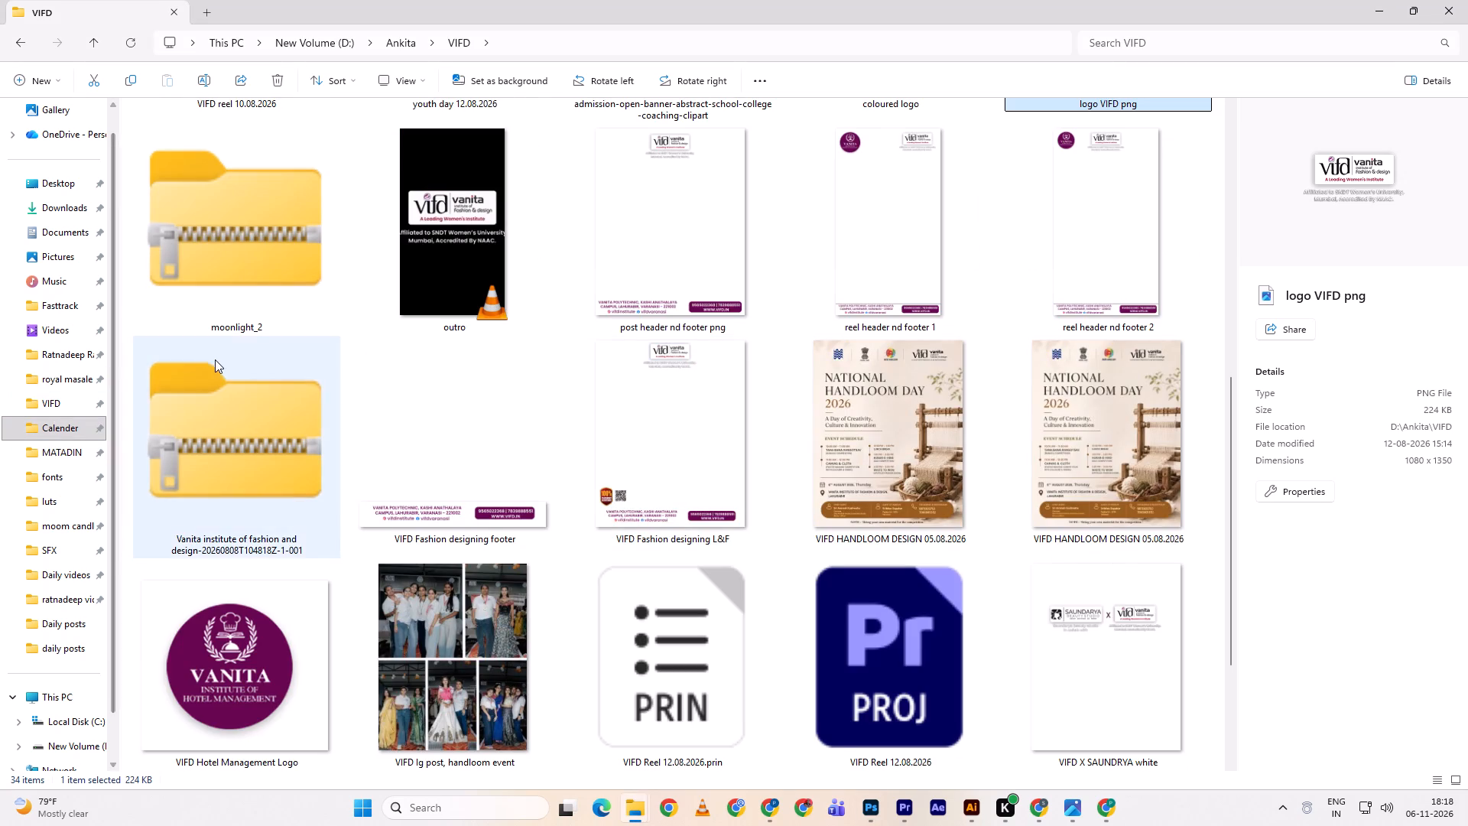
pyautogui.scroll(2, 215, 359)
pyautogui.click(53, 376)
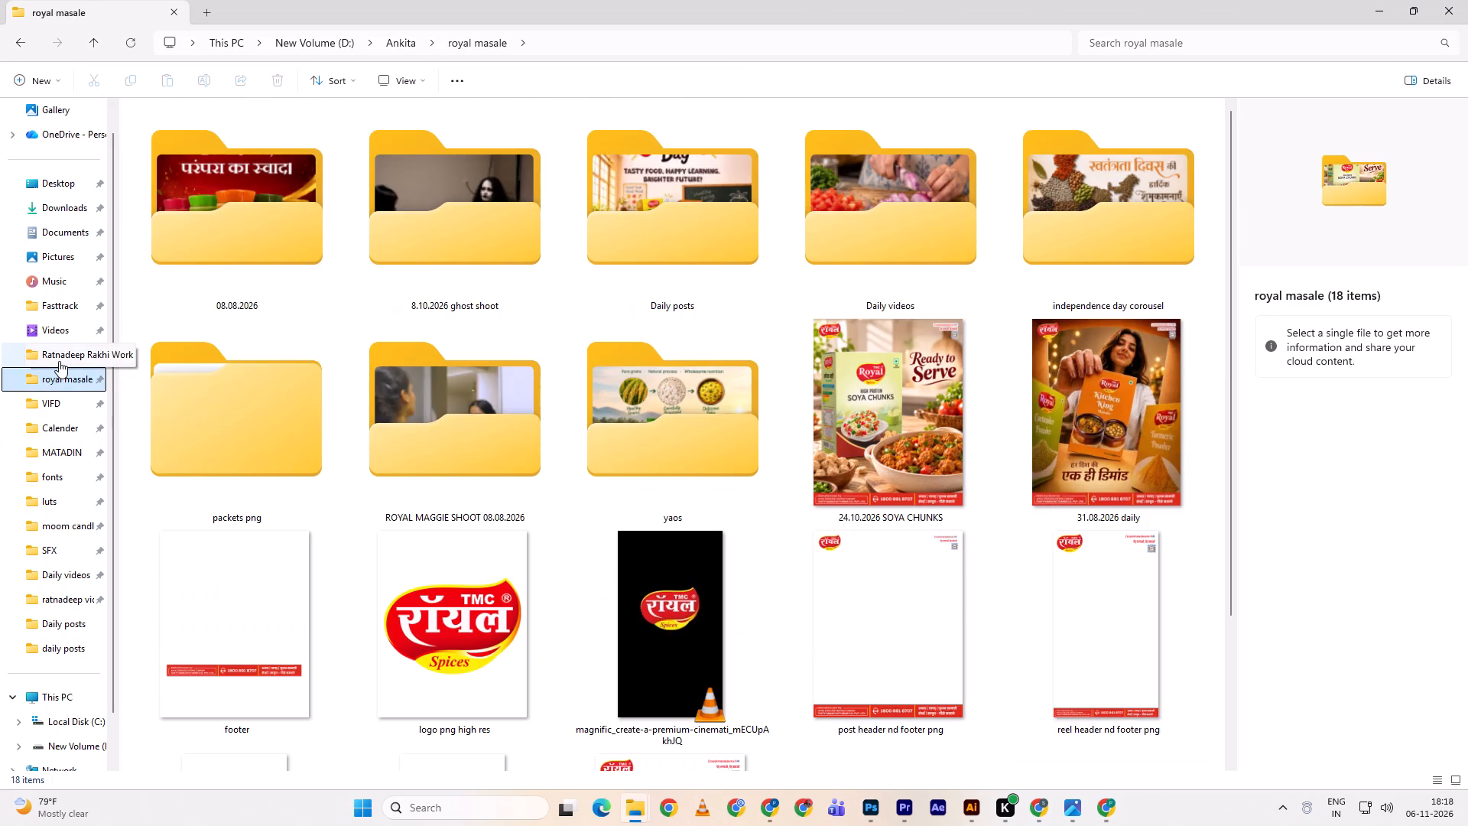
pyautogui.click(59, 361)
pyautogui.click(52, 523)
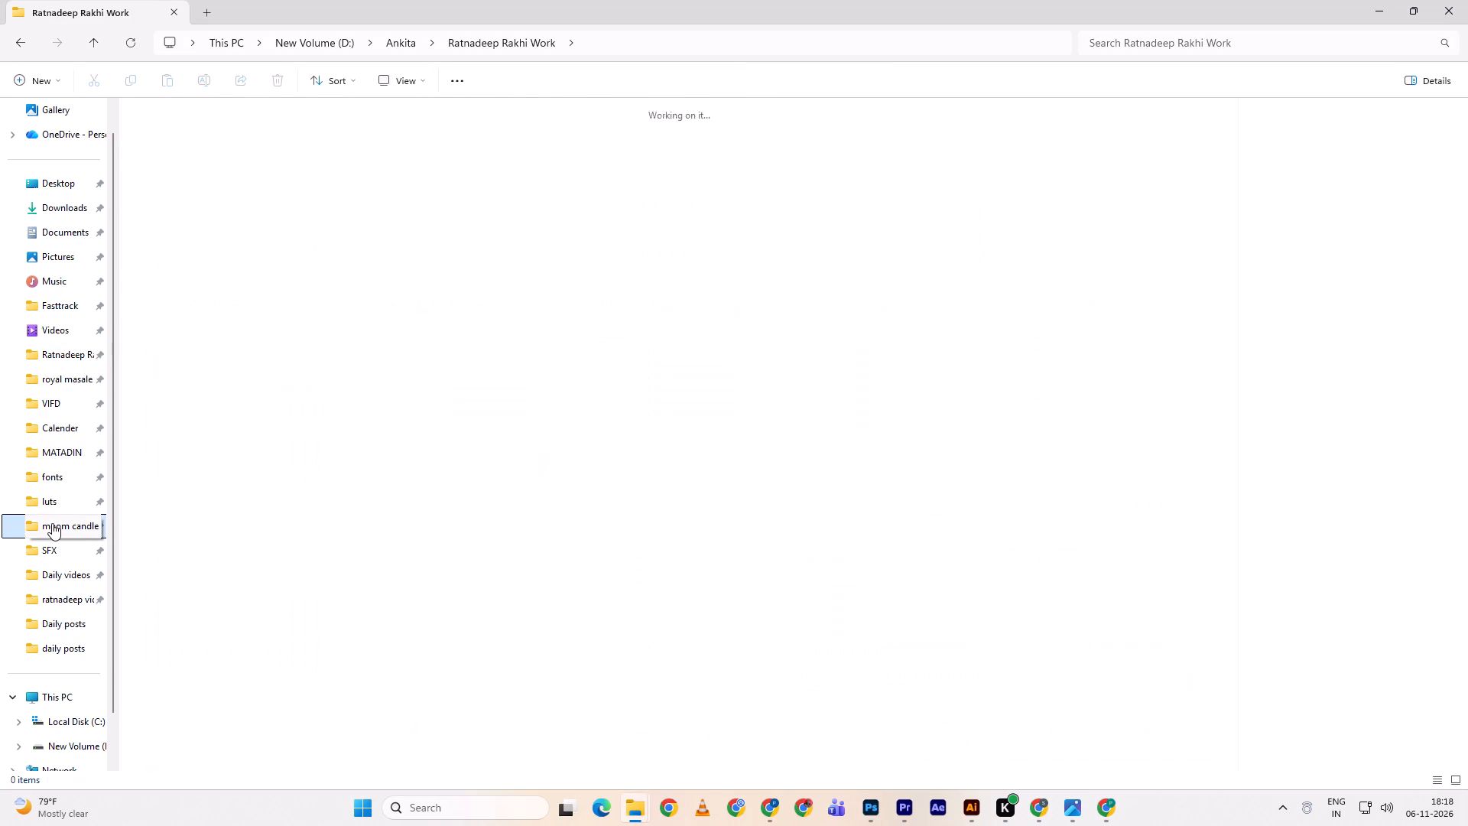
pyautogui.click(41, 555)
pyautogui.click(57, 449)
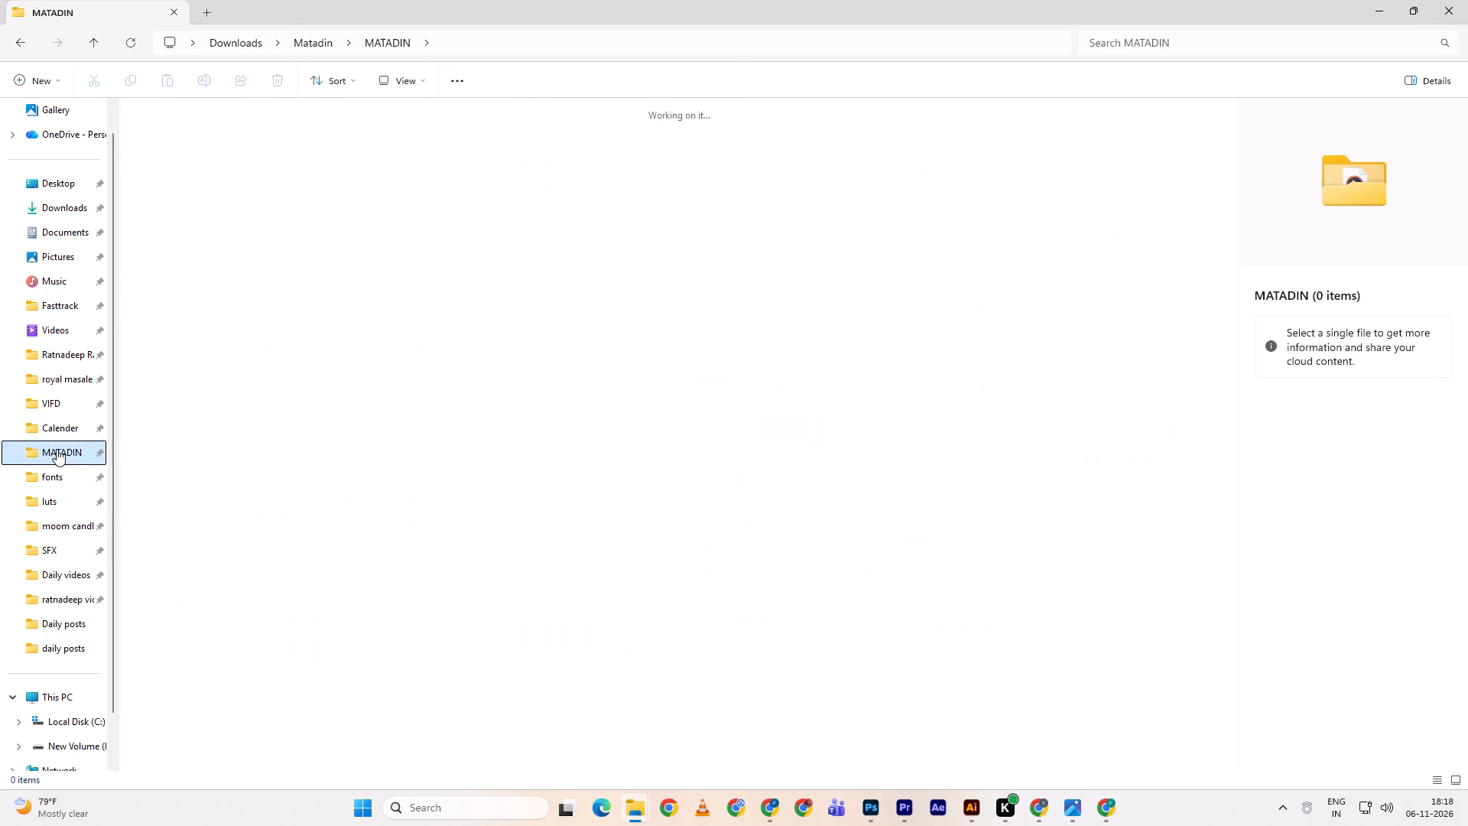
pyautogui.click(66, 402)
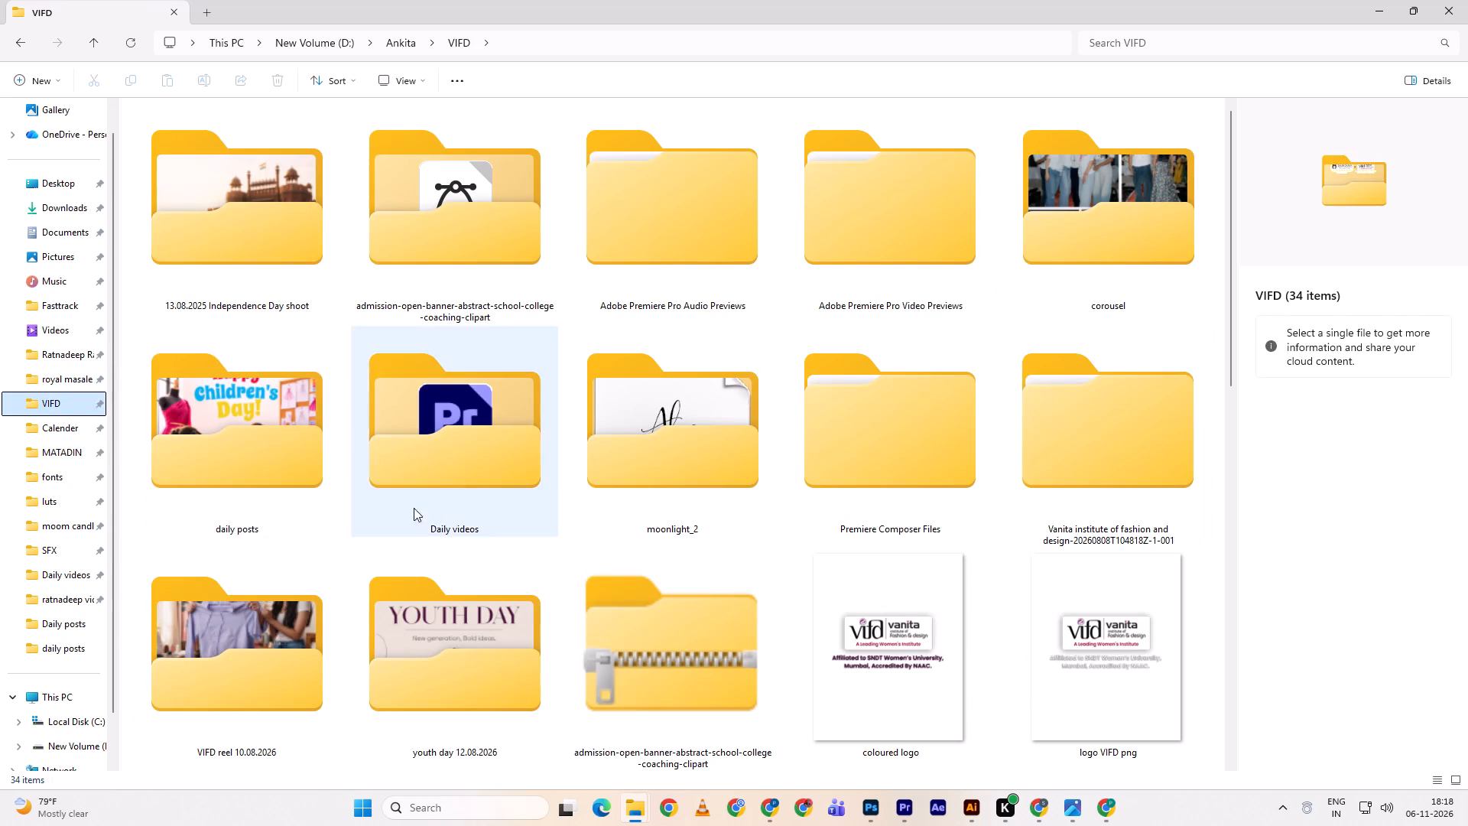
pyautogui.doubleClick(285, 477)
# Look through the institute's earlier posts in the daily posts folder, including the 06.11.2026 Children's Day versions.
pyautogui.scroll(-3, 602, 418)
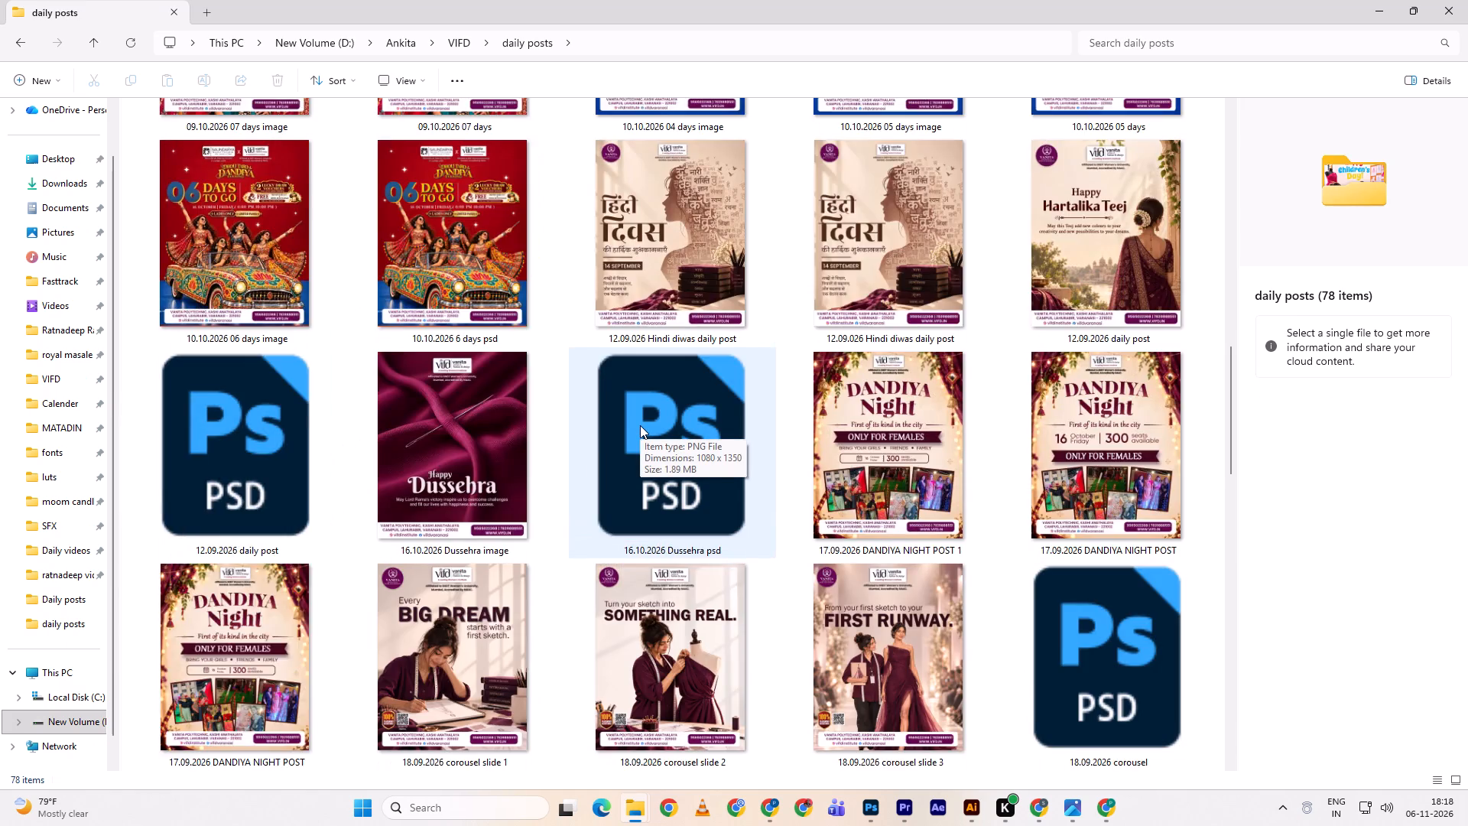
pyautogui.scroll(1, 640, 425)
pyautogui.scroll(-2, 640, 425)
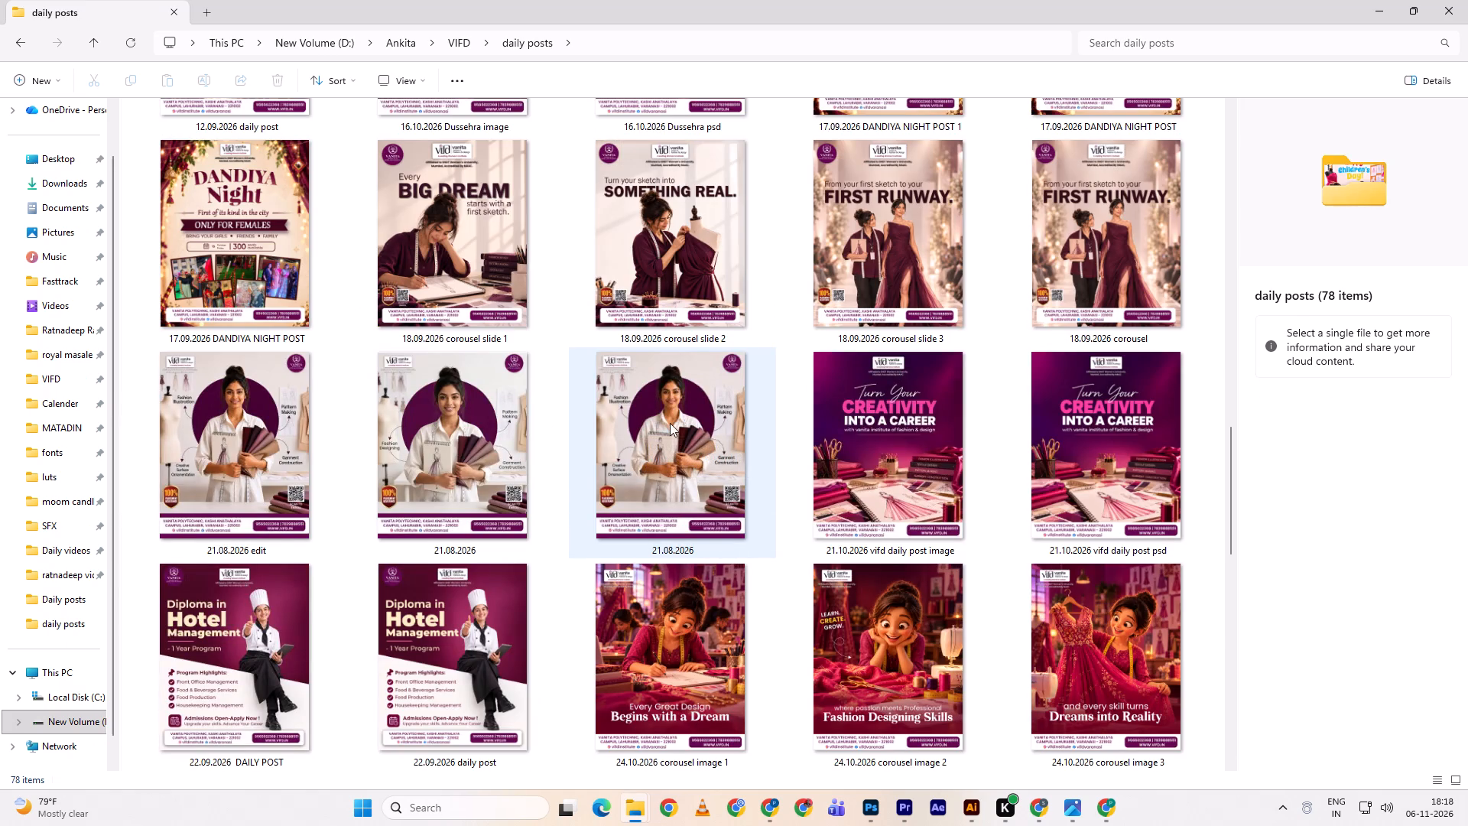
pyautogui.scroll(-2, 670, 423)
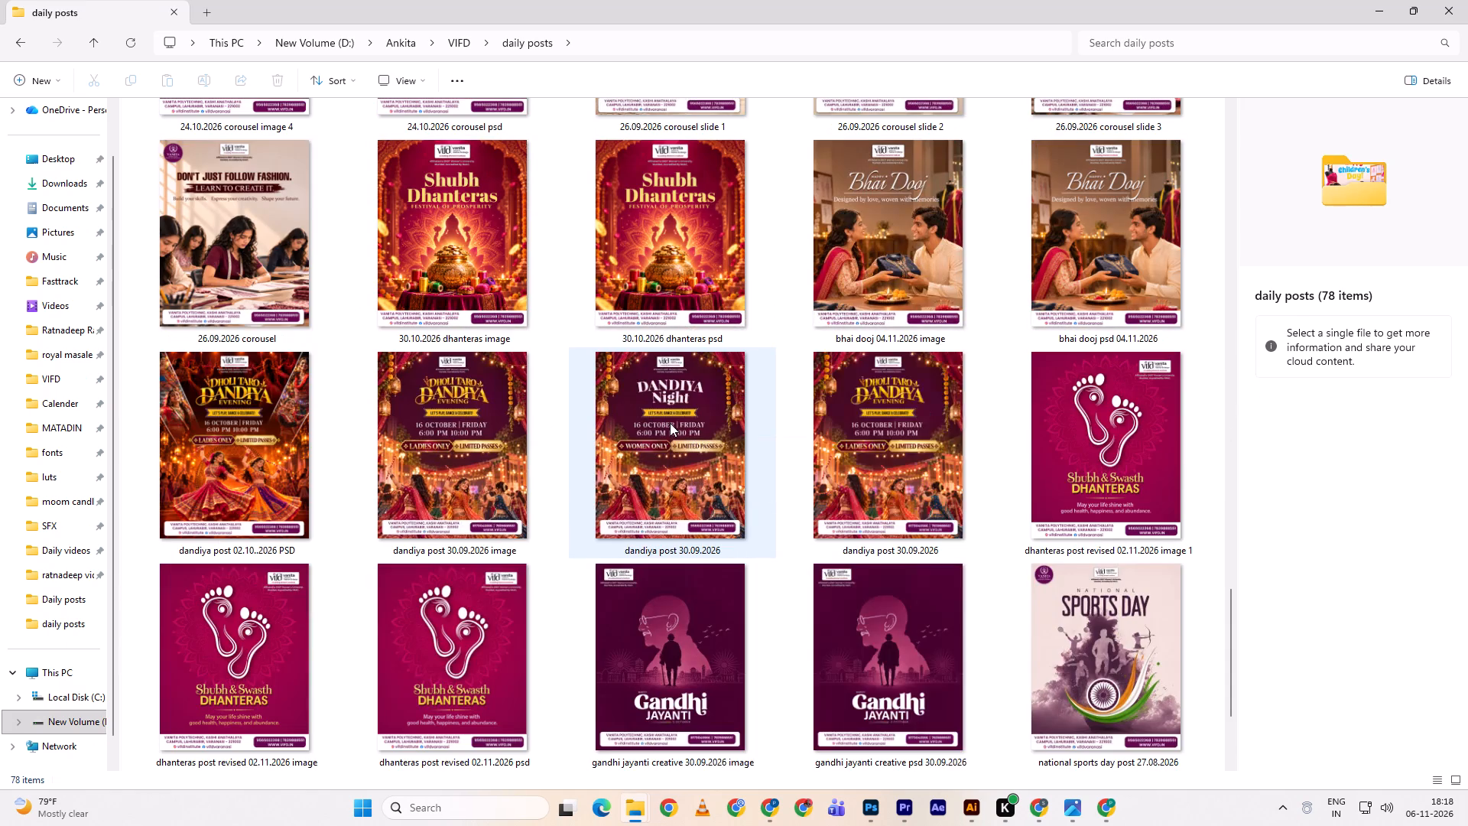
pyautogui.scroll(-1, 670, 423)
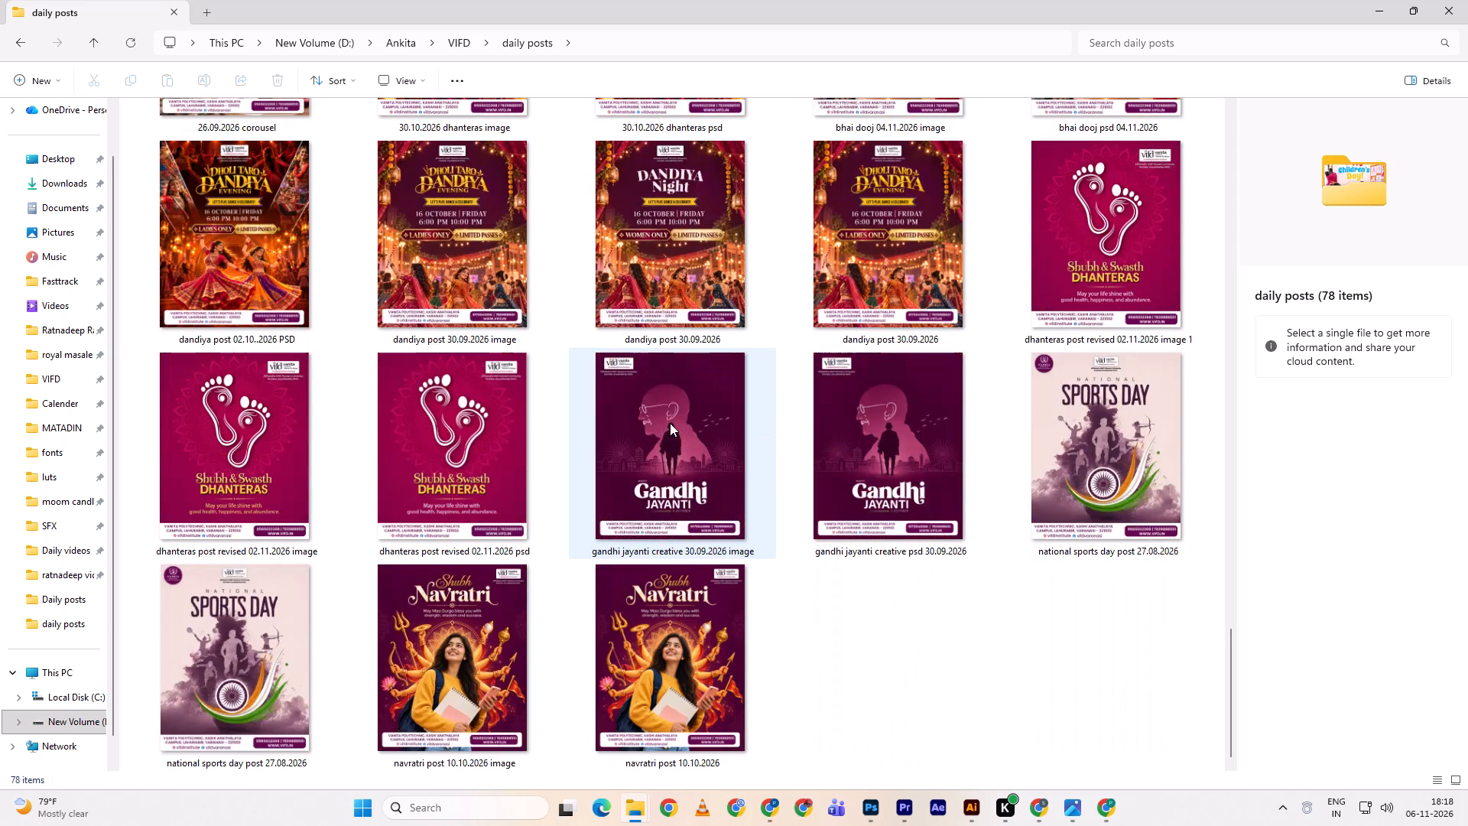
pyautogui.scroll(6, 670, 423)
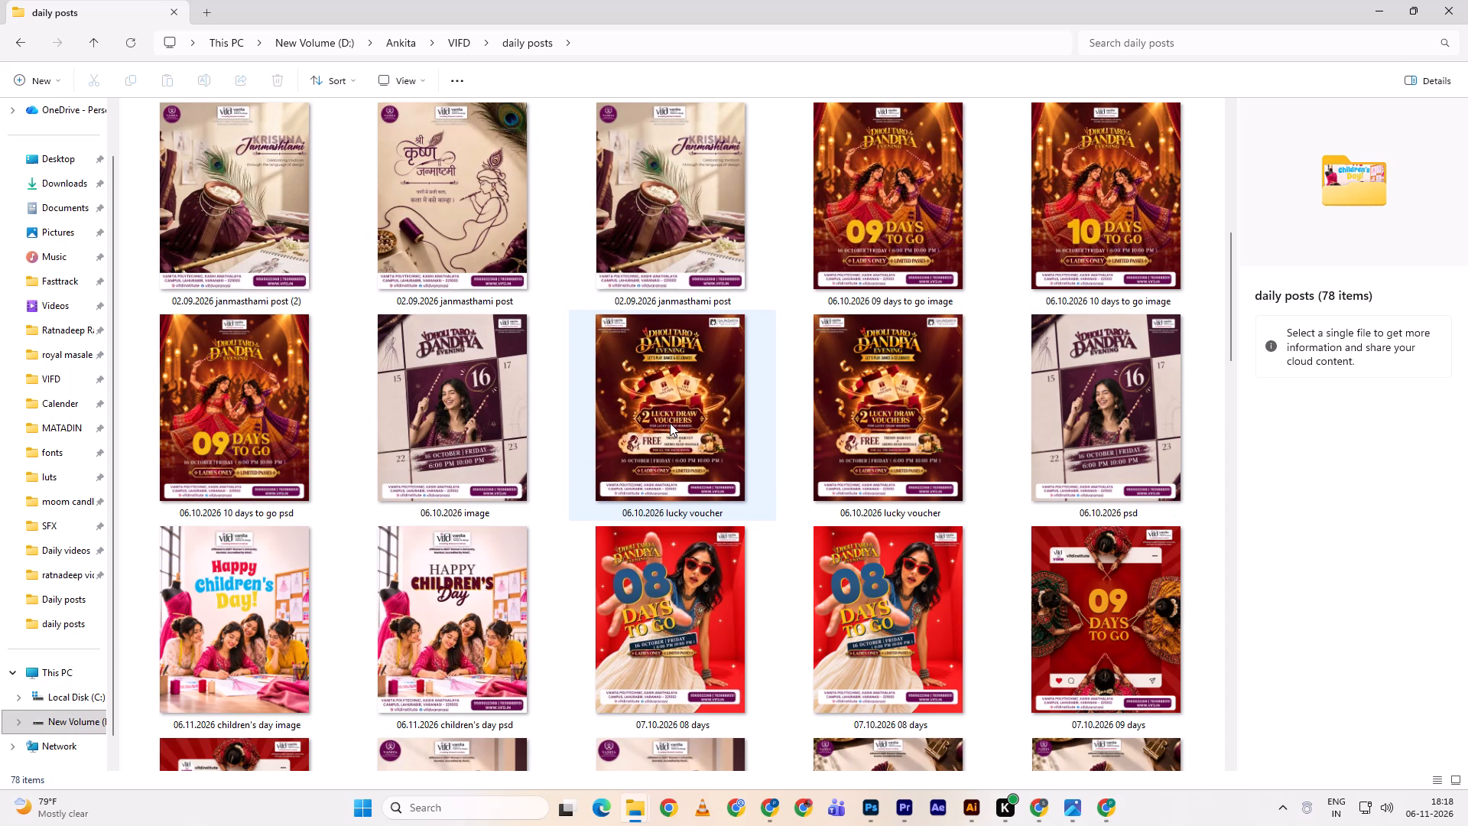
pyautogui.scroll(3, 670, 423)
pyautogui.scroll(-1, 670, 423)
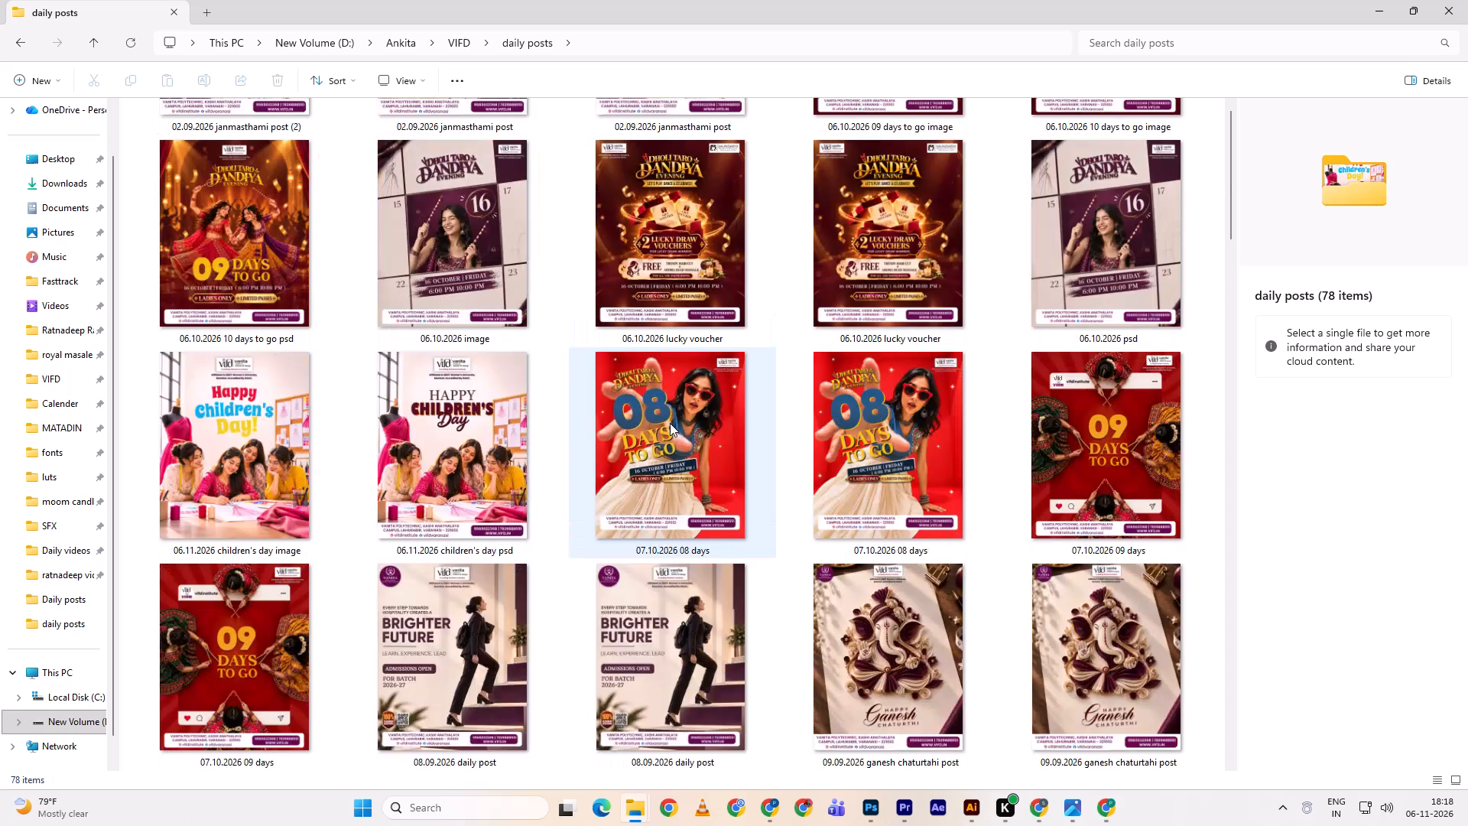
pyautogui.scroll(-3, 670, 423)
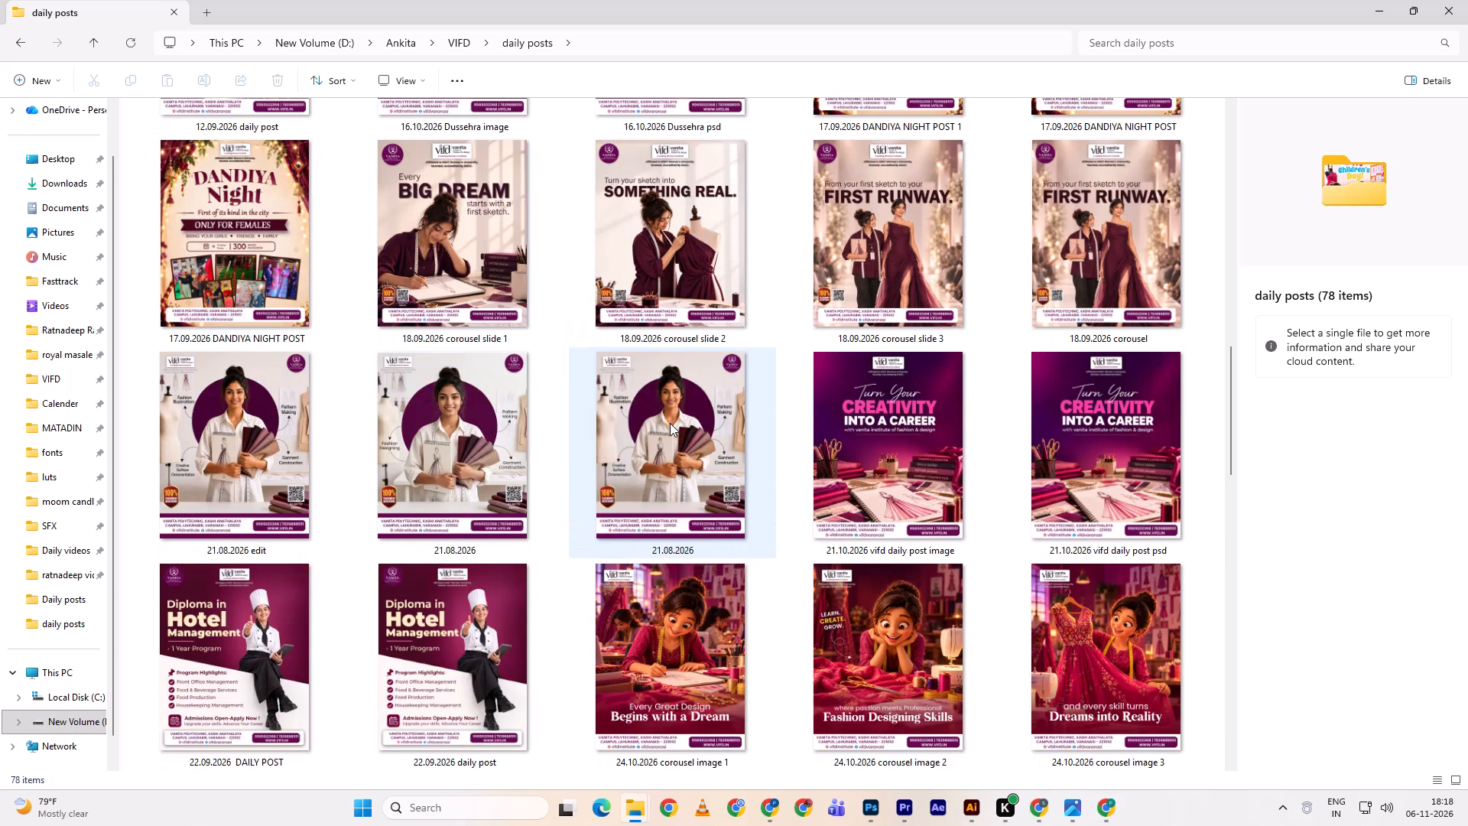
pyautogui.scroll(-2, 670, 423)
pyautogui.scroll(3, 670, 423)
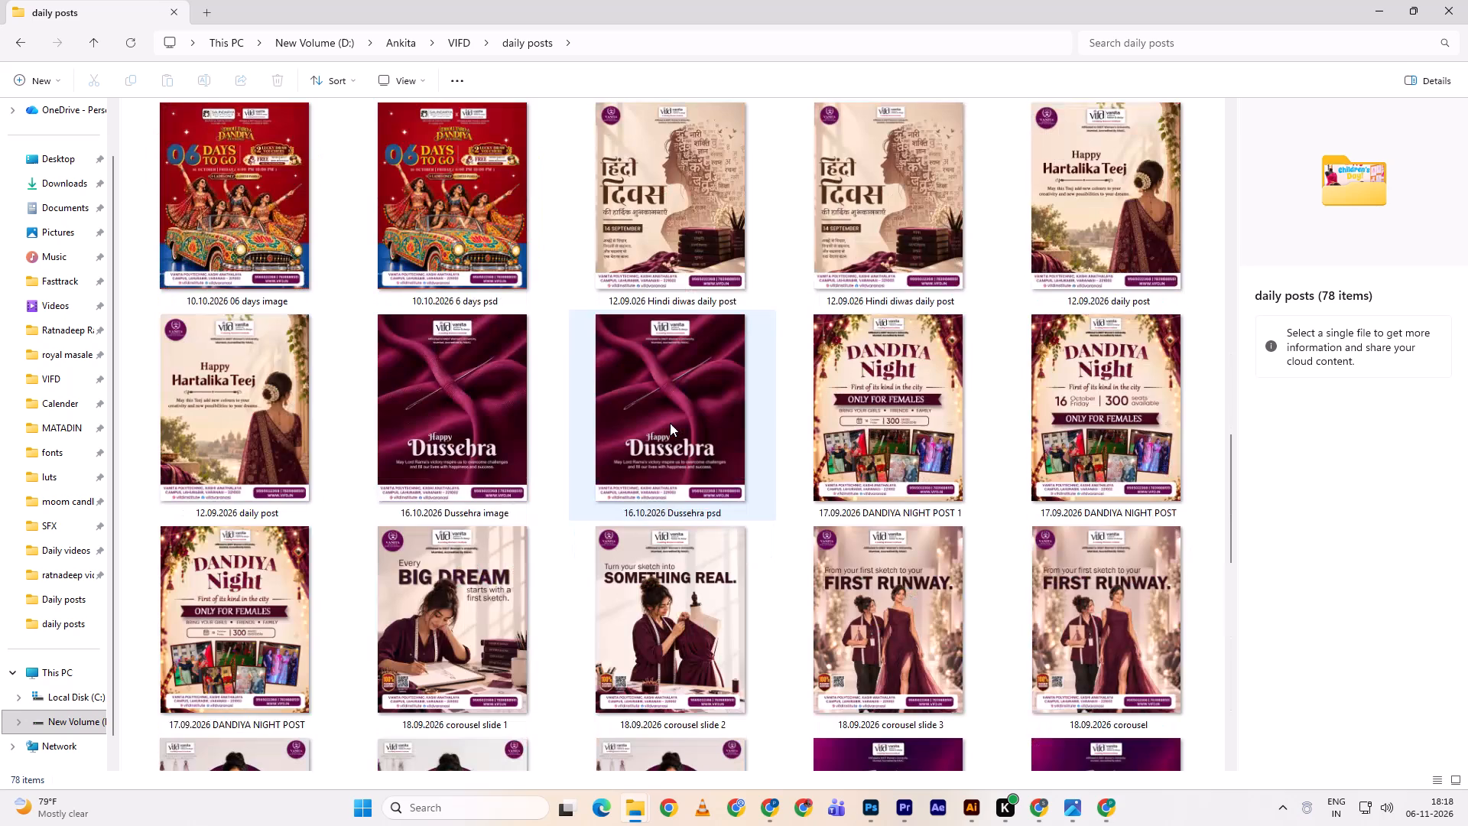
pyautogui.scroll(2, 670, 423)
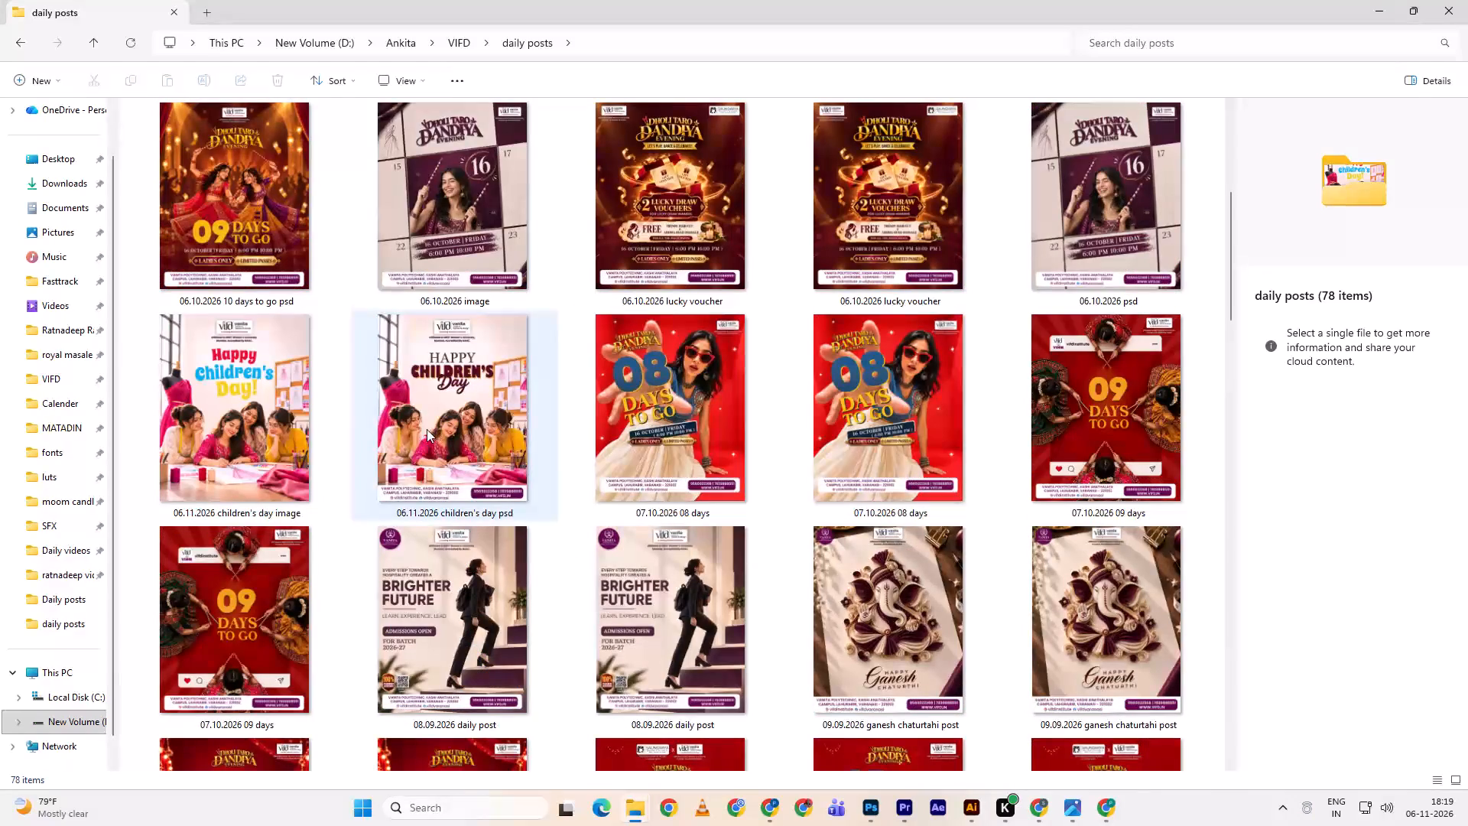
pyautogui.scroll(1, 1073, 408)
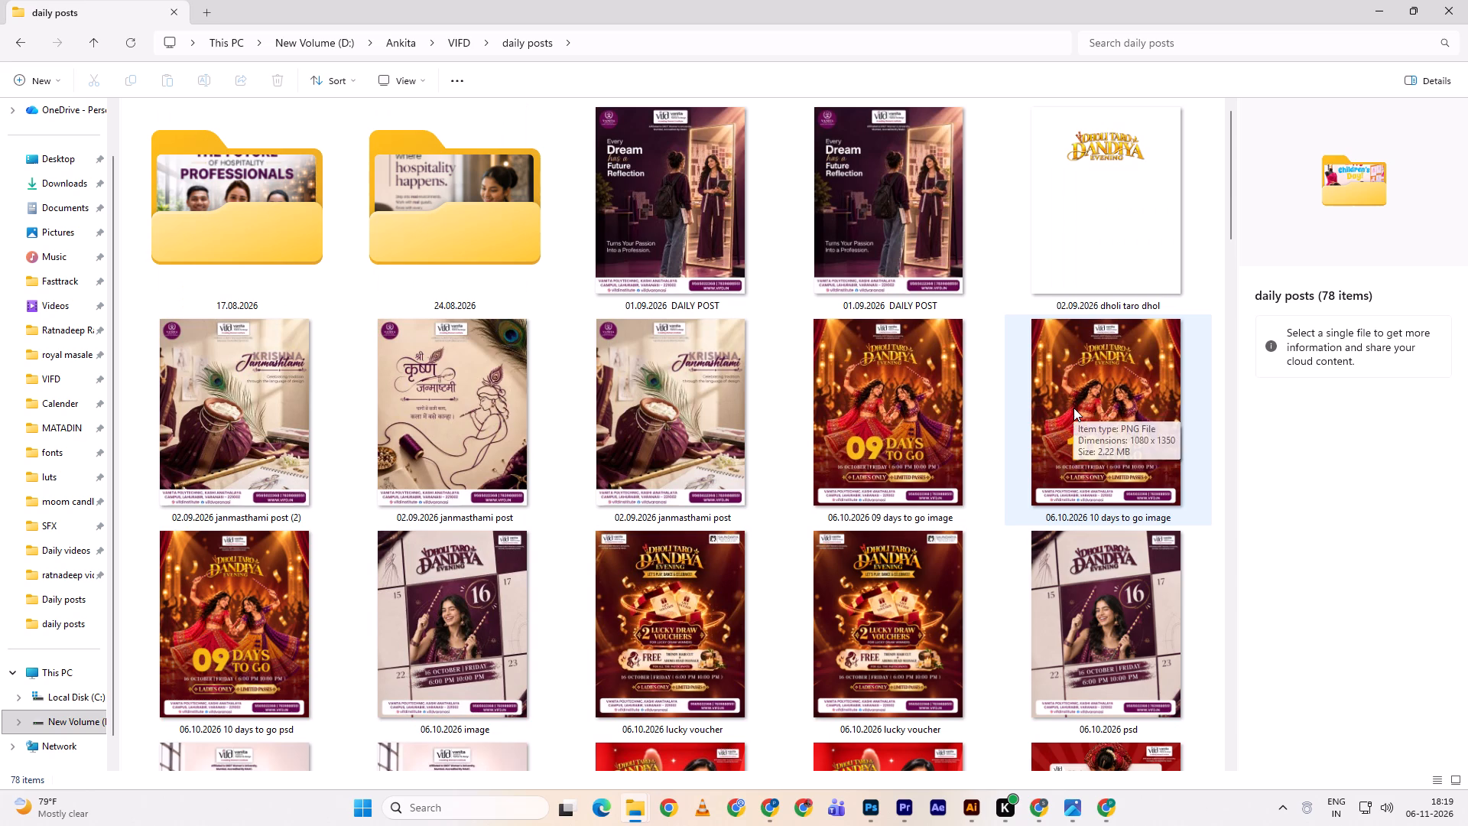
pyautogui.scroll(-1, 1073, 408)
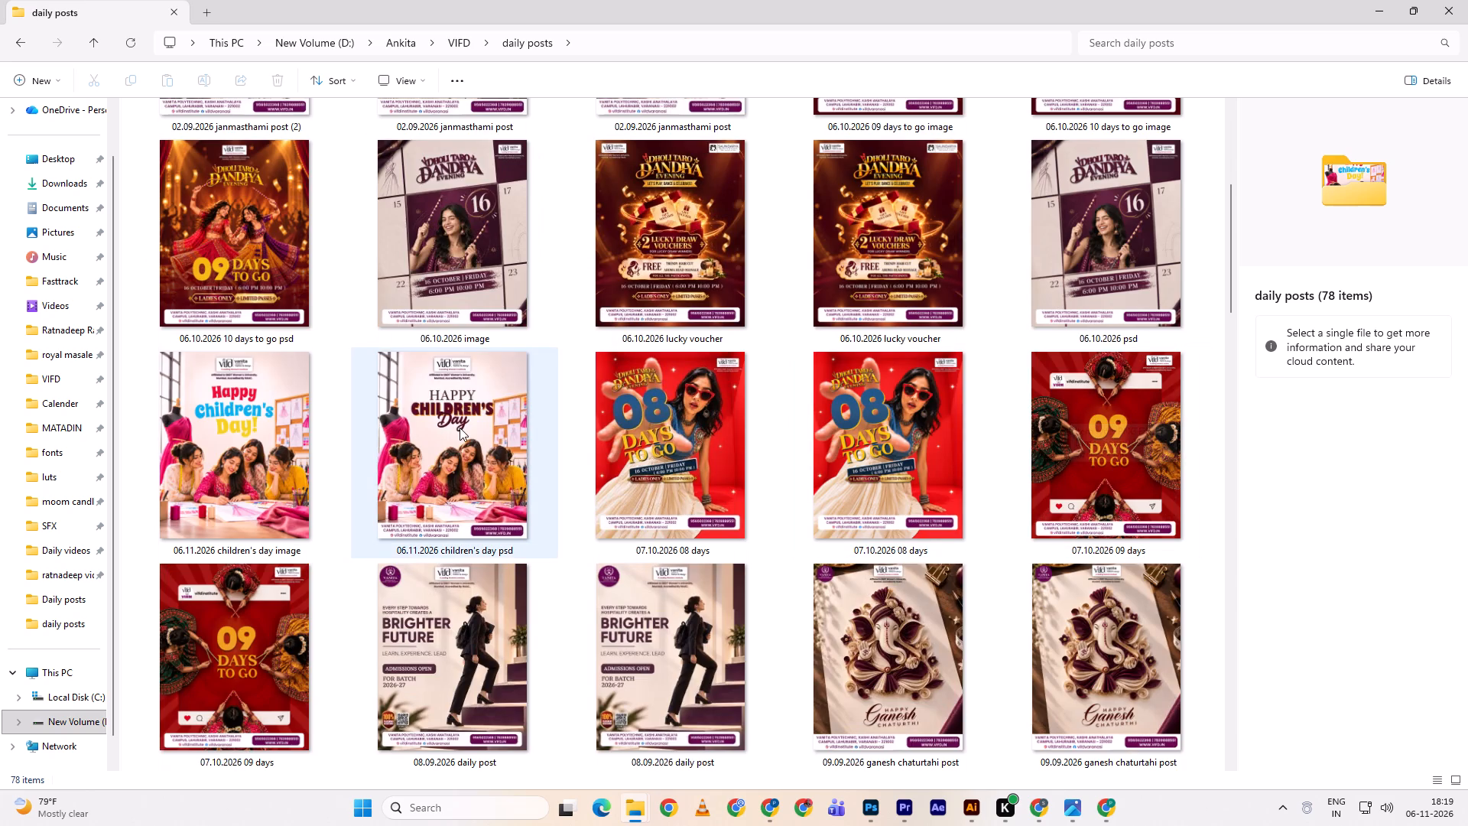
# View the 06.11.2026 children's day psd PNG at full size and close it.
pyautogui.doubleClick(460, 428)
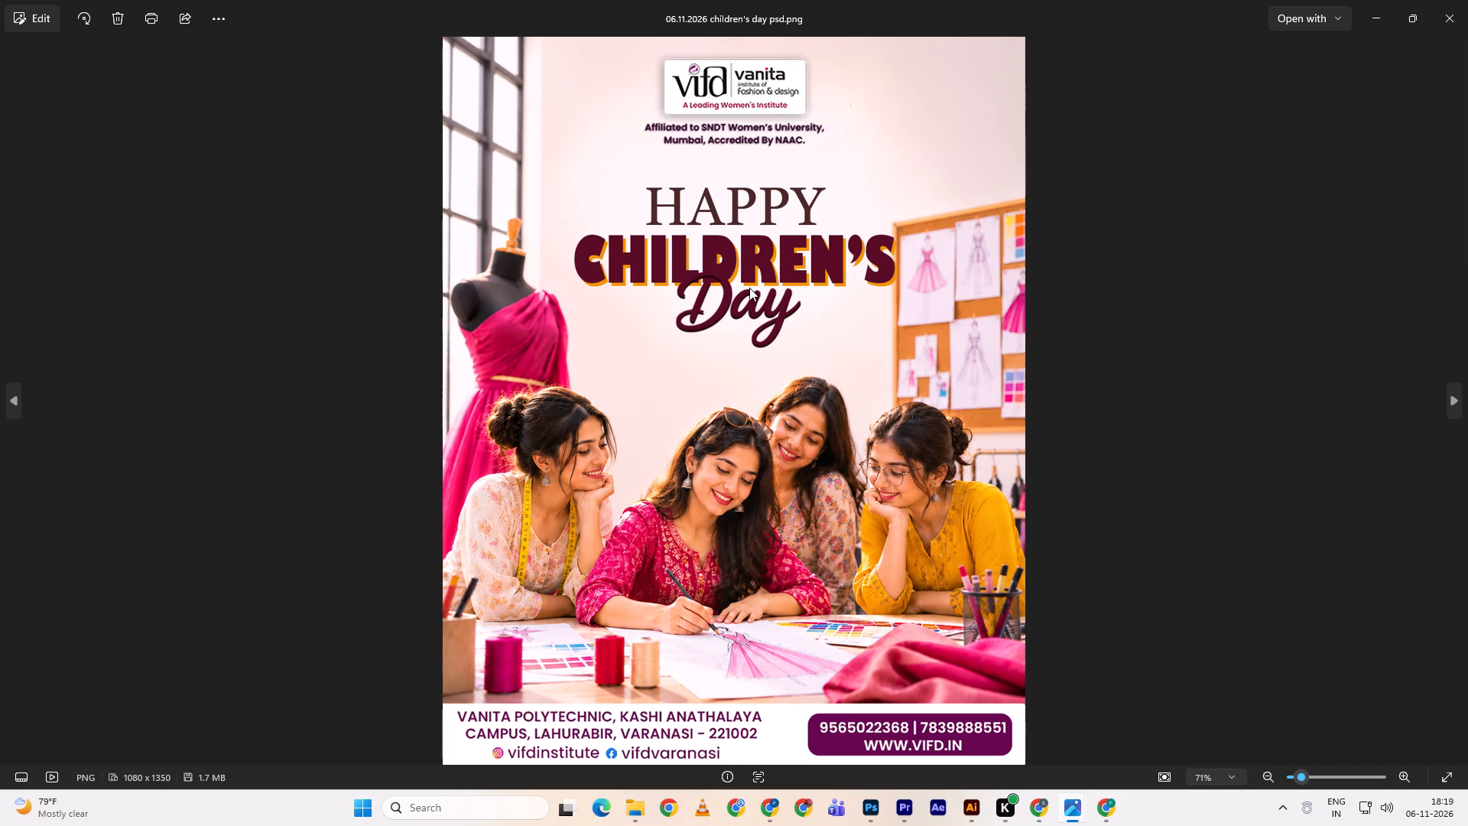
pyautogui.click(1467, 0)
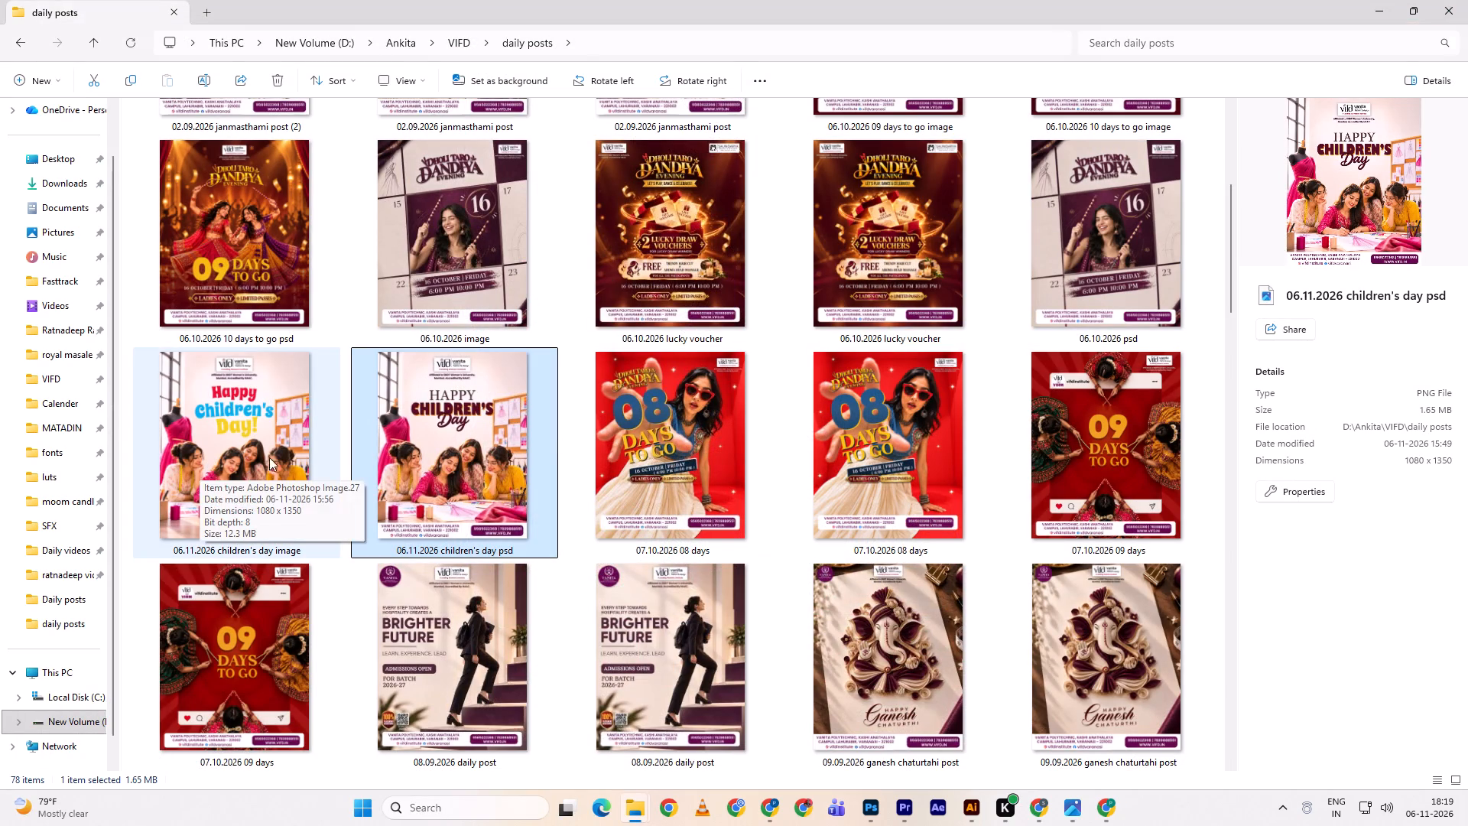
# Return to Photoshop, check Layers 6 and 5, and show the Asset 3 Day! lettering beneath Children's.
pyautogui.hotkey('alt', 'Tab')
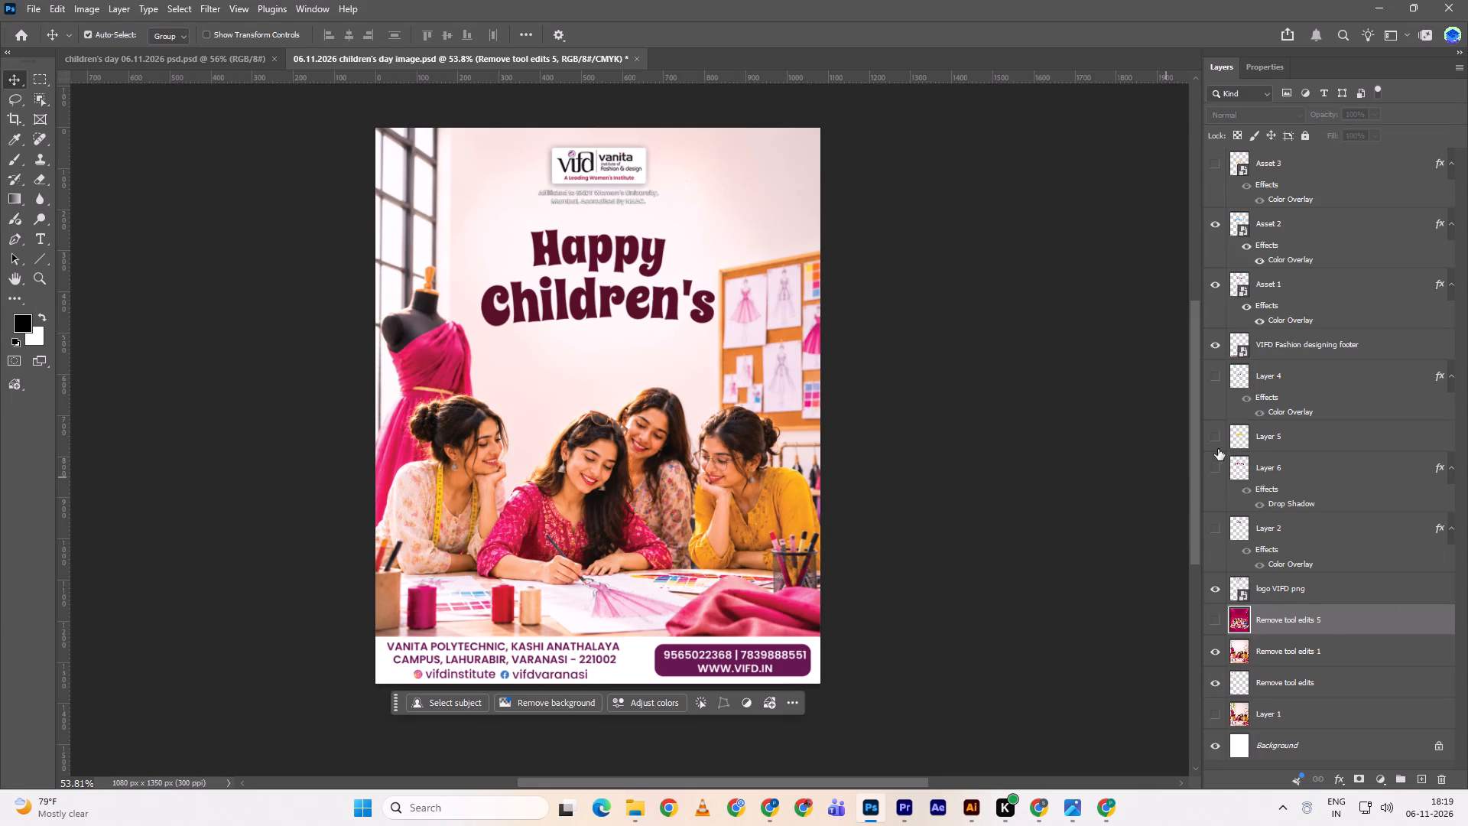
pyautogui.click(1220, 473)
pyautogui.click(1220, 473)
pyautogui.click(1215, 440)
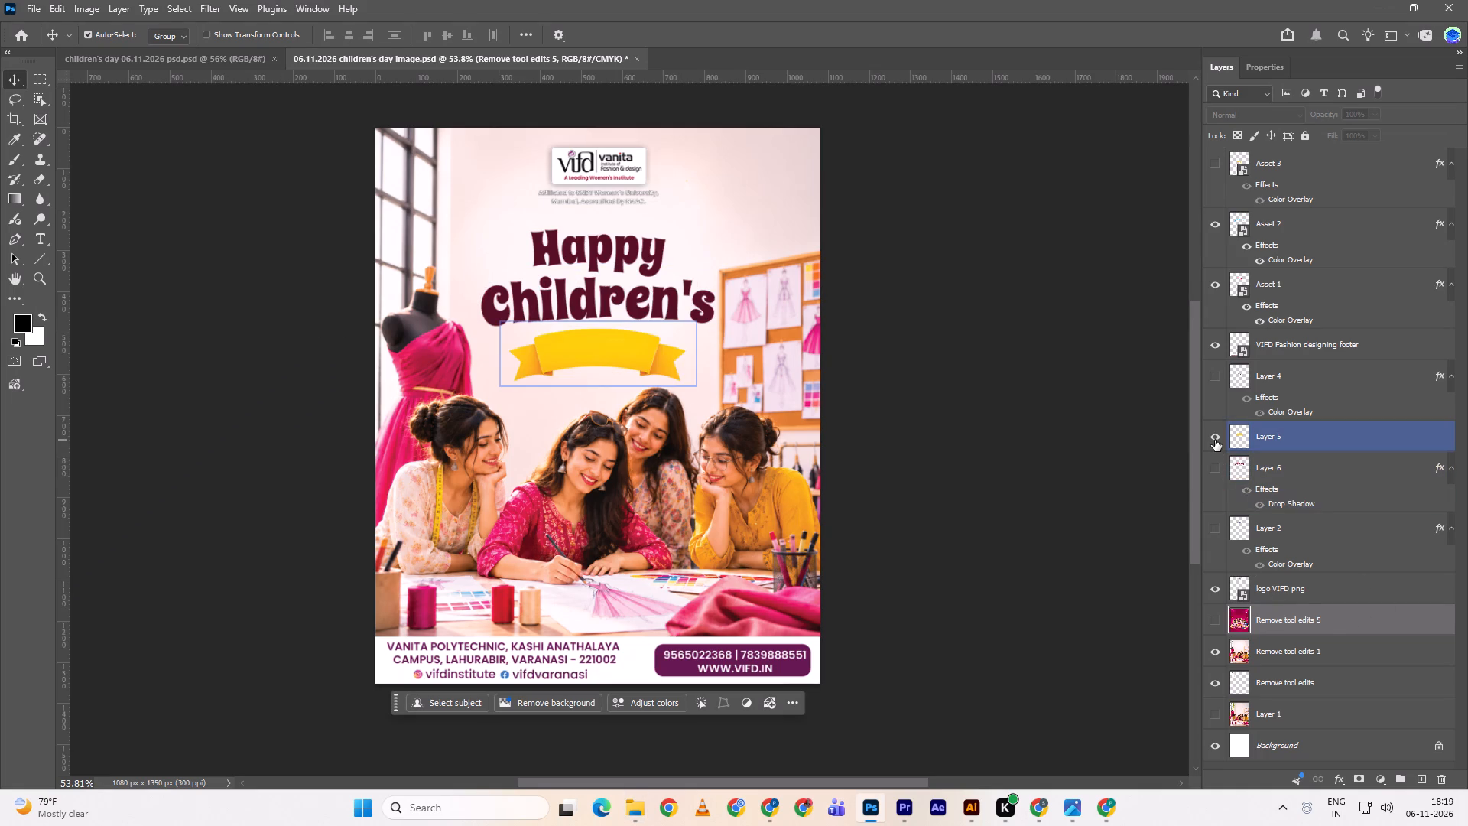
pyautogui.click(1215, 440)
pyautogui.click(1219, 160)
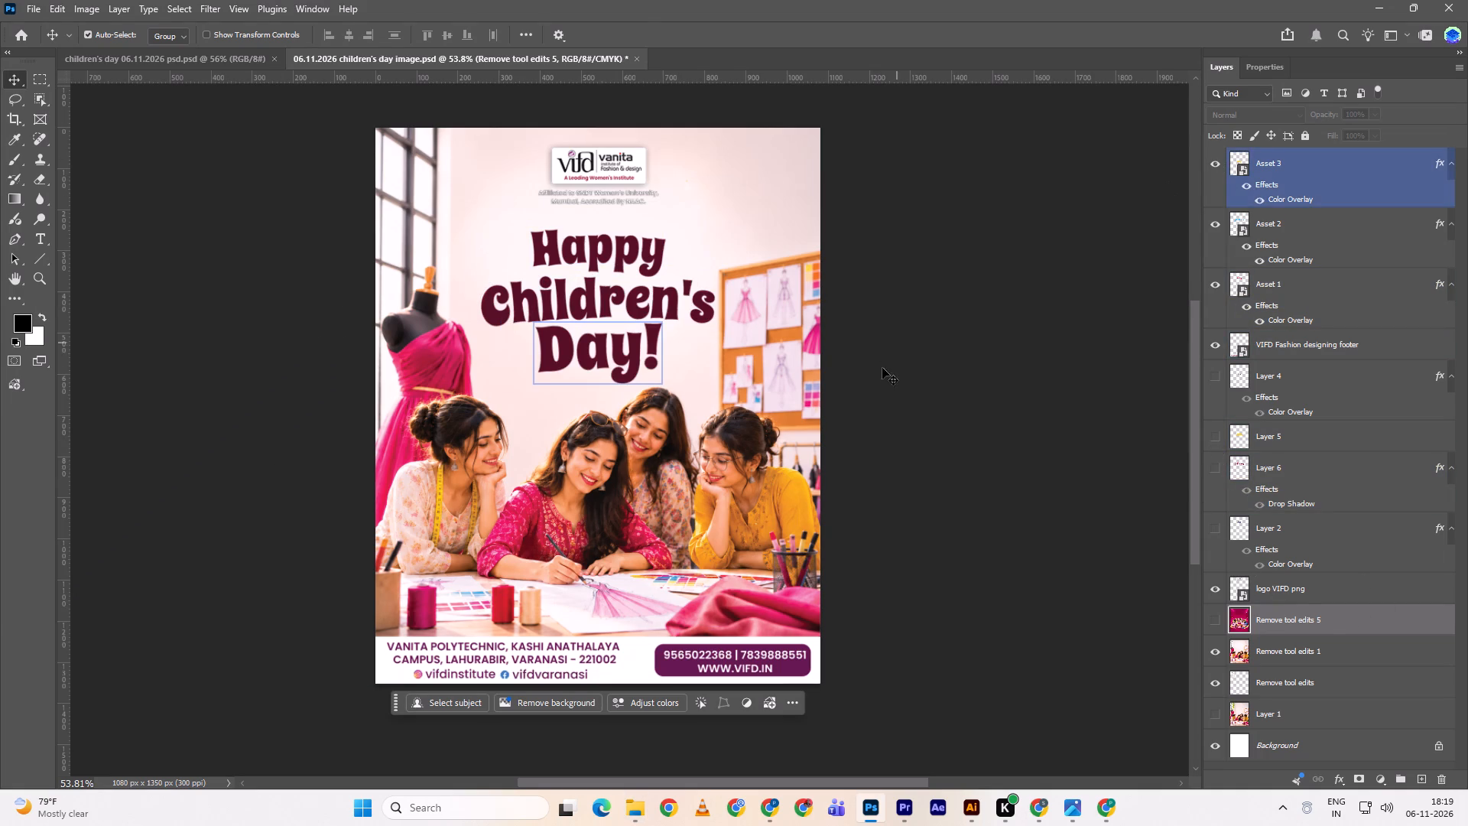
pyautogui.click(961, 392)
pyautogui.keyDown('alt'); pyautogui.scroll(2, 741, 442); pyautogui.keyUp('alt')
pyautogui.keyDown('alt'); pyautogui.scroll(-2, 741, 442); pyautogui.keyUp('alt')
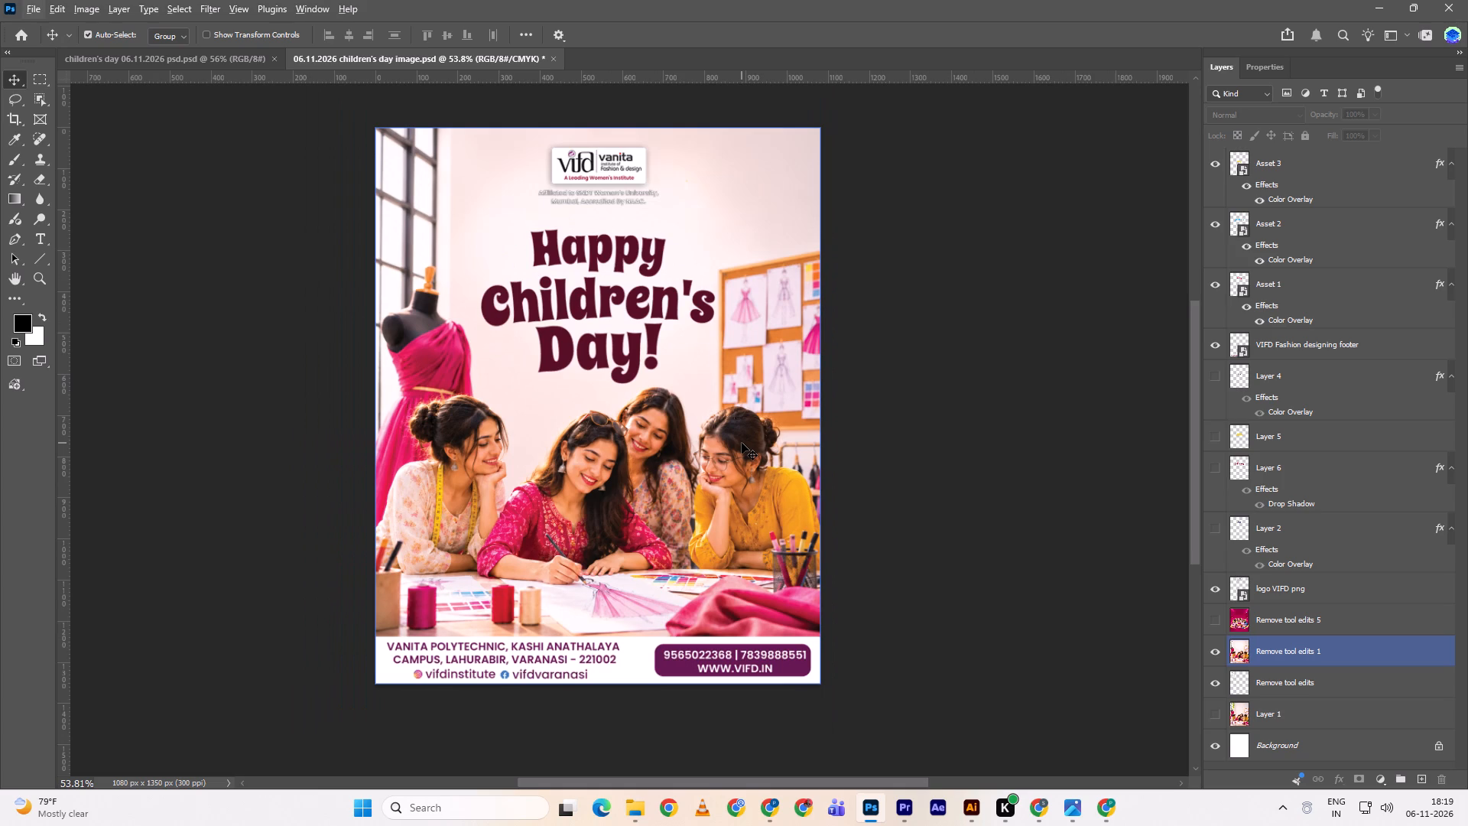
# Save the post as a PNG named 06.11.2026 children's day IMAGE in the VIFD daily posts folder.
pyautogui.hotkey('ctrl', 'w')
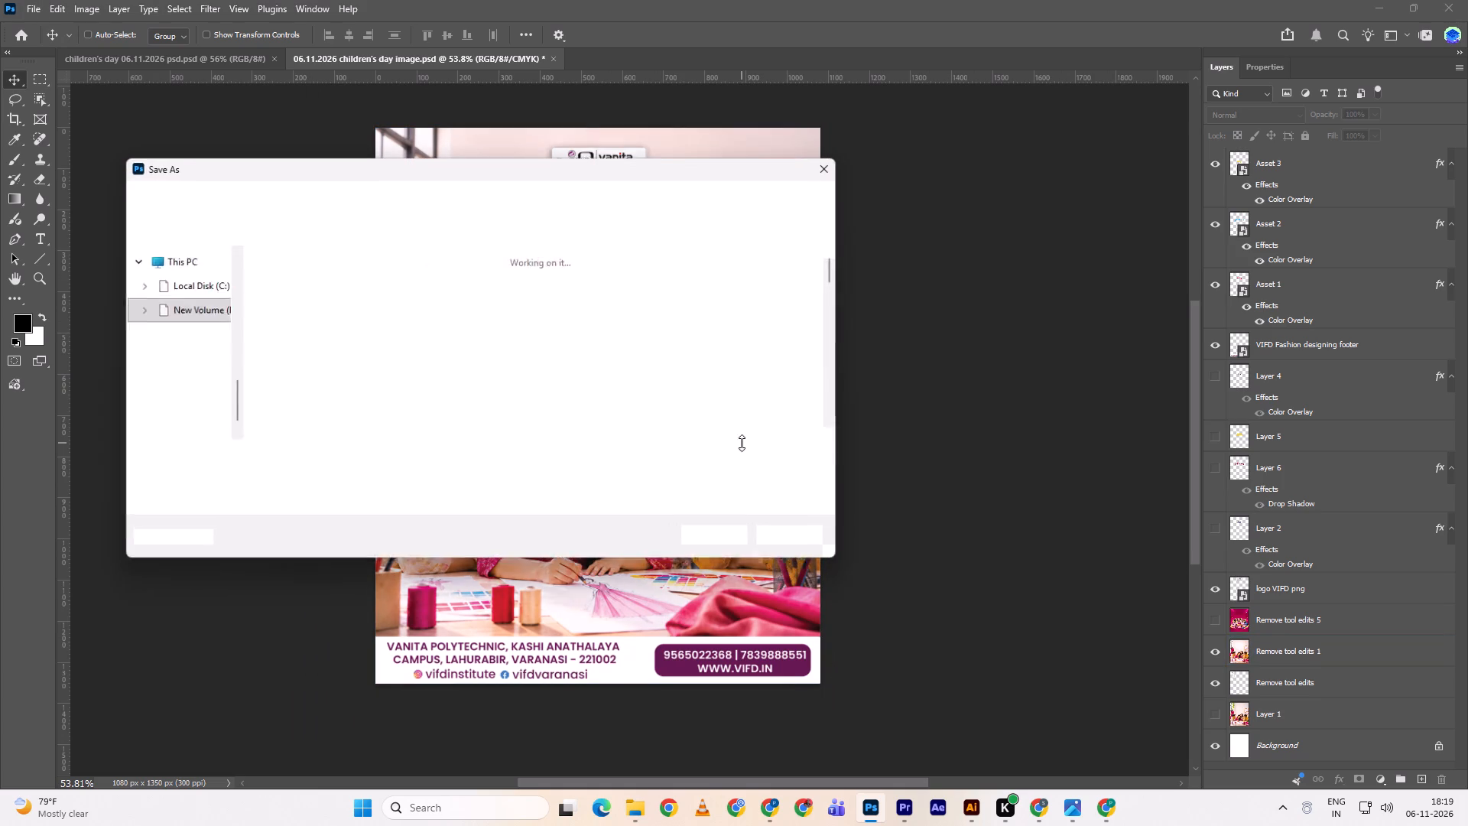
pyautogui.scroll(3, 387, 418)
pyautogui.scroll(-5, 385, 418)
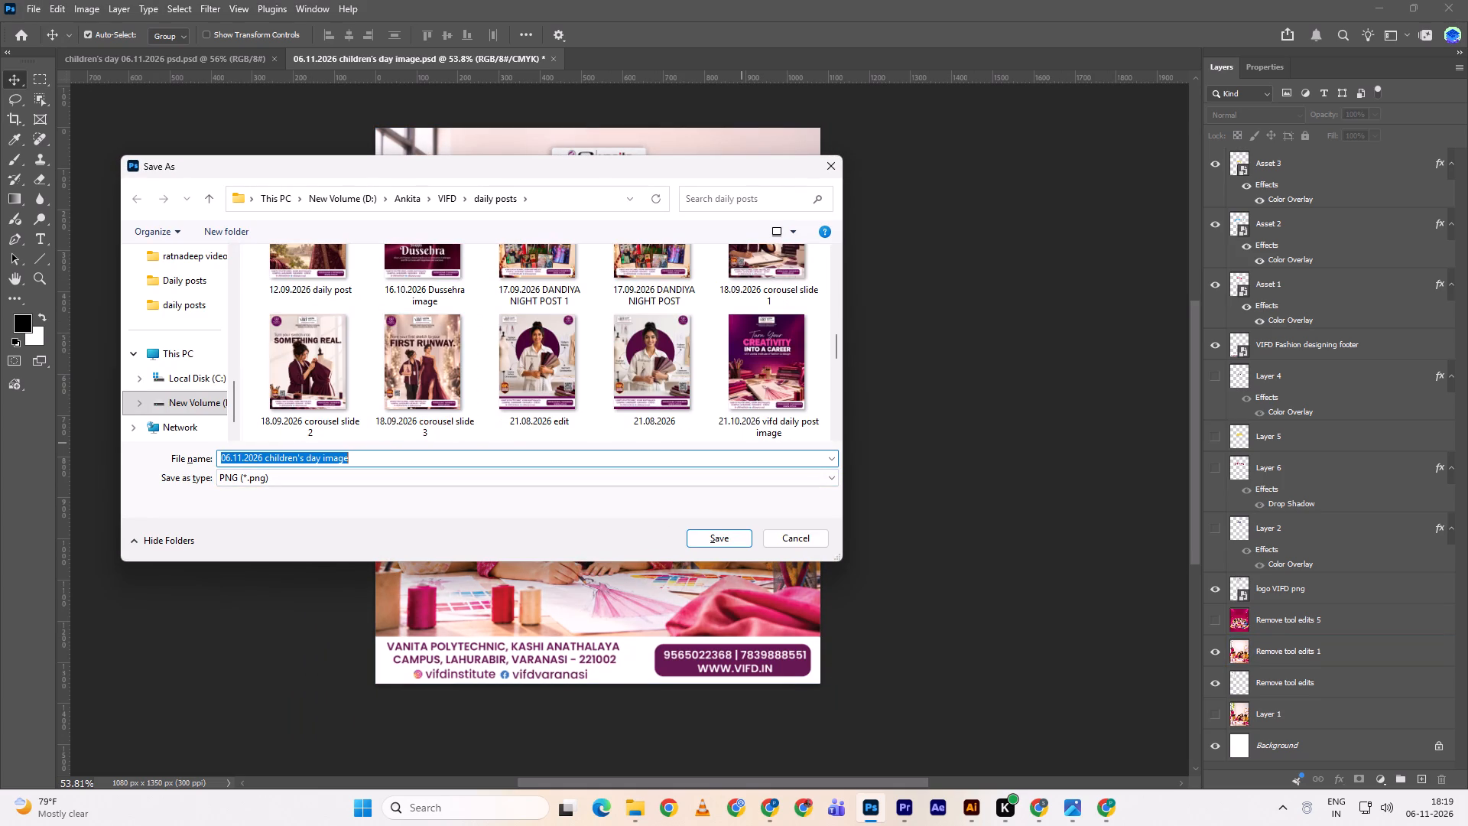
pyautogui.scroll(-4, 402, 403)
pyautogui.scroll(1, 372, 375)
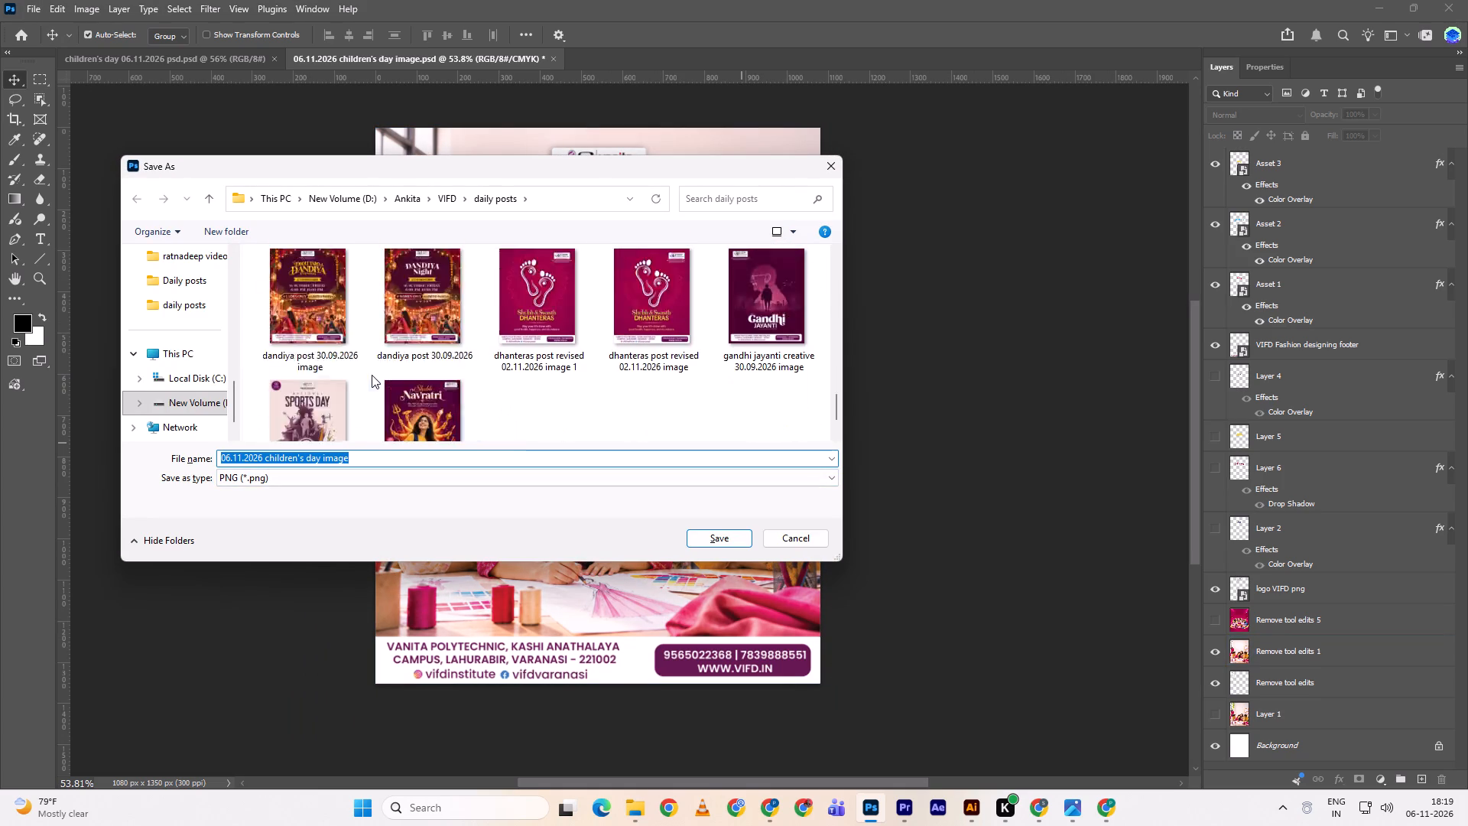
pyautogui.scroll(5, 372, 375)
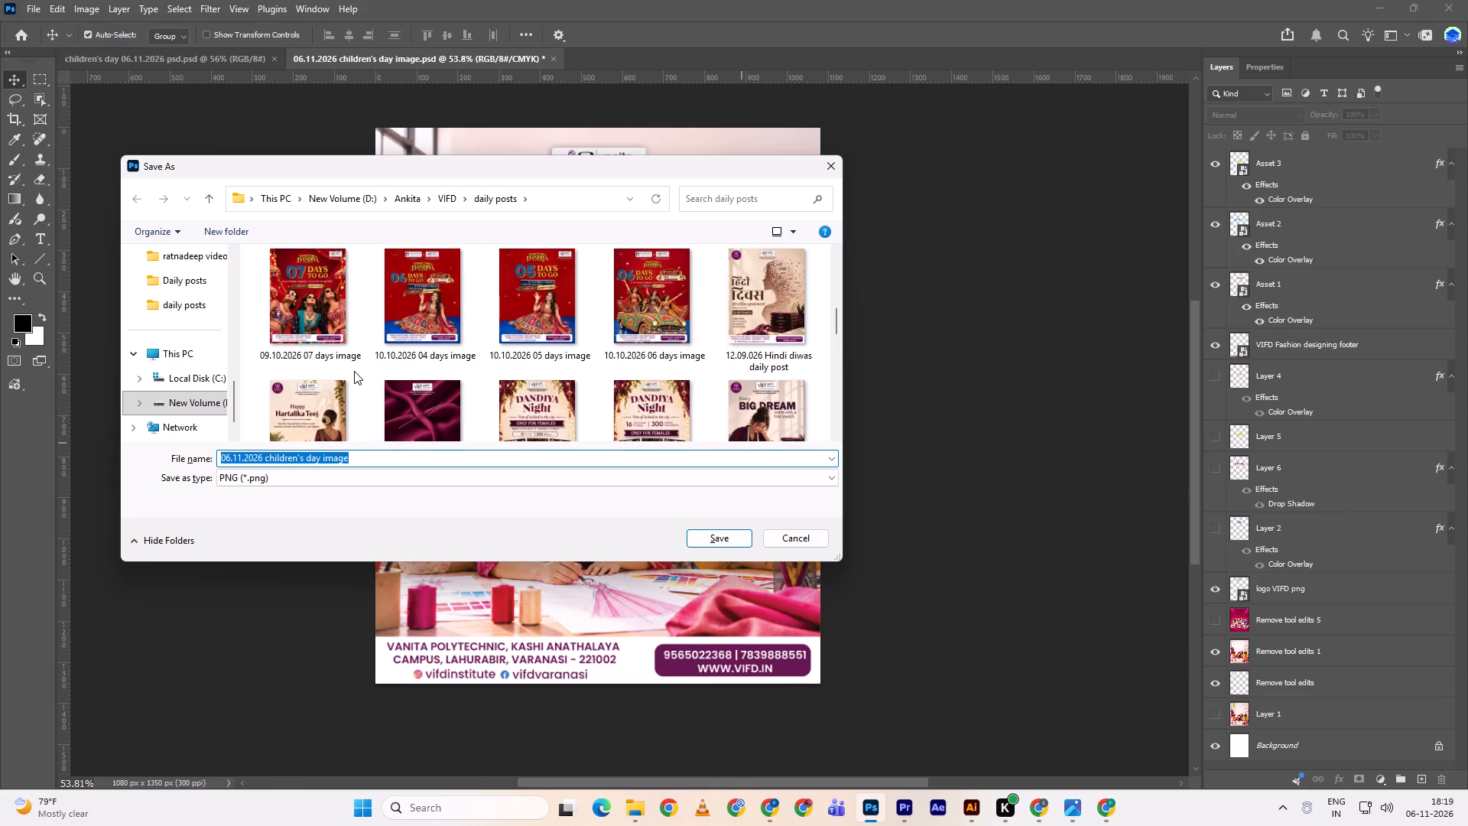
pyautogui.scroll(1, 354, 371)
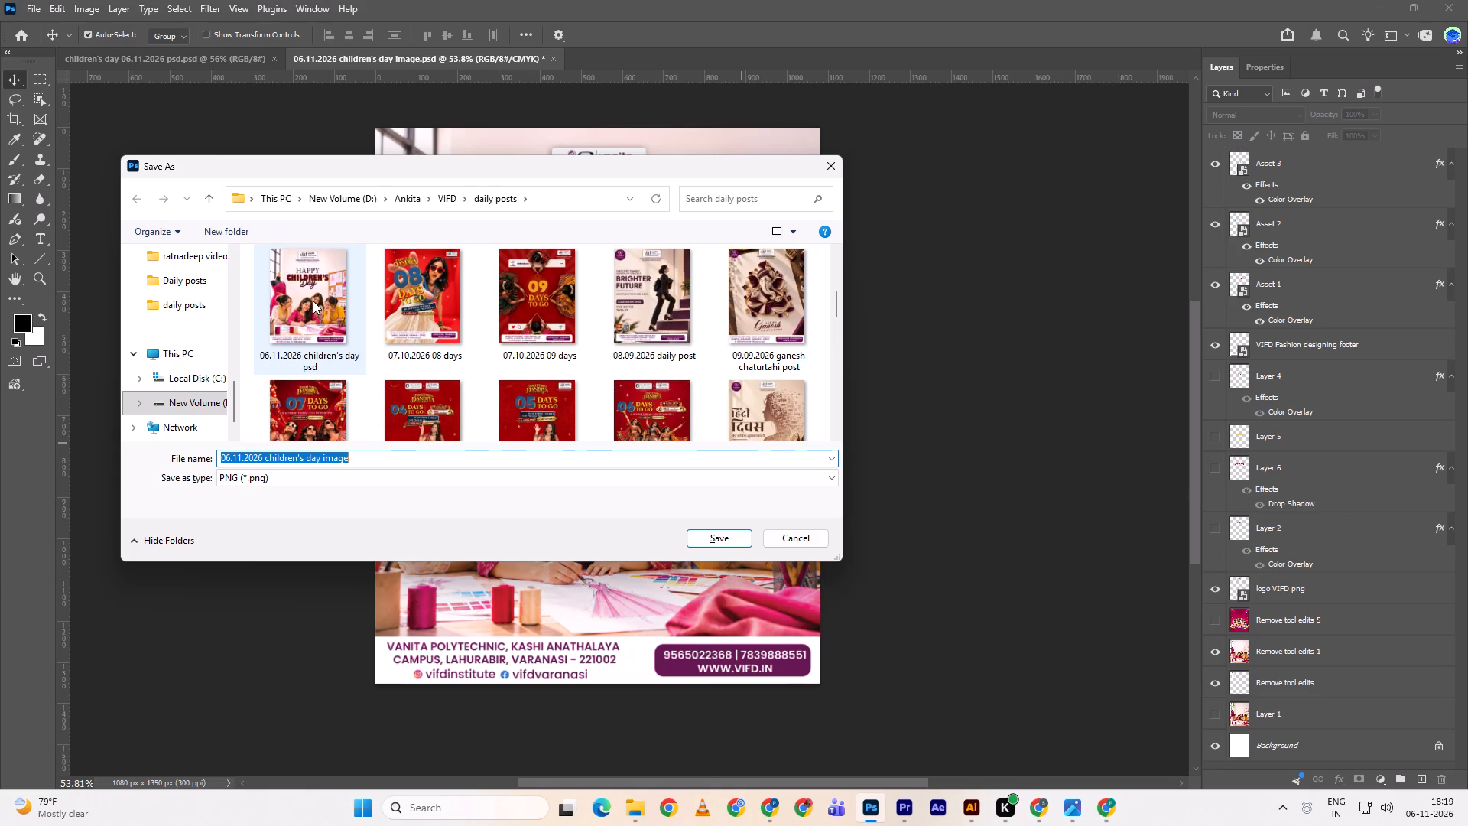
pyautogui.scroll(1, 332, 319)
pyautogui.scroll(-1, 443, 344)
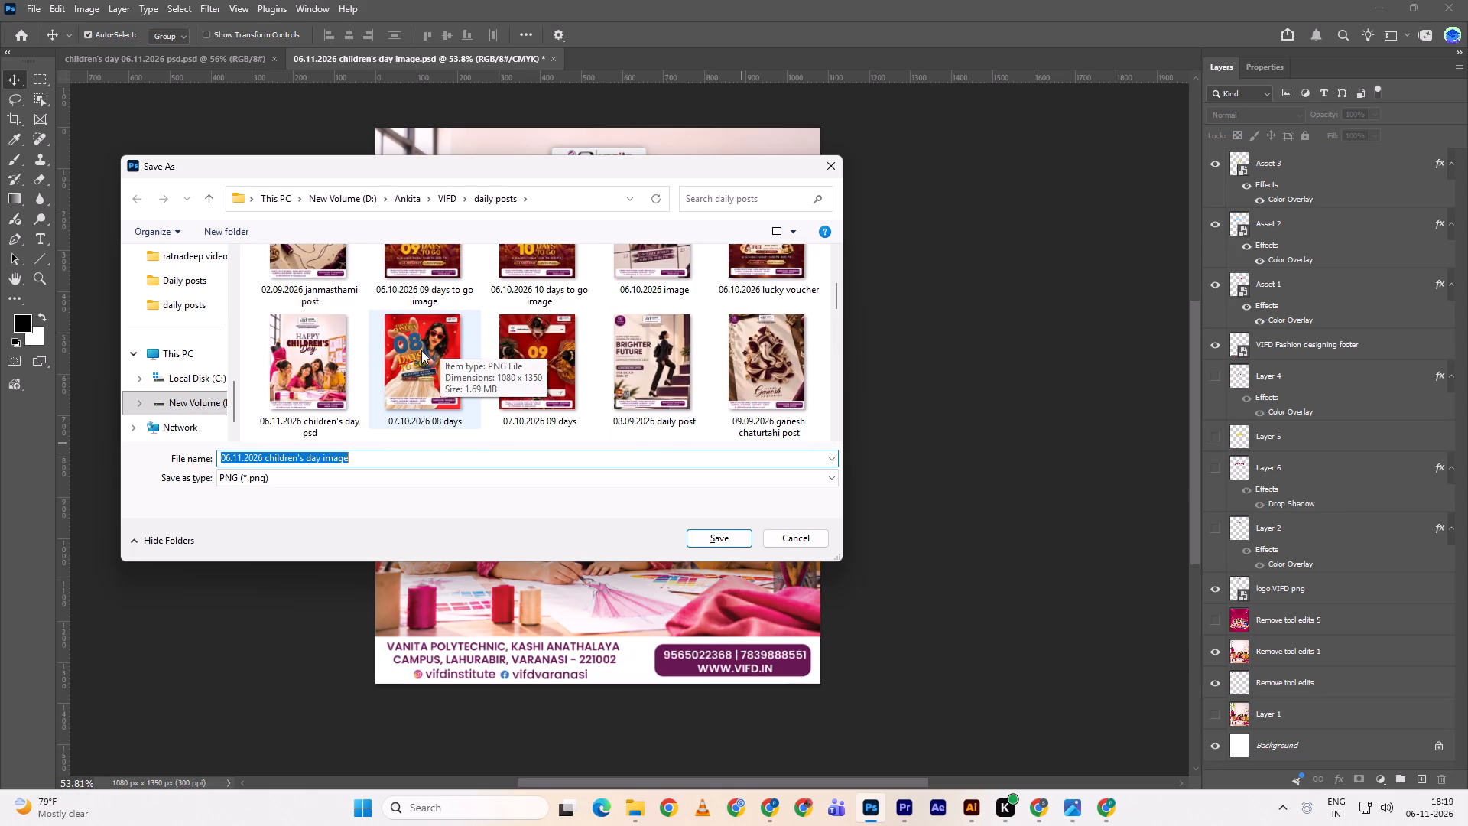
pyautogui.click(338, 366)
pyautogui.doubleClick(343, 460)
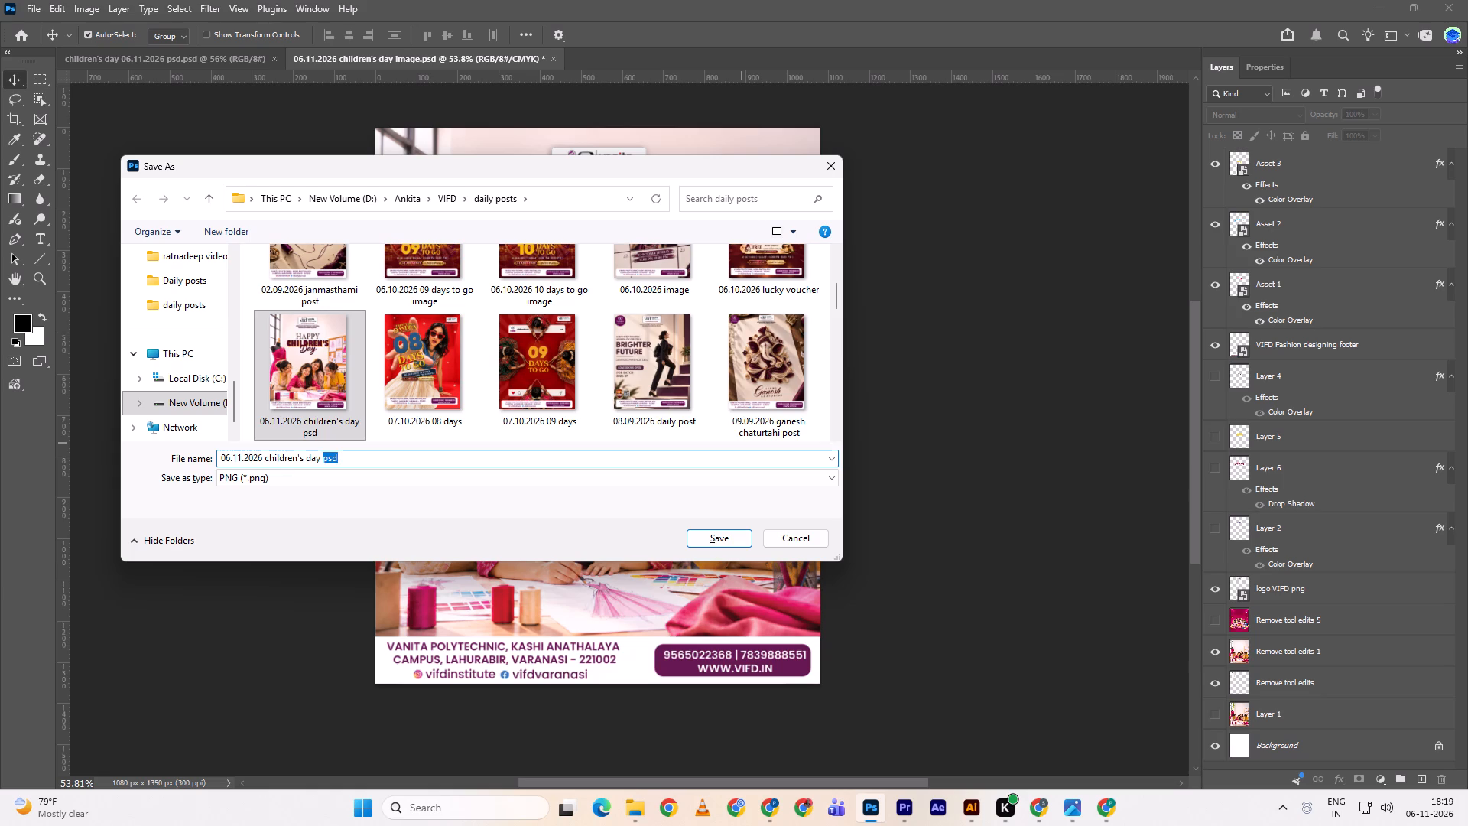
pyautogui.write('IMAGE')
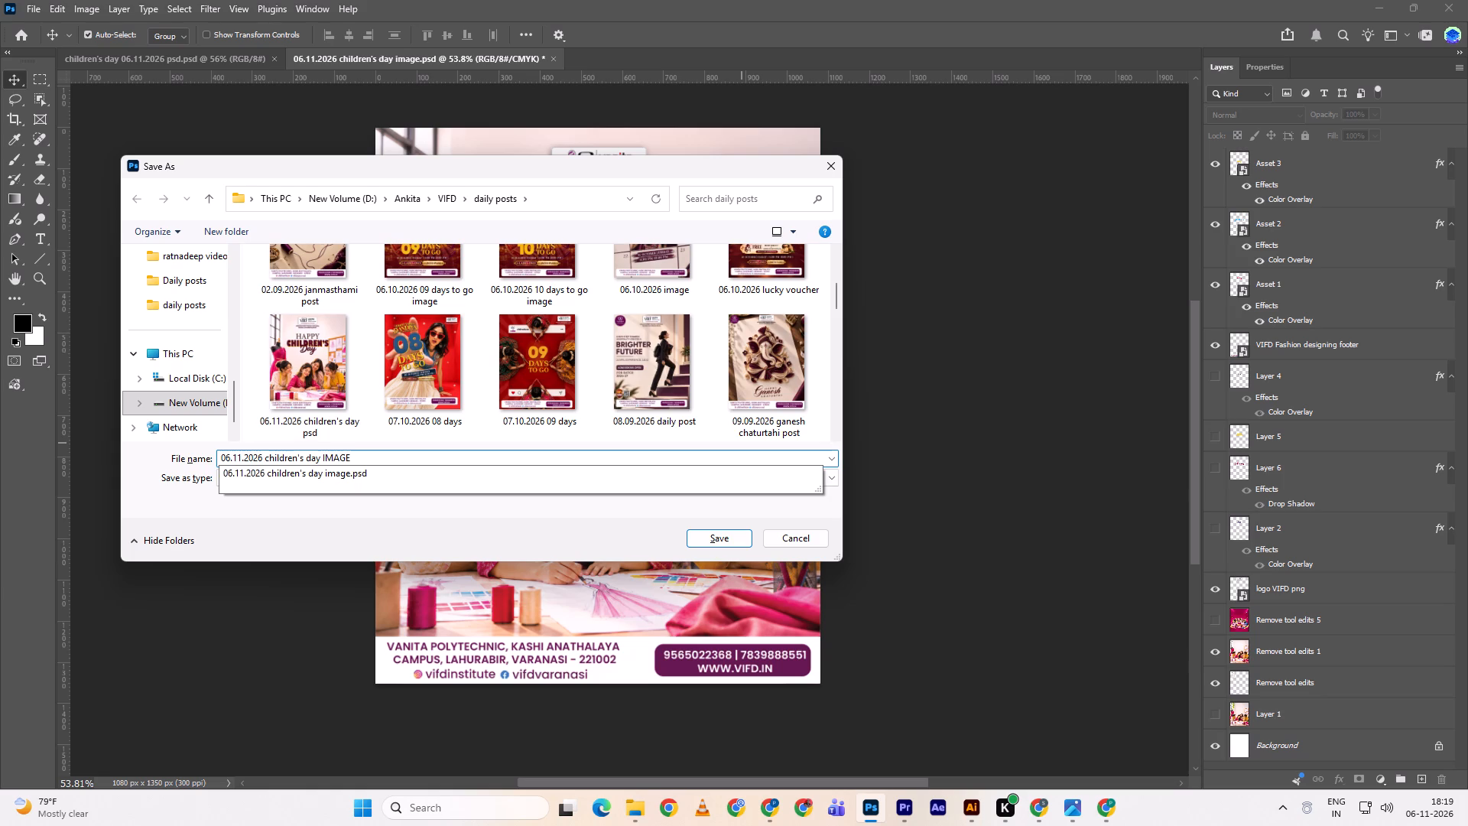
pyautogui.press('space')
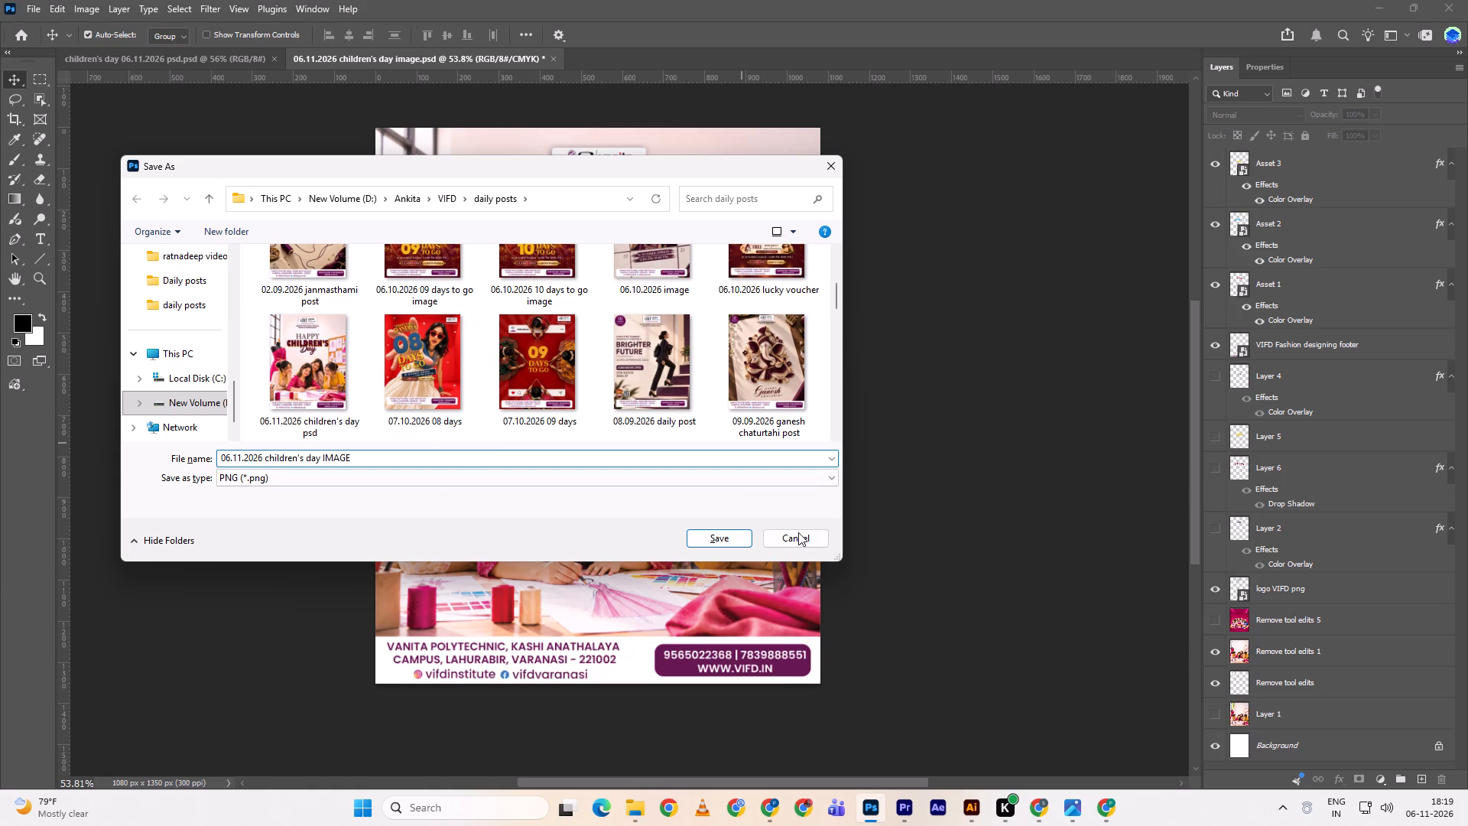
pyautogui.click(735, 537)
# Switch to the daily posts folder in File Explorer.
pyautogui.hotkey('alt', 'Tab')
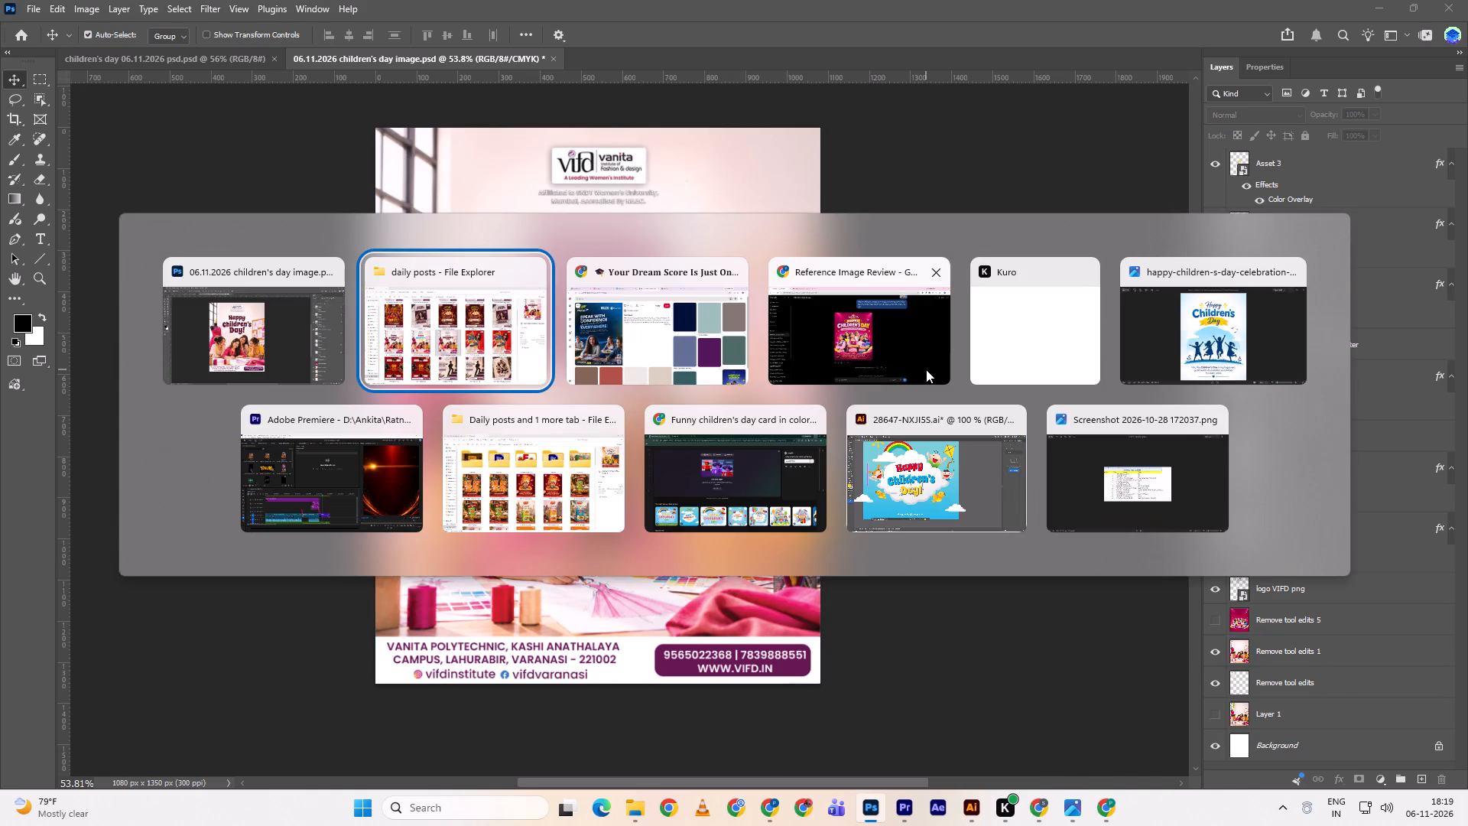